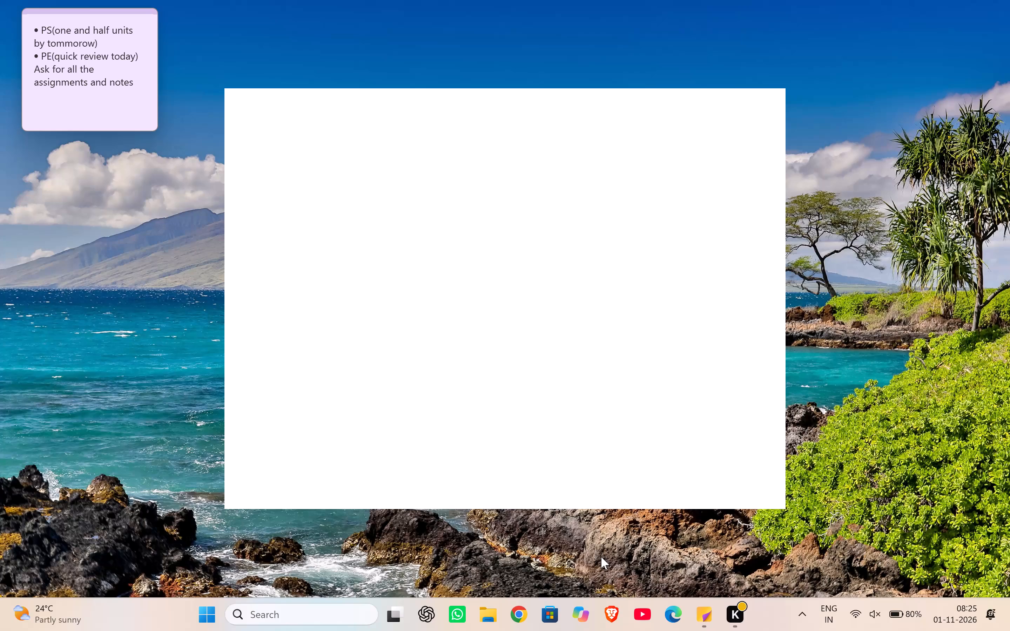
# Search the computer for "canva" and open the Canva app.
pyautogui.click(335, 607)
pyautogui.write('canva')
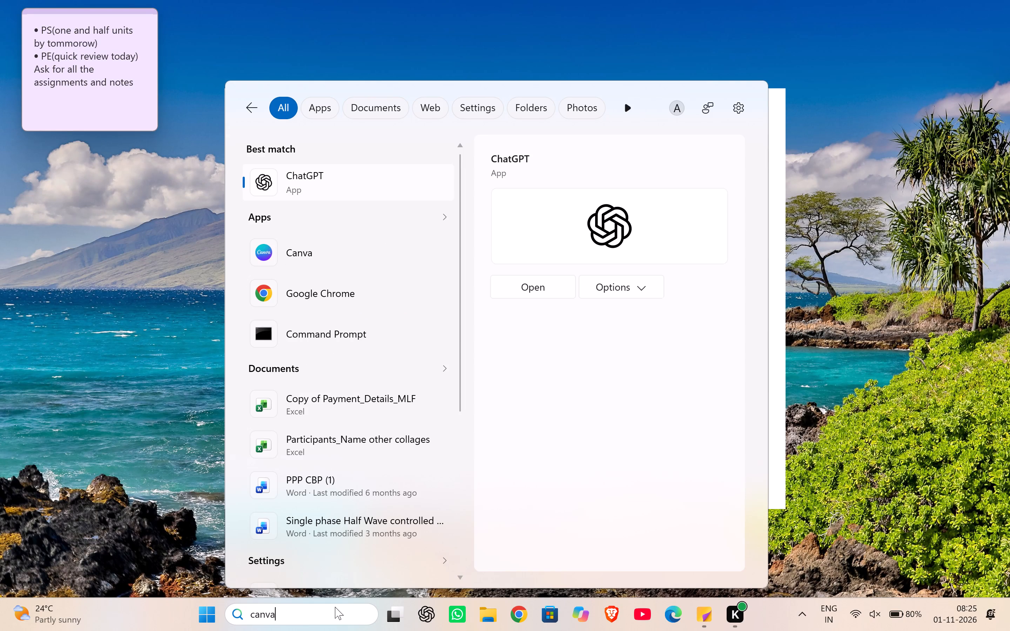
pyautogui.click(548, 279)
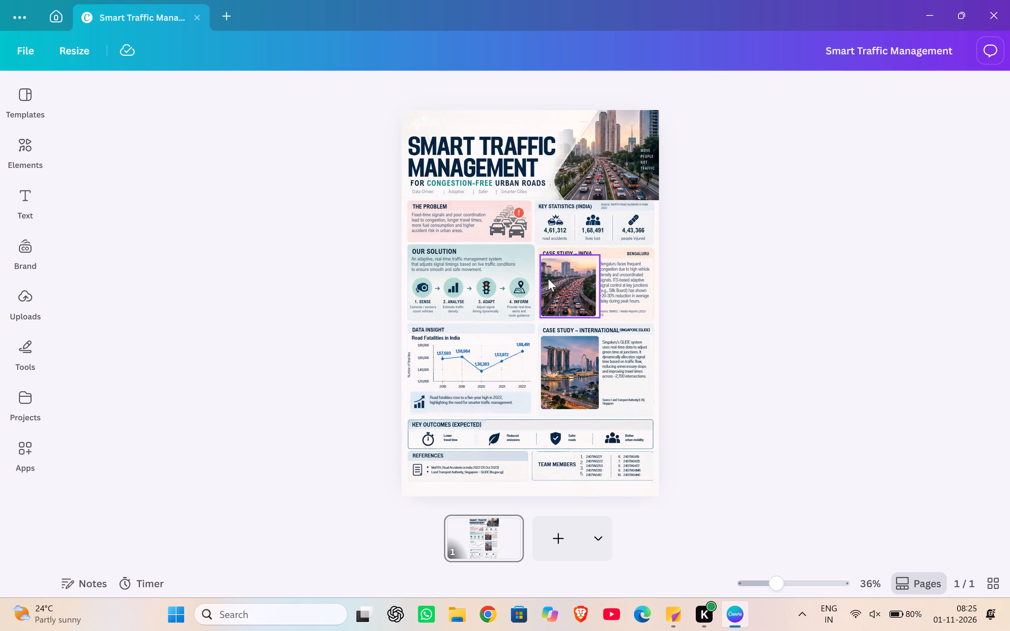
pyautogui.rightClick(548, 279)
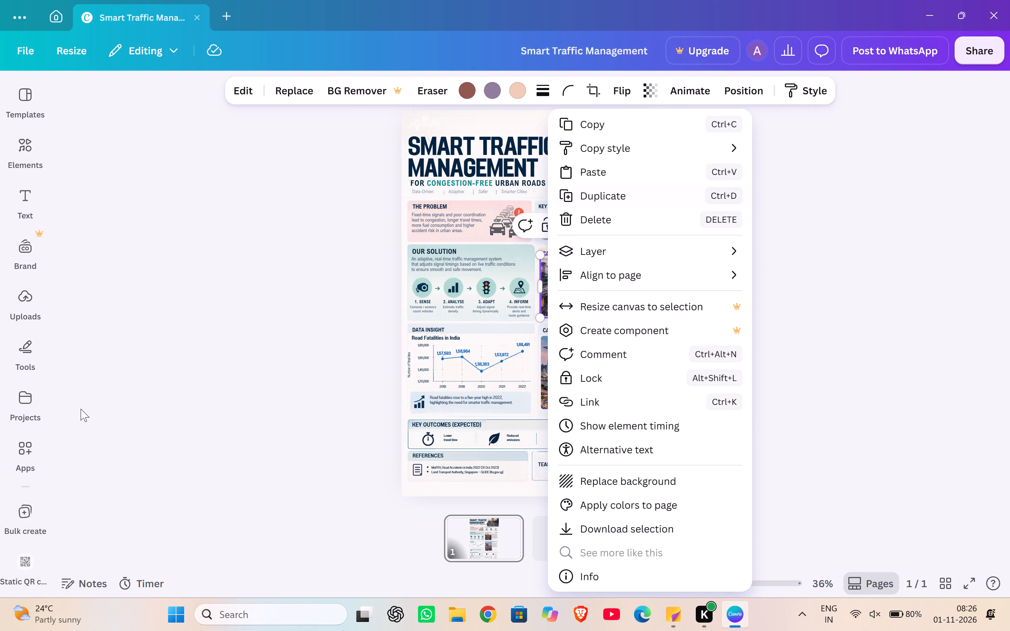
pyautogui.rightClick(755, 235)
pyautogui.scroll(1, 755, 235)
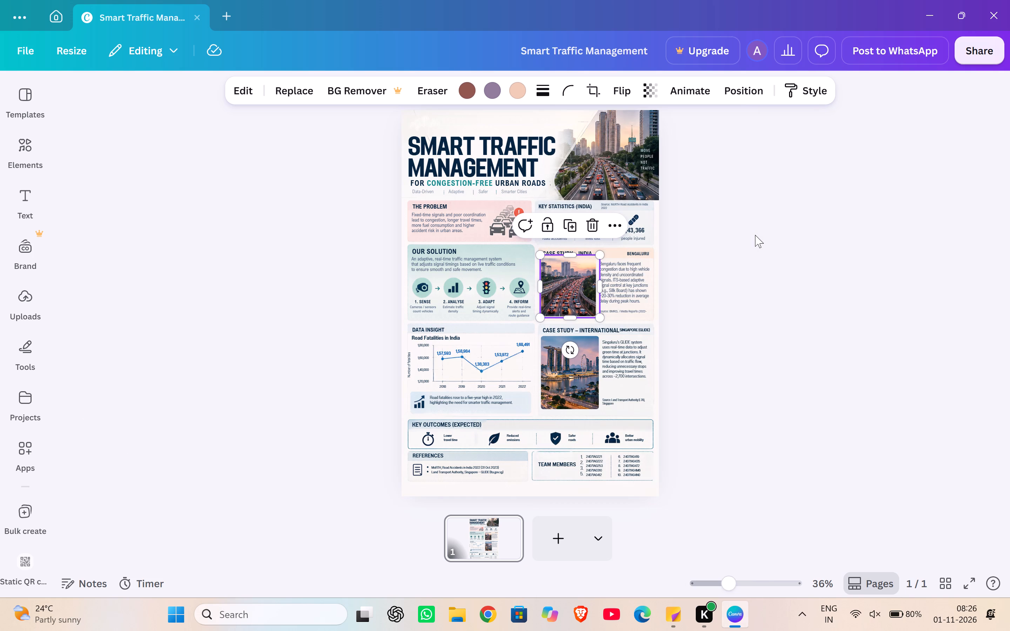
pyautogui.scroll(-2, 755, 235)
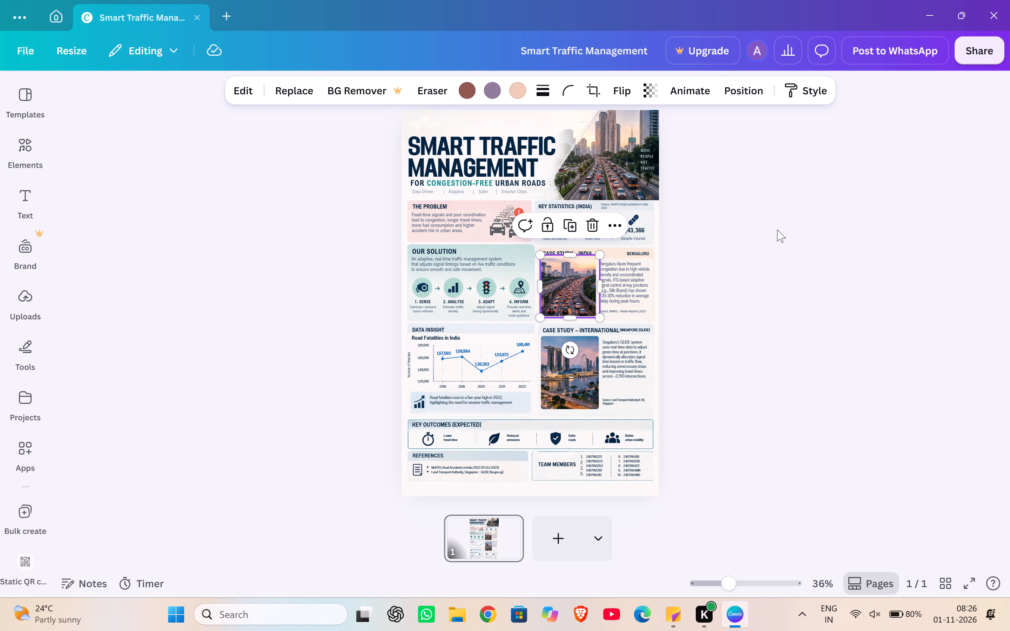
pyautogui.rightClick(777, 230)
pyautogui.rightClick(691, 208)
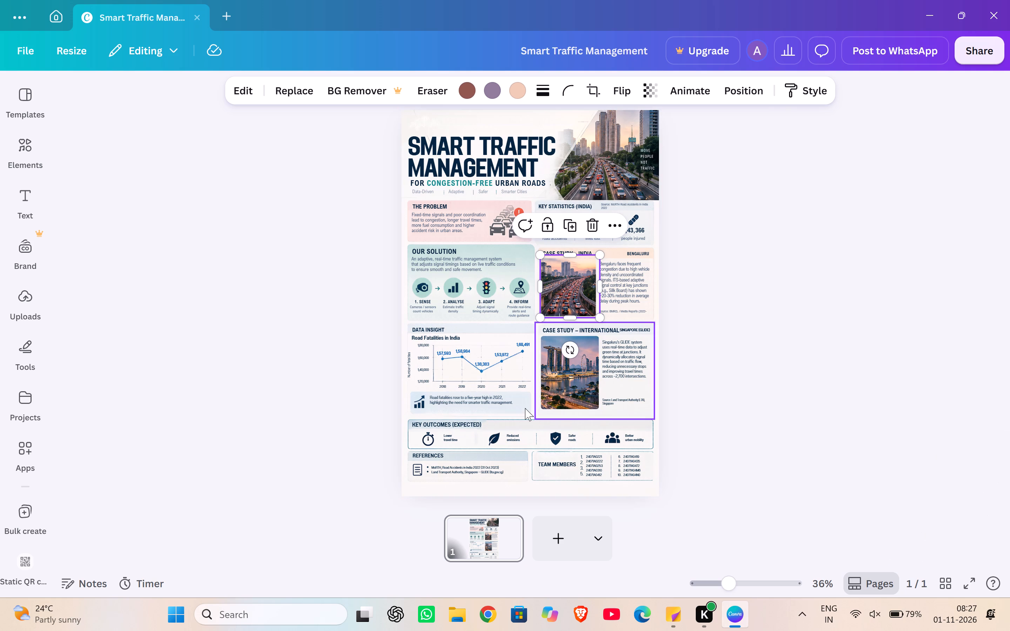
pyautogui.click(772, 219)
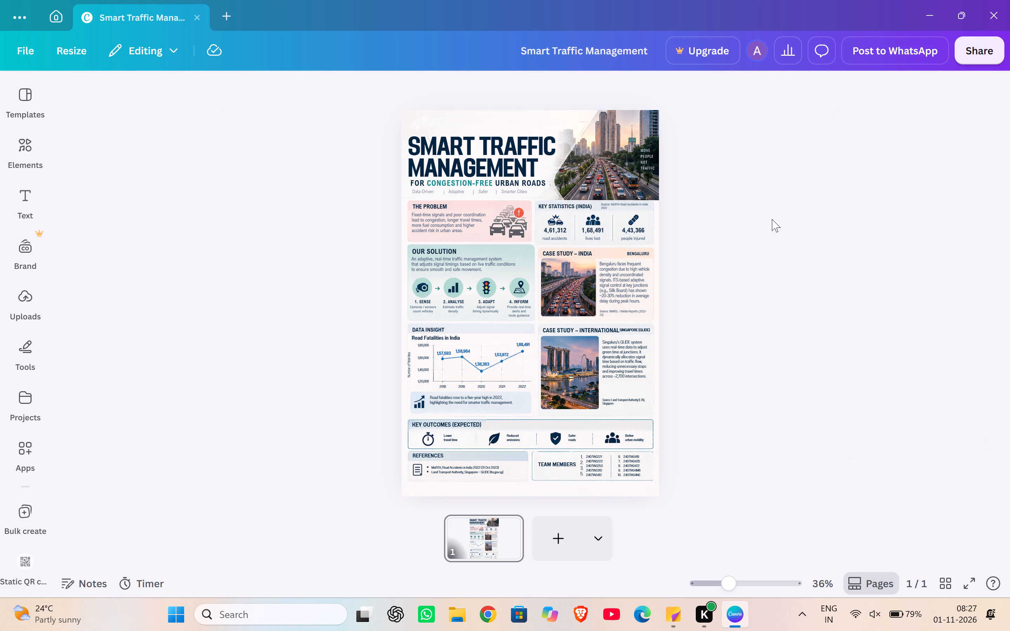
# Switch from Canva to WhatsApp.
pyautogui.click(439, 608)
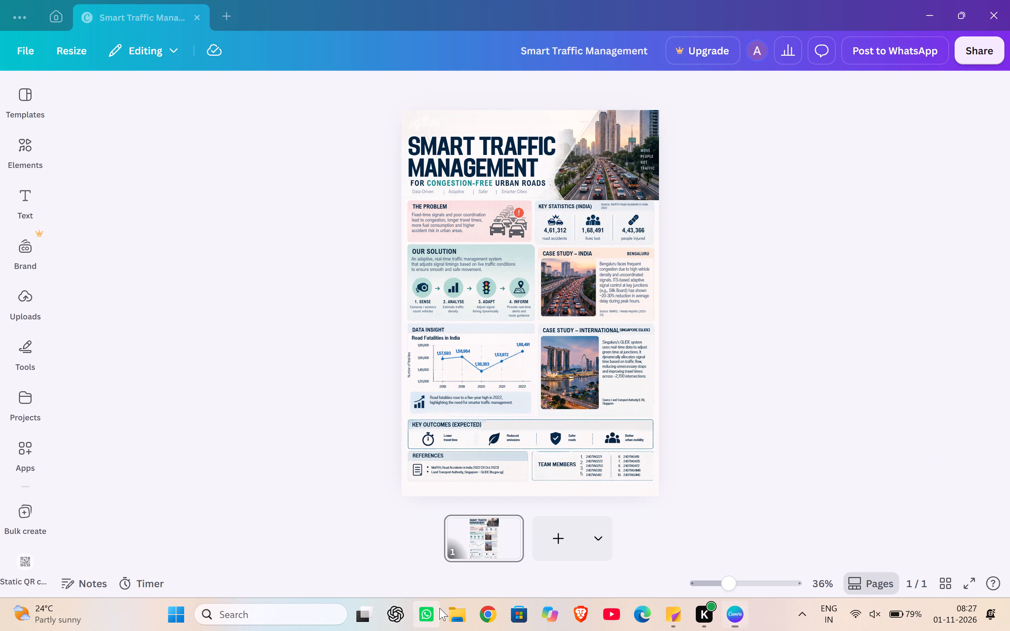
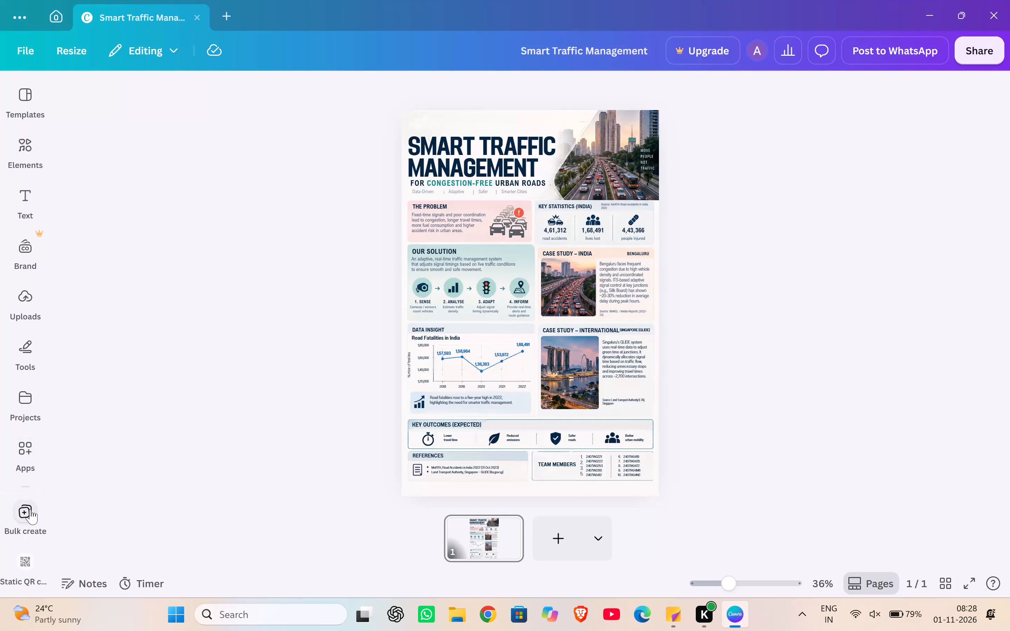
# Leave the Smart Traffic Management poster and go to the home page.
pyautogui.click(16, 54)
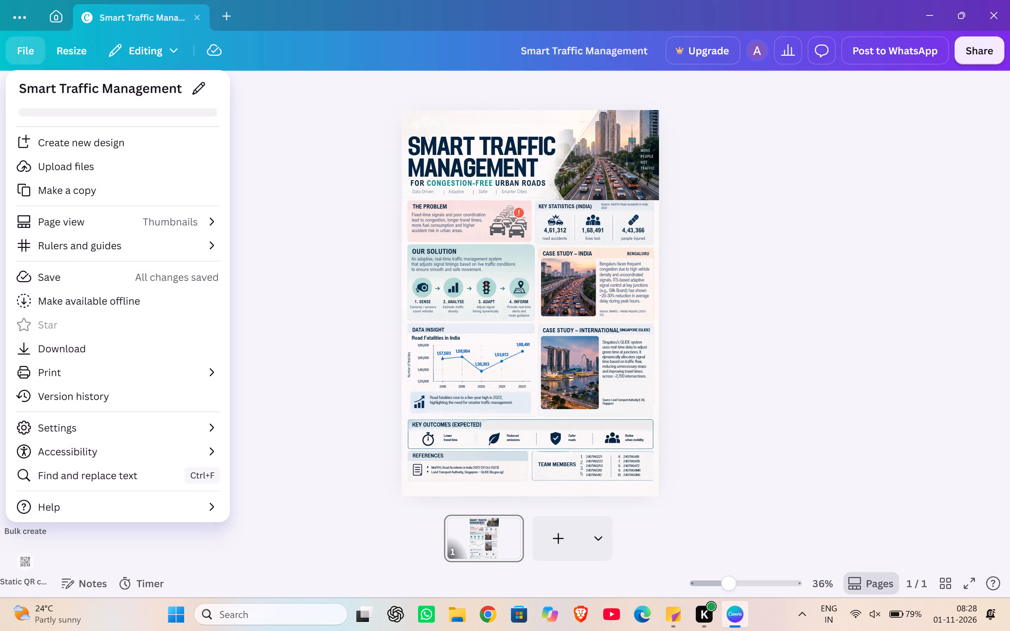
pyautogui.click(47, 8)
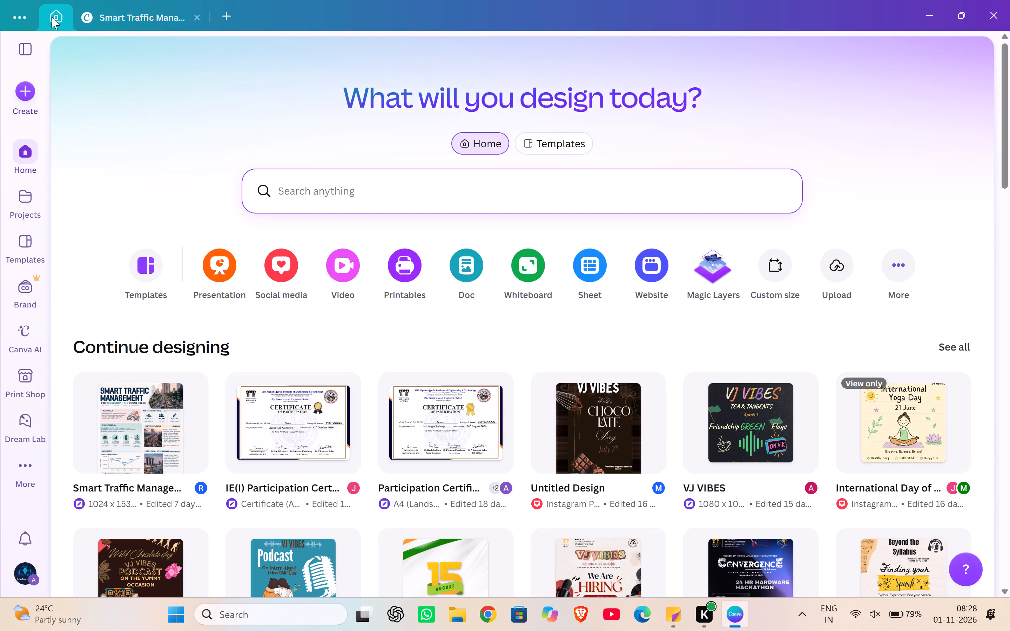
# Check the accounts available for switching and choose the first listed account.
pyautogui.click(37, 557)
pyautogui.click(20, 573)
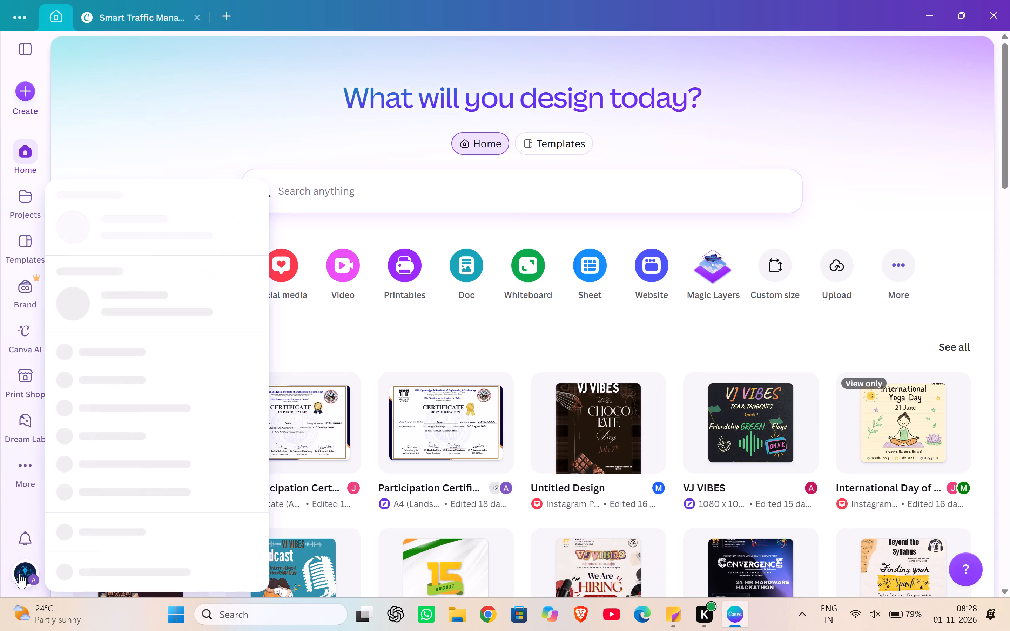
pyautogui.click(174, 189)
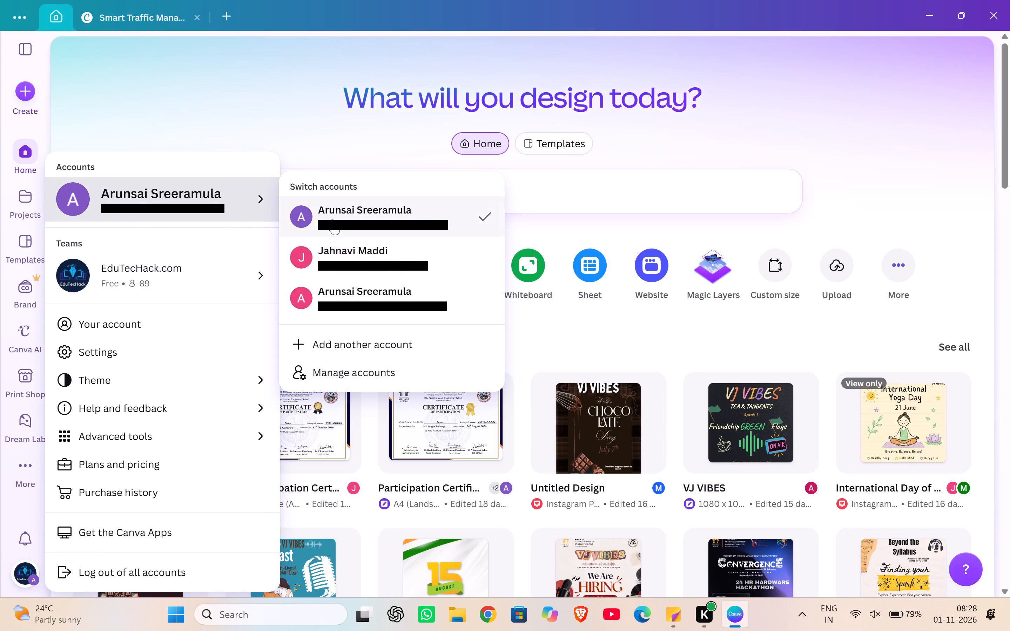
pyautogui.click(336, 216)
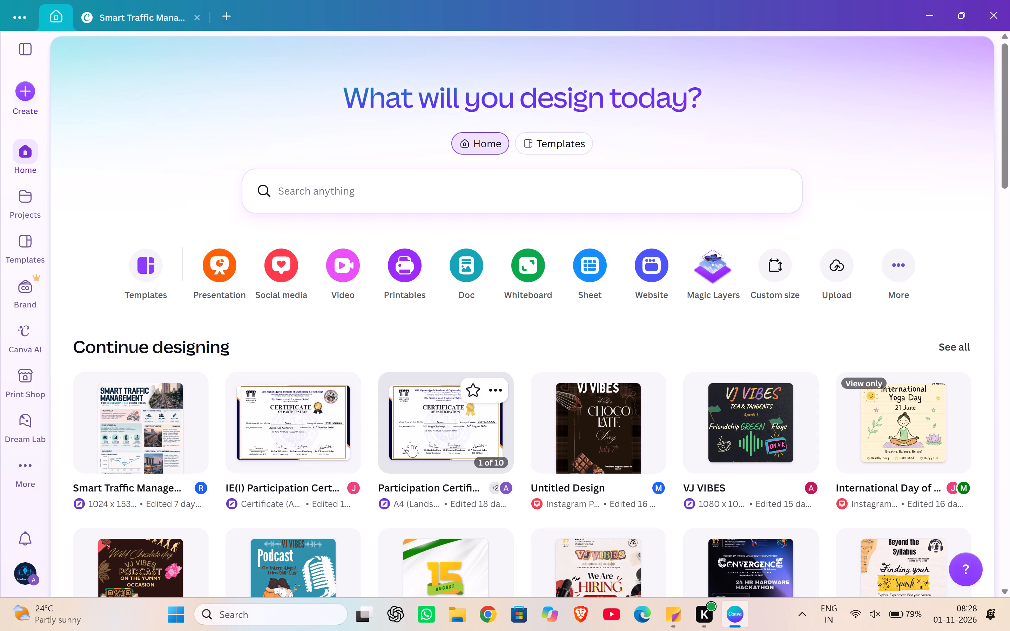
# Open the 10-page Participation Certificate design from the recent designs.
pyautogui.click(415, 439)
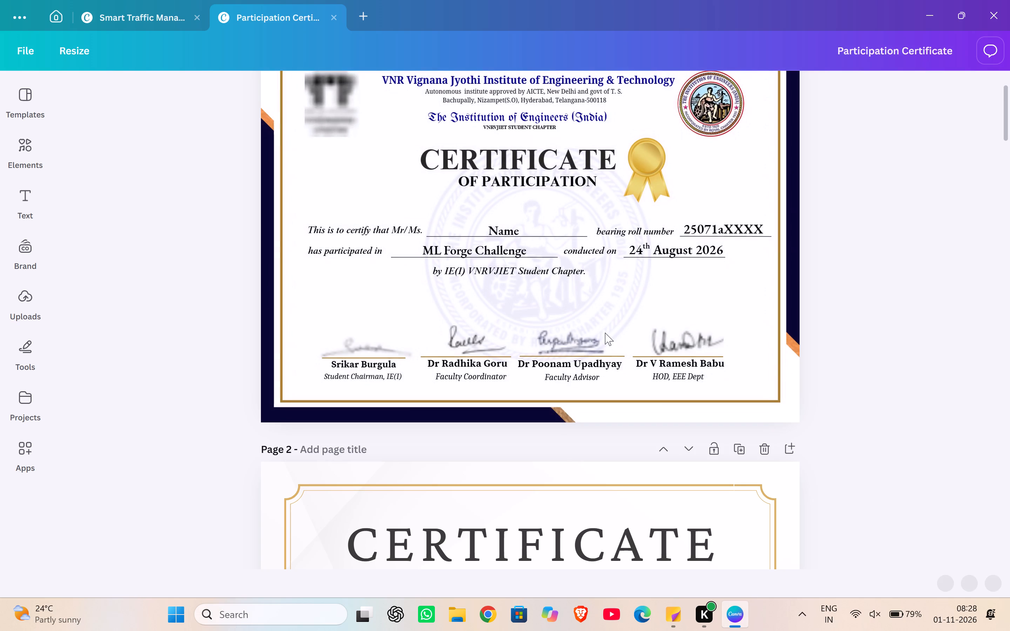
# Look through the certificate pages to compare their layouts, finishing back at page 1.
pyautogui.scroll(-5, 605, 334)
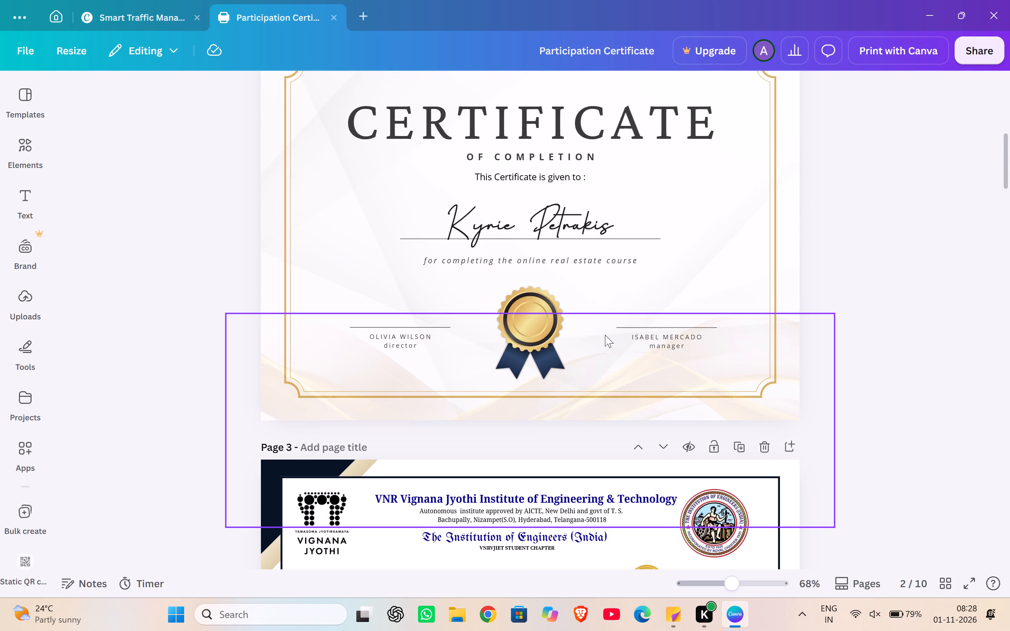
pyautogui.scroll(-2, 605, 335)
pyautogui.scroll(8, 605, 335)
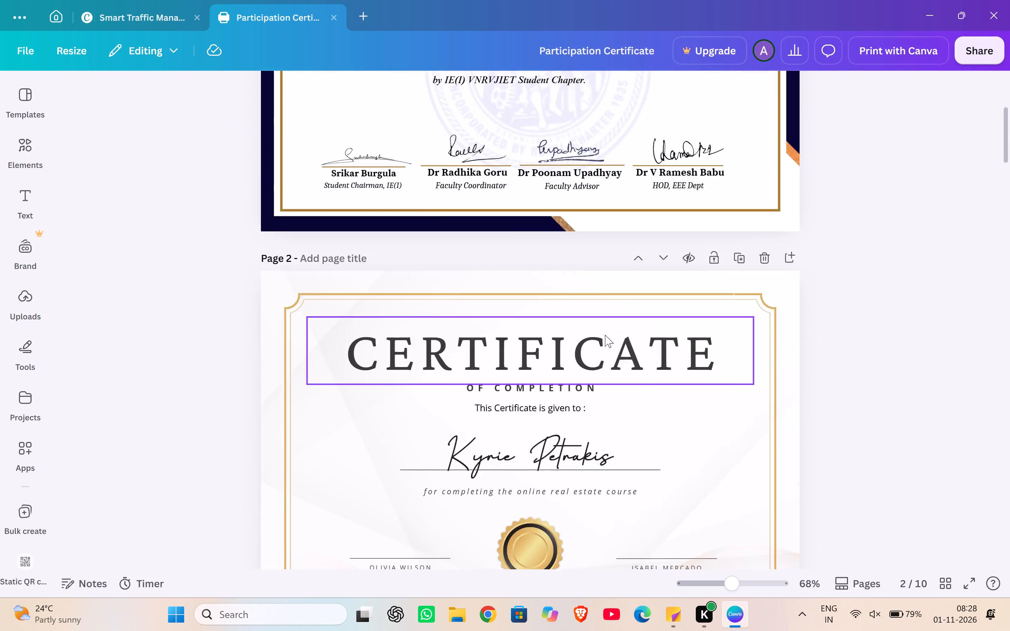
pyautogui.scroll(15, 605, 335)
pyautogui.scroll(9, 597, 331)
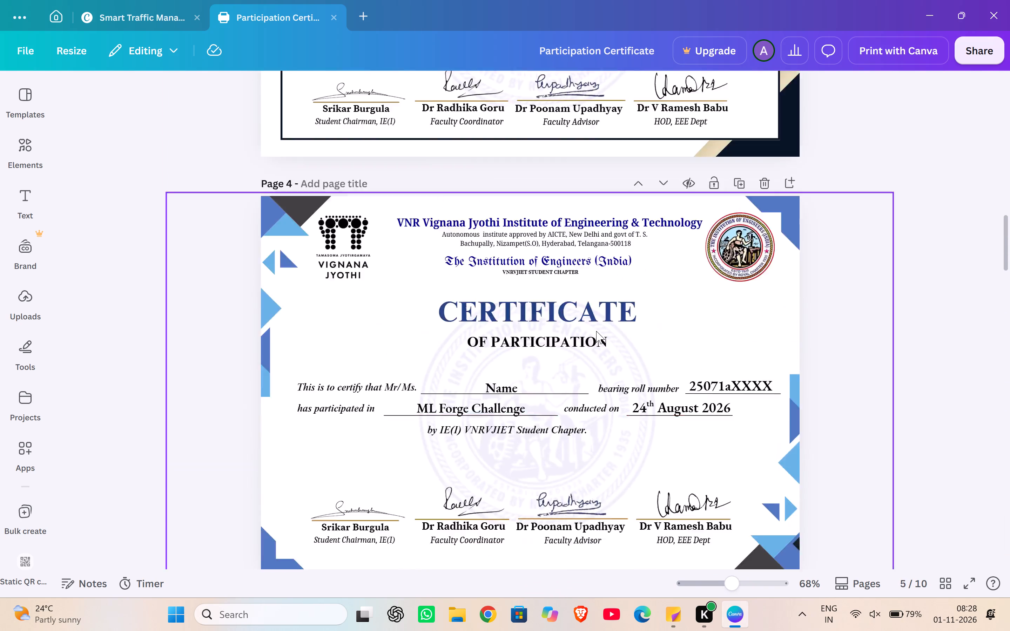
pyautogui.scroll(13, 596, 331)
pyautogui.scroll(-1, 591, 544)
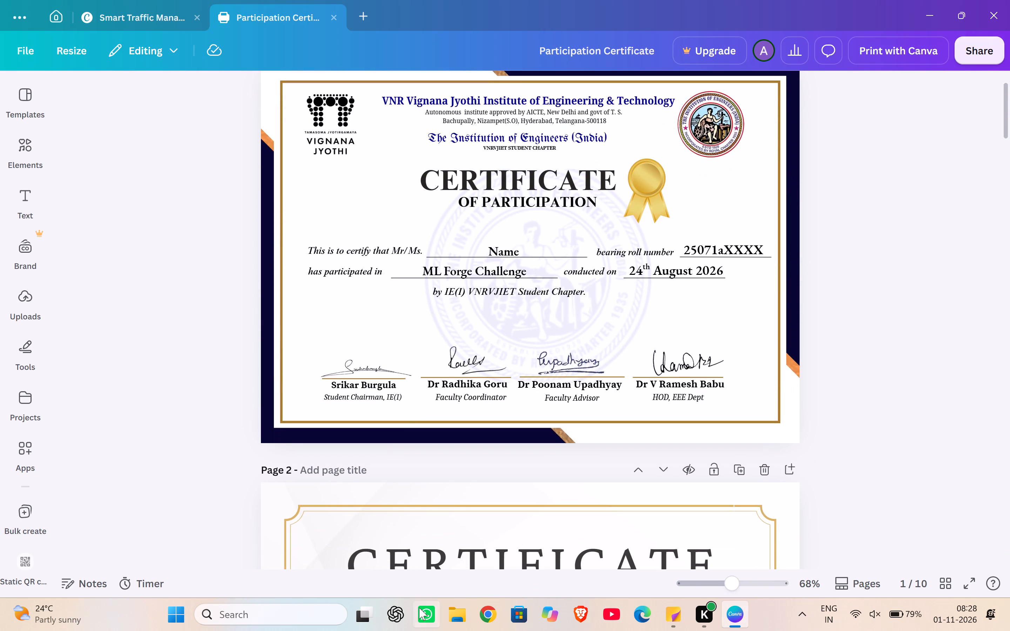
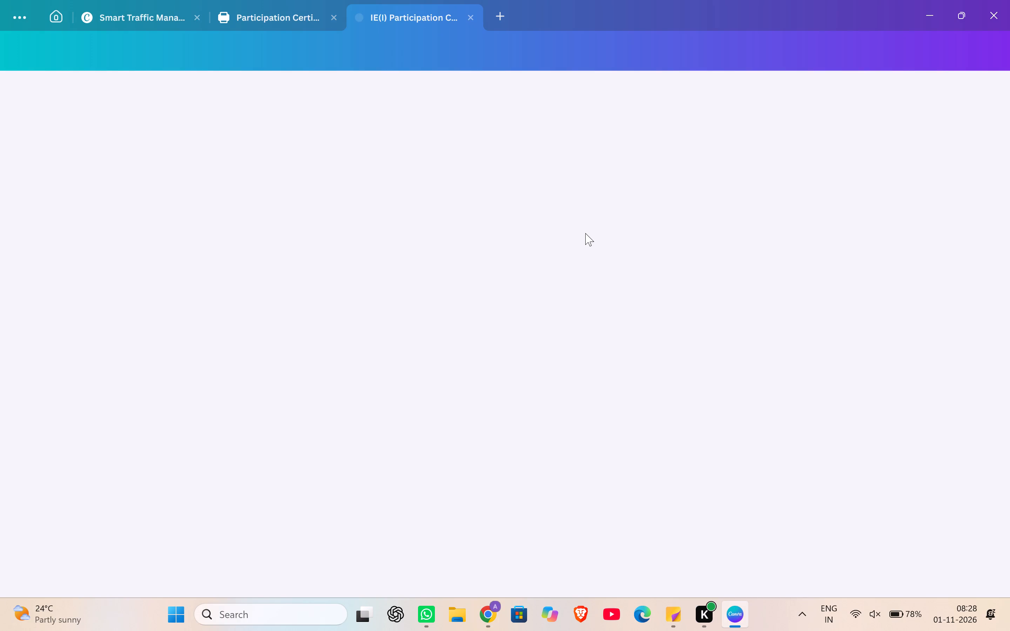
# Close the 10-page Participation Certificate design, keeping the IE(I) Participation Certificate design open.
pyautogui.scroll(-2, 695, 340)
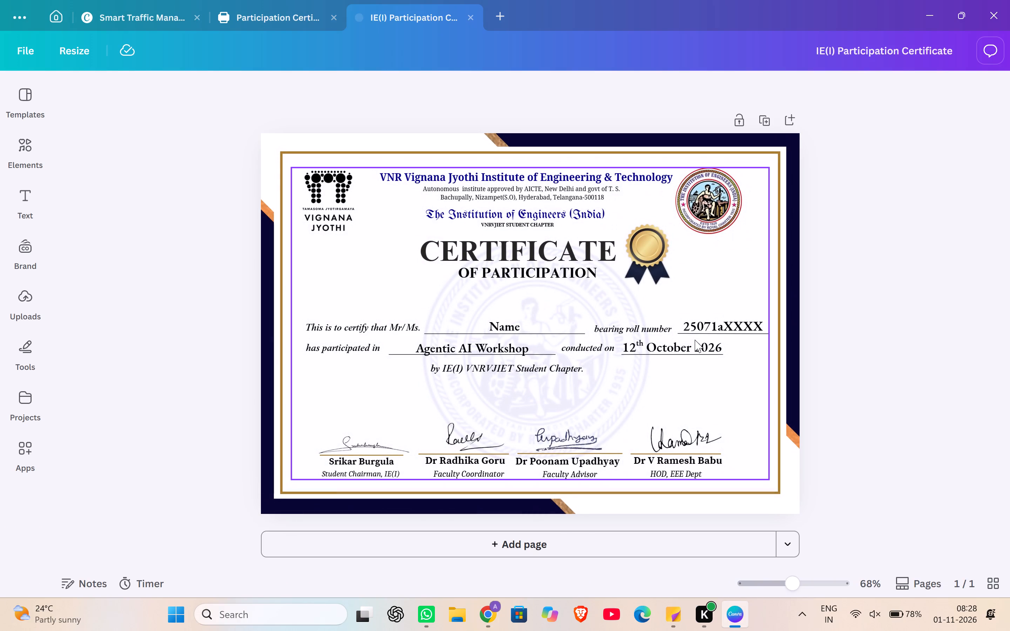
pyautogui.scroll(1, 693, 338)
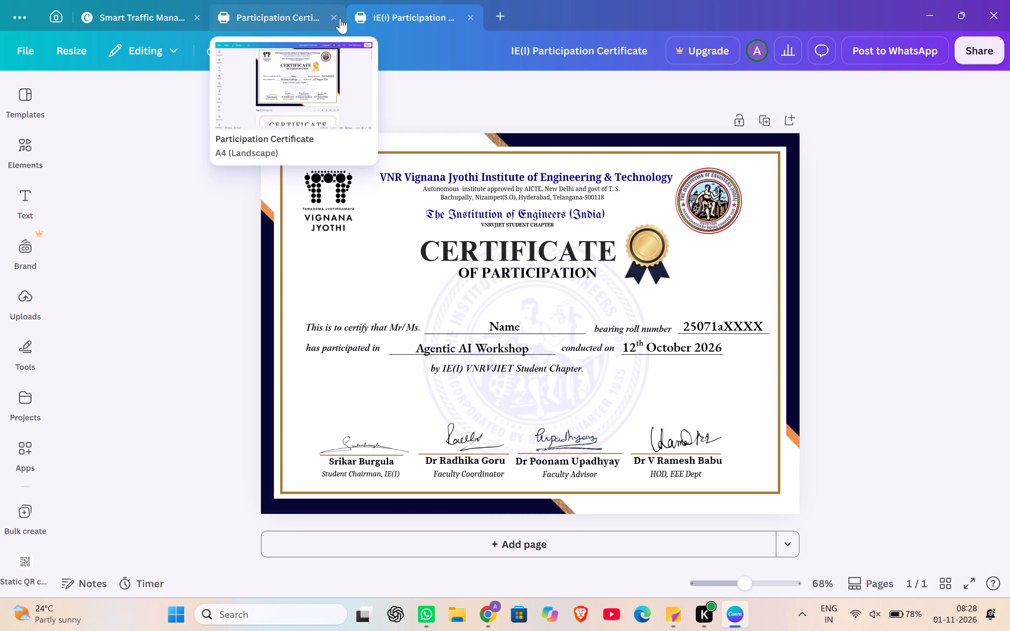
pyautogui.click(331, 15)
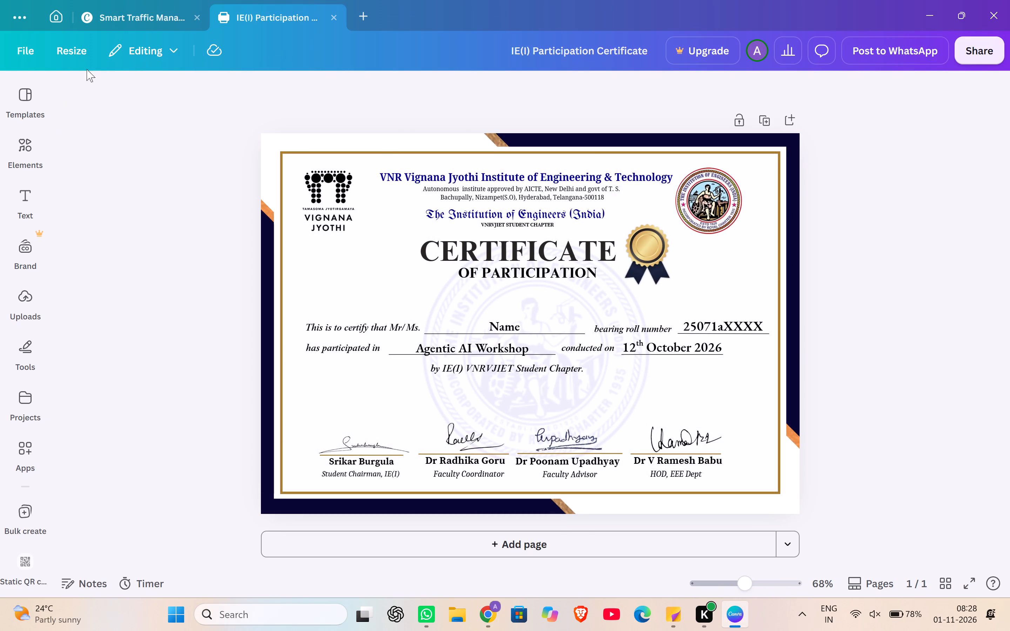
# Make a copy of the IE(I) Participation Certificate design.
pyautogui.click(24, 49)
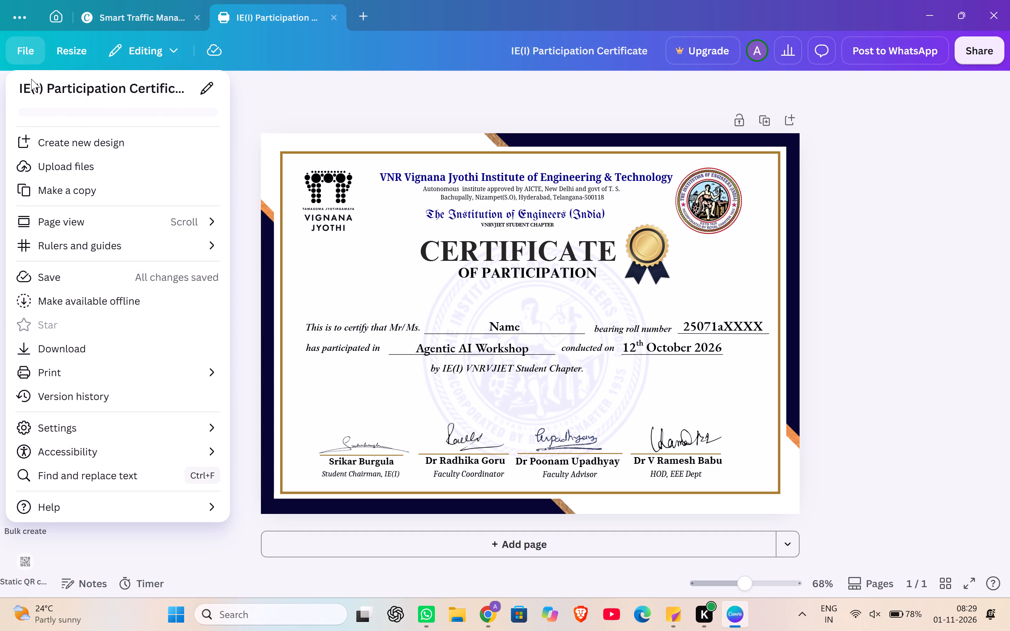
pyautogui.click(59, 200)
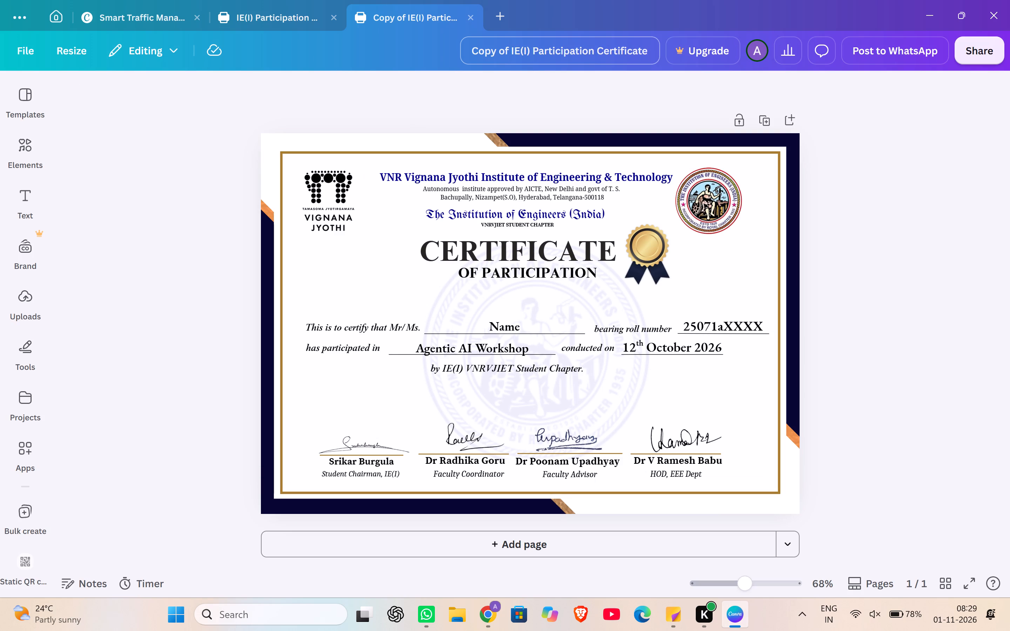
# Rename the copied design as CircuitX Participation Certificate, replacing the "Copy of IE(I)" part of its title.
pyautogui.moveTo(531, 51); pyautogui.dragTo(392, 46)
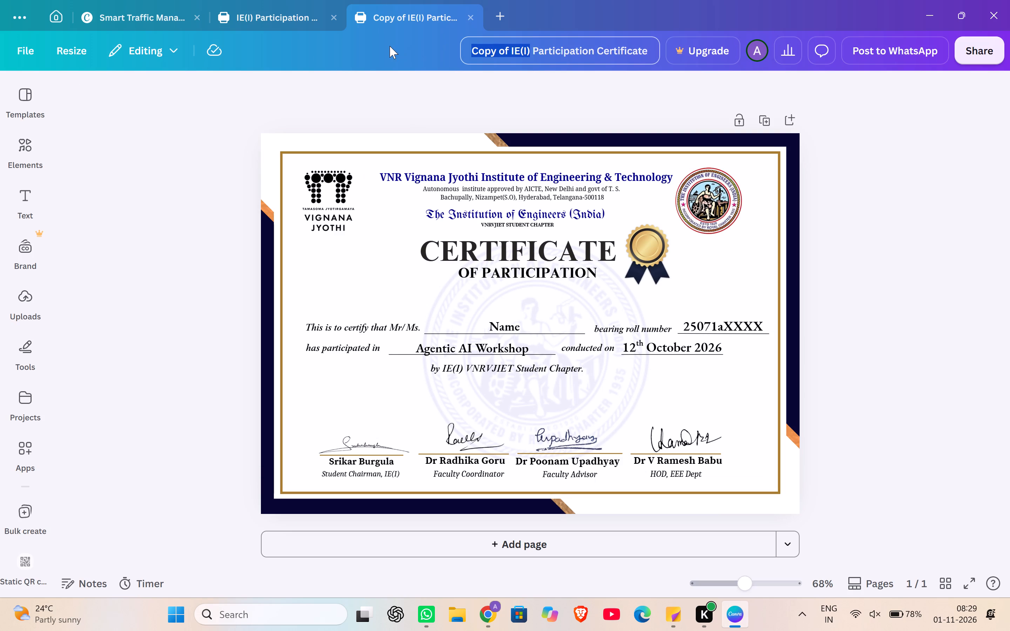
pyautogui.press('BackSpace')
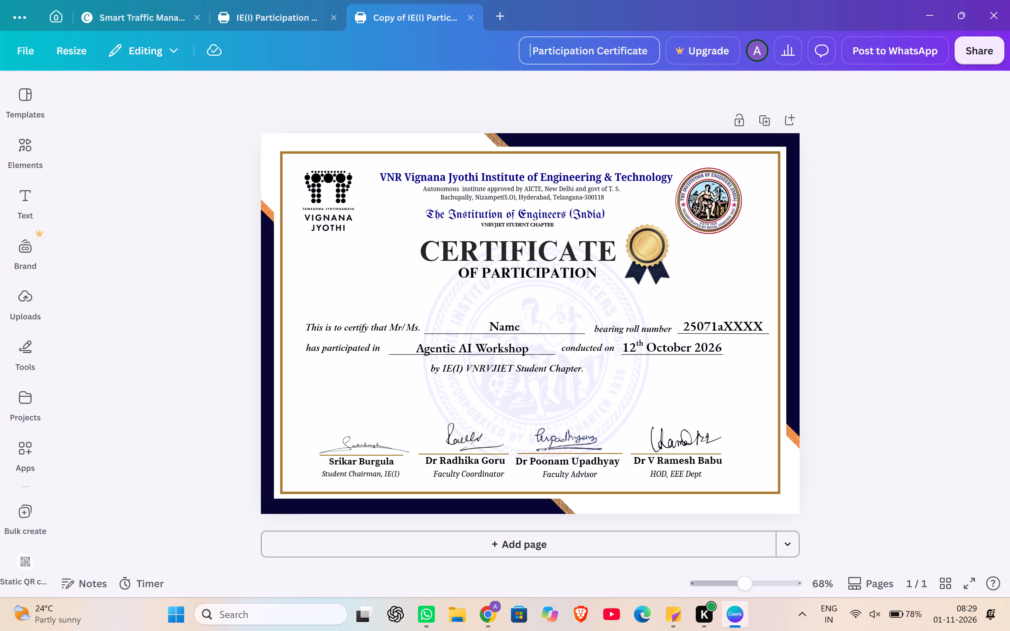
pyautogui.write('Circuit')
pyautogui.hotkey('shift', 'x')
pyautogui.press('space')
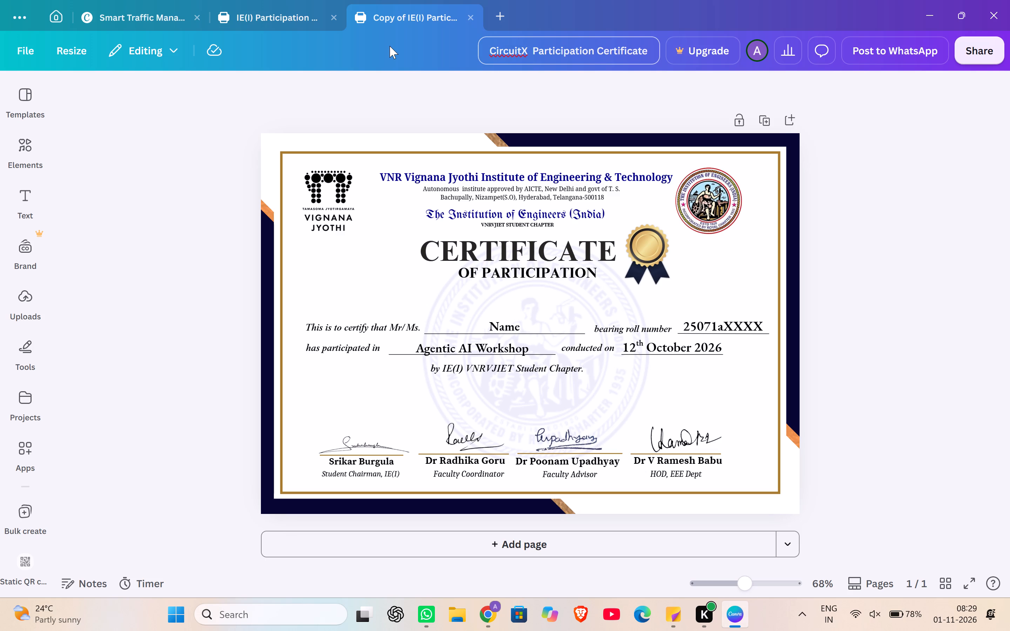
pyautogui.click(895, 269)
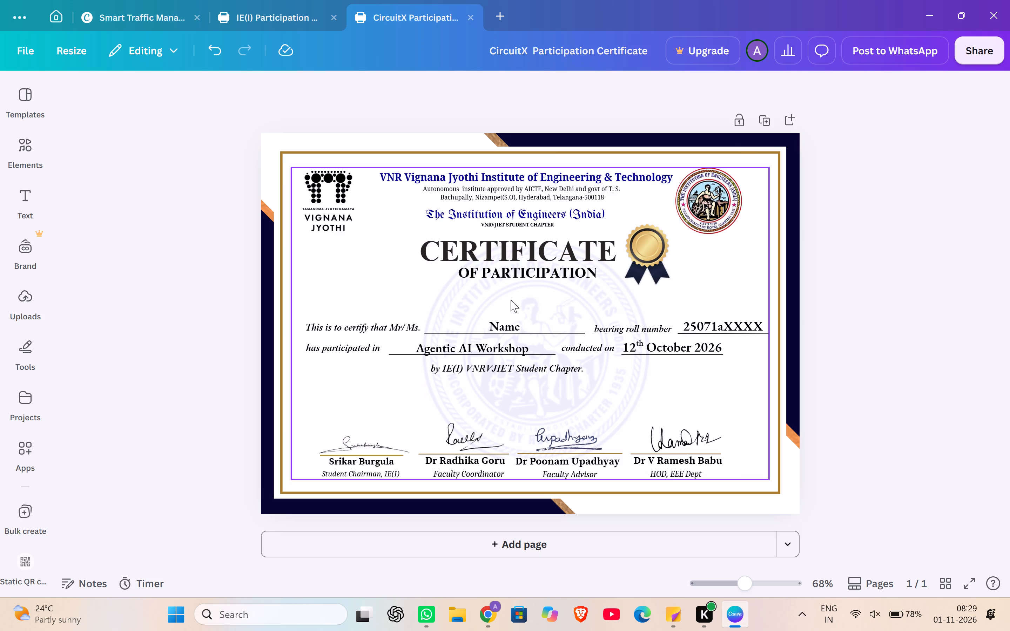
# Select the event name text "Agentic AI Workshop" within the certificate's grouped content.
pyautogui.click(701, 327)
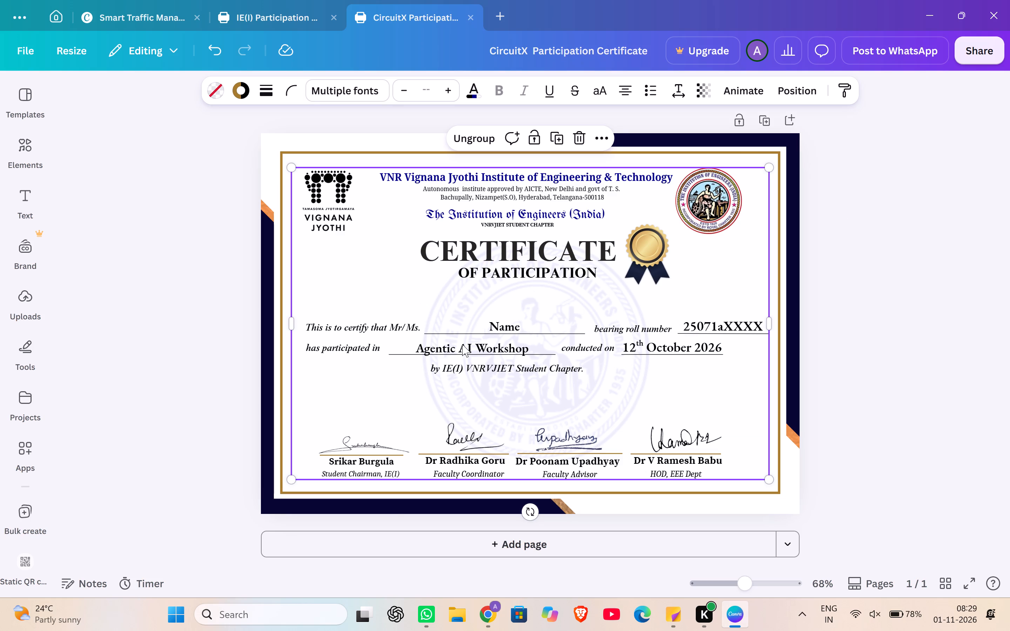
pyautogui.click(463, 347)
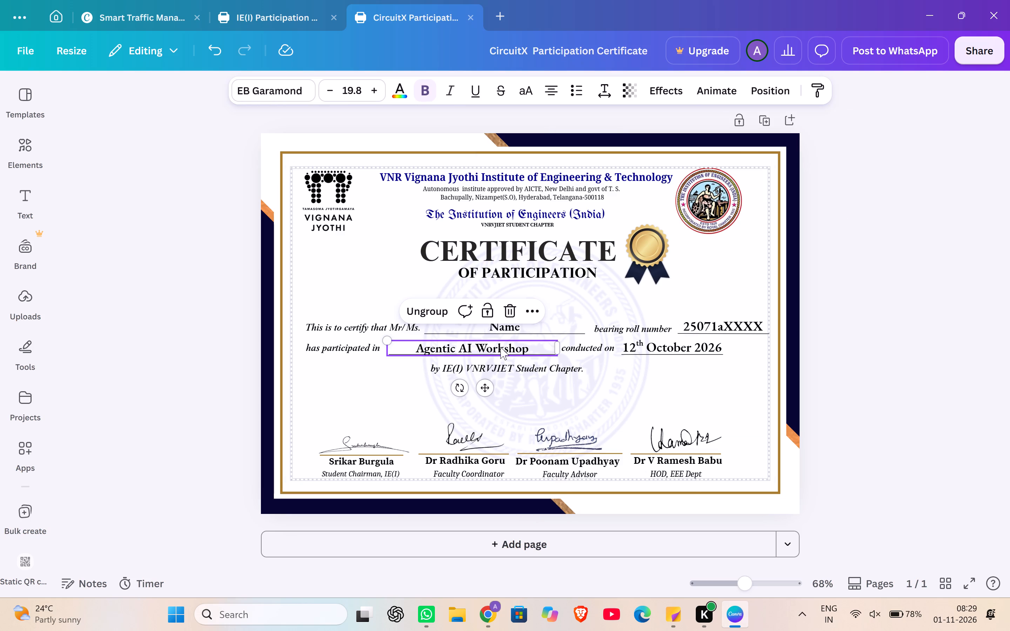
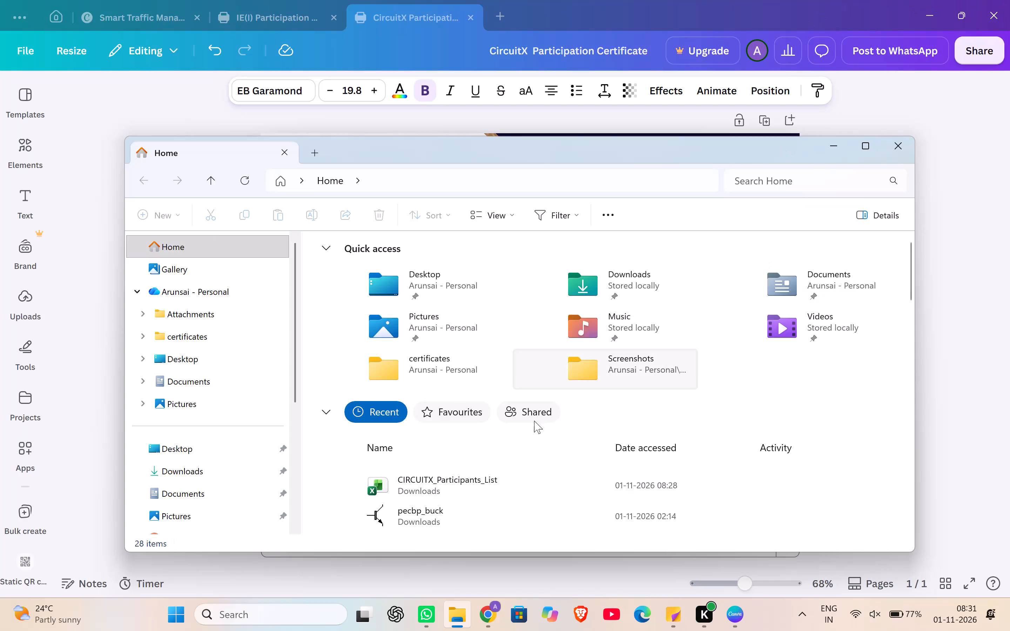
# Open the CIRCUITX_Participants_List workbook in Excel and examine its heading, event date and participant entries.
pyautogui.click(400, 484)
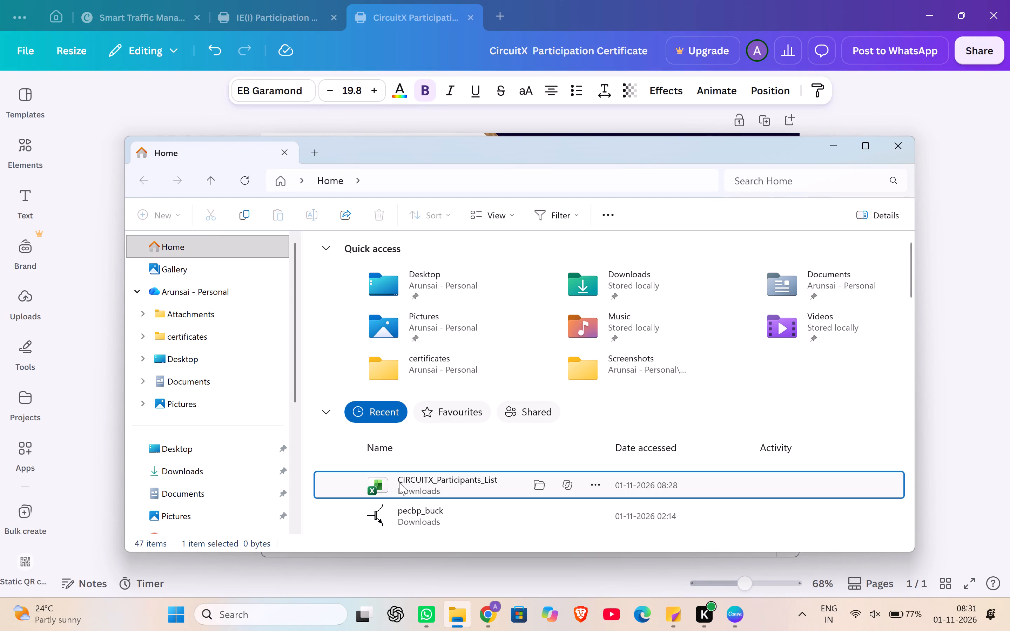
pyautogui.doubleClick(399, 482)
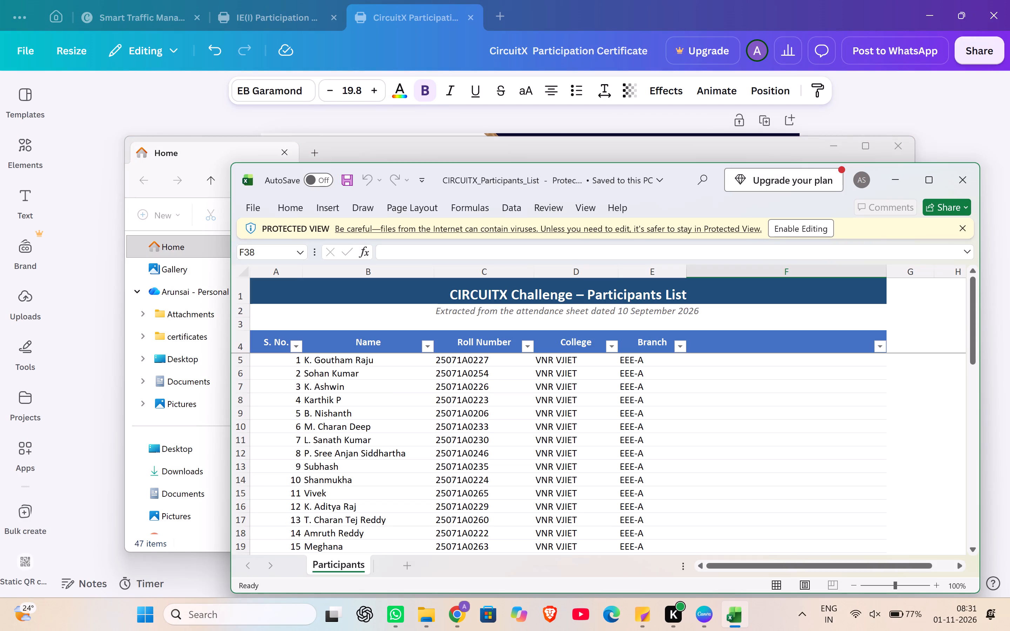
pyautogui.scroll(2, 465, 443)
pyautogui.scroll(-9, 465, 443)
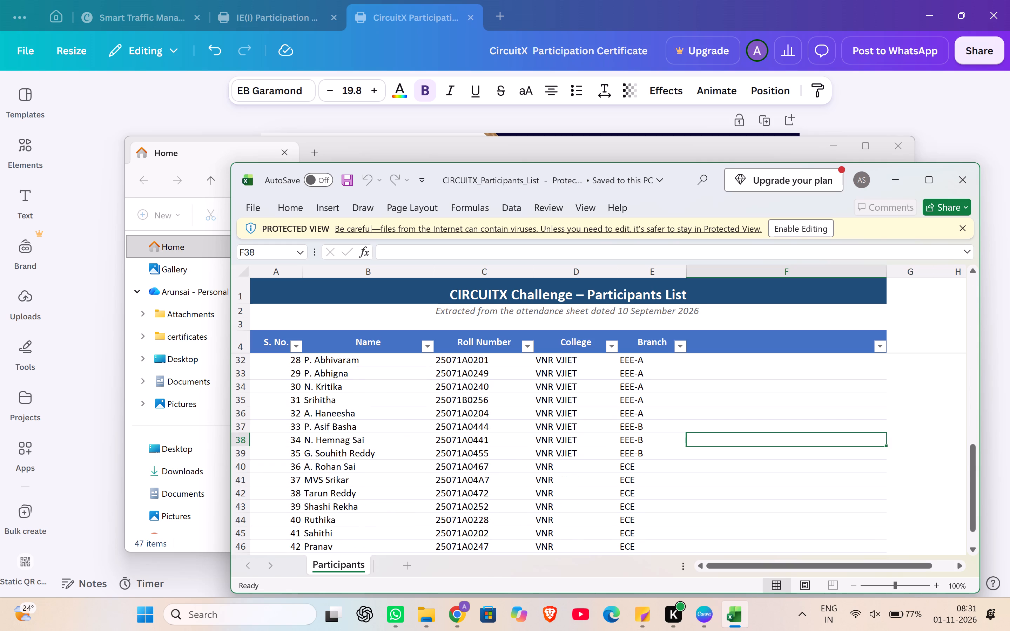
pyautogui.scroll(-3, 465, 443)
pyautogui.scroll(9, 465, 443)
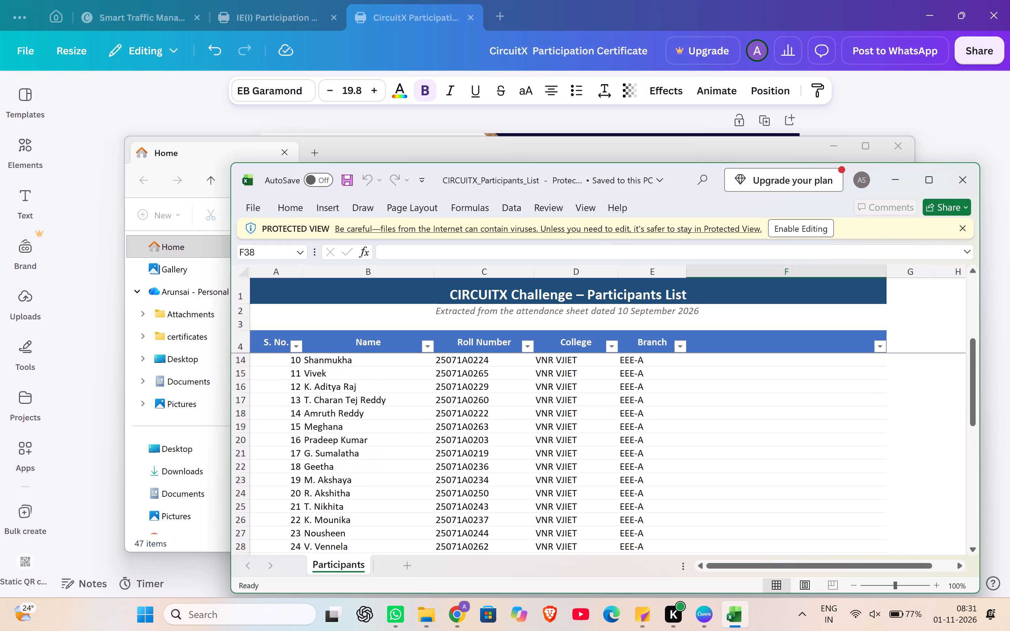
pyautogui.scroll(13, 465, 443)
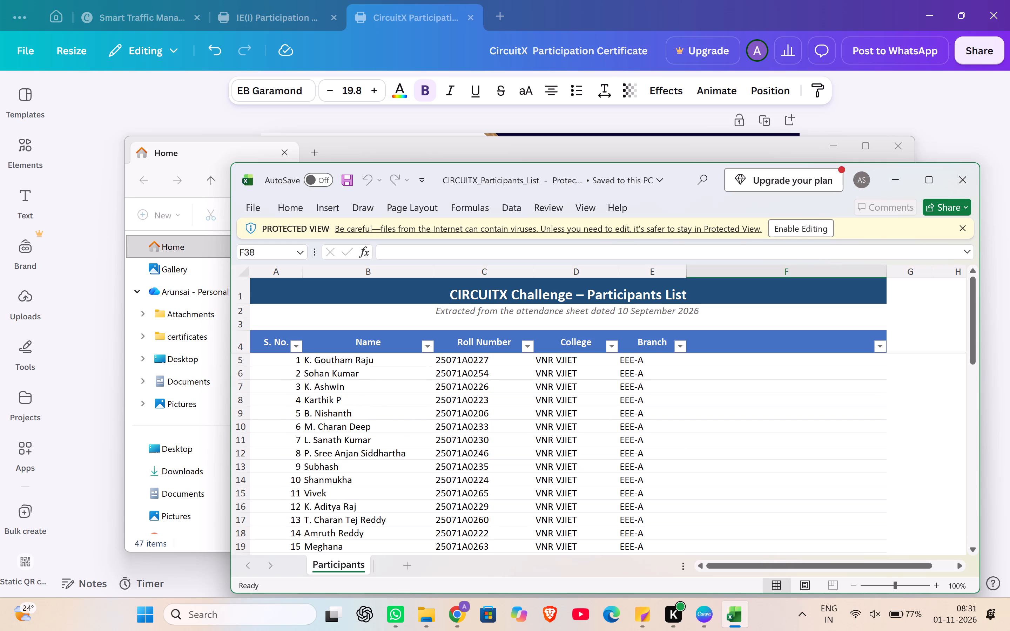
pyautogui.click(909, 186)
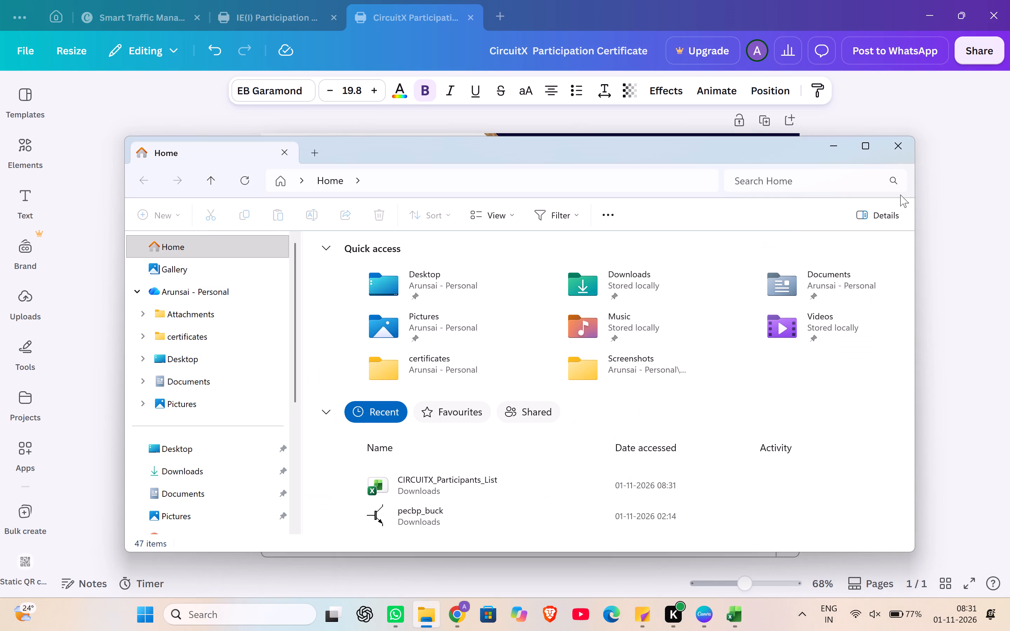
# Back in the Canva certificate, change the day in the event date to 10th.
pyautogui.click(701, 618)
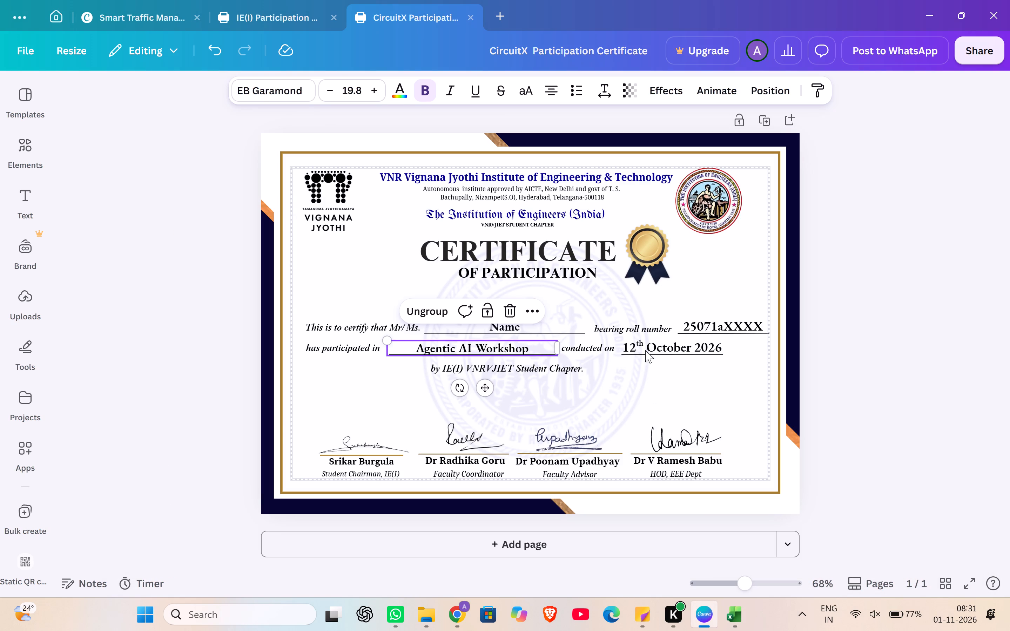
pyautogui.click(636, 346)
pyautogui.click(637, 346)
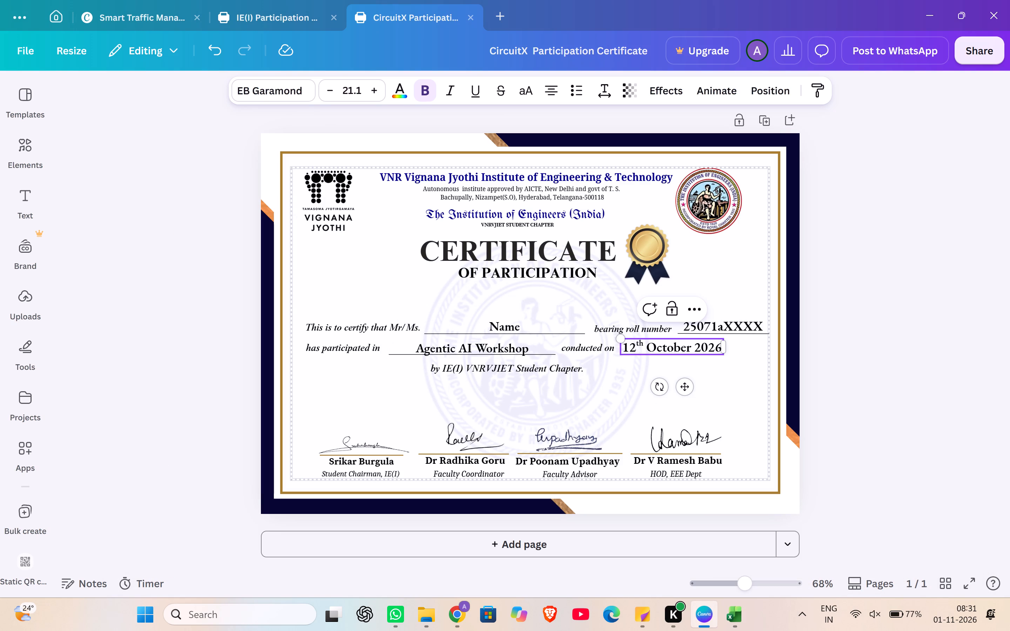
pyautogui.press('BackSpace')
pyautogui.press('0')
# Replace the month in the certificate's event date with September, rechecking the participants workbook and correcting the spelling.
pyautogui.click(679, 346)
pyautogui.press('BackSpace')
pyautogui.press('BackSpace')
pyautogui.press('BackSpace')
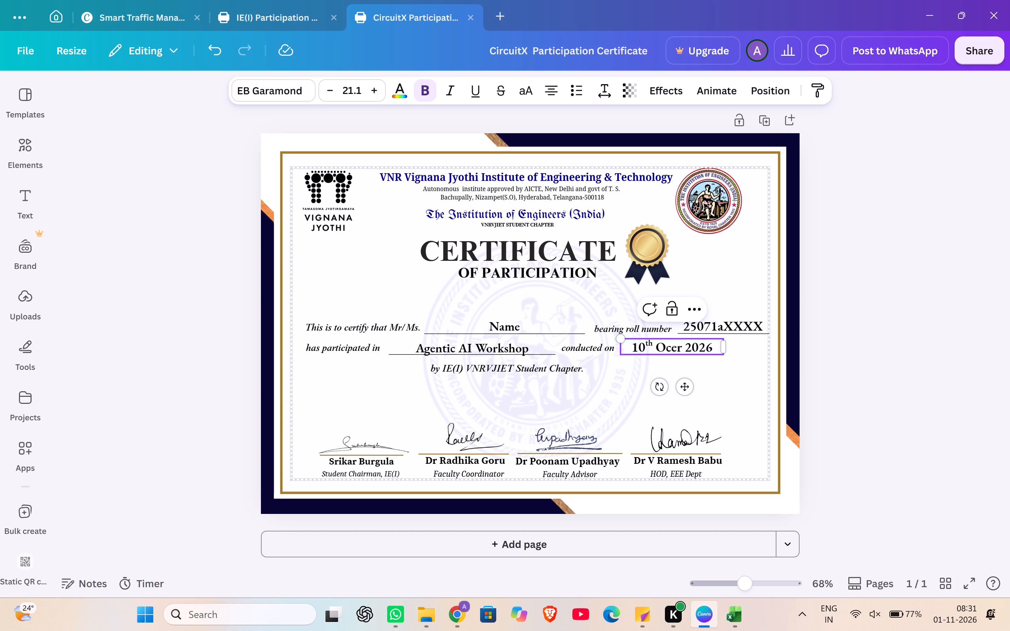
pyautogui.press('BackSpace')
pyautogui.press('BackSpace')
pyautogui.press('BackSpace')
pyautogui.press('space')
pyautogui.hotkey('shift', 's')
pyautogui.write('ep')
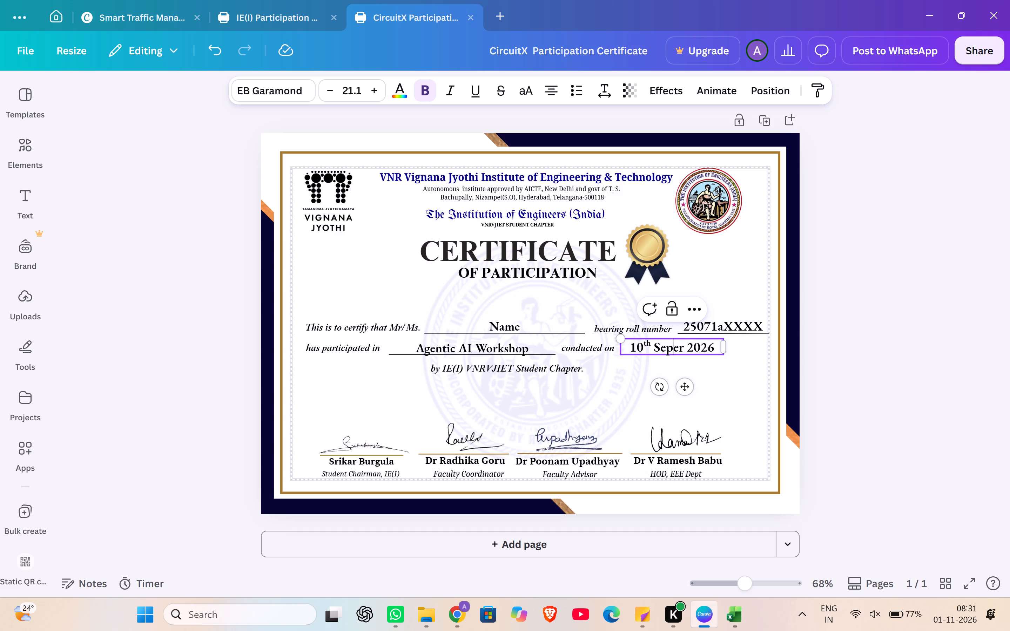
pyautogui.press('t')
pyautogui.write('mbe')
pyautogui.press('r')
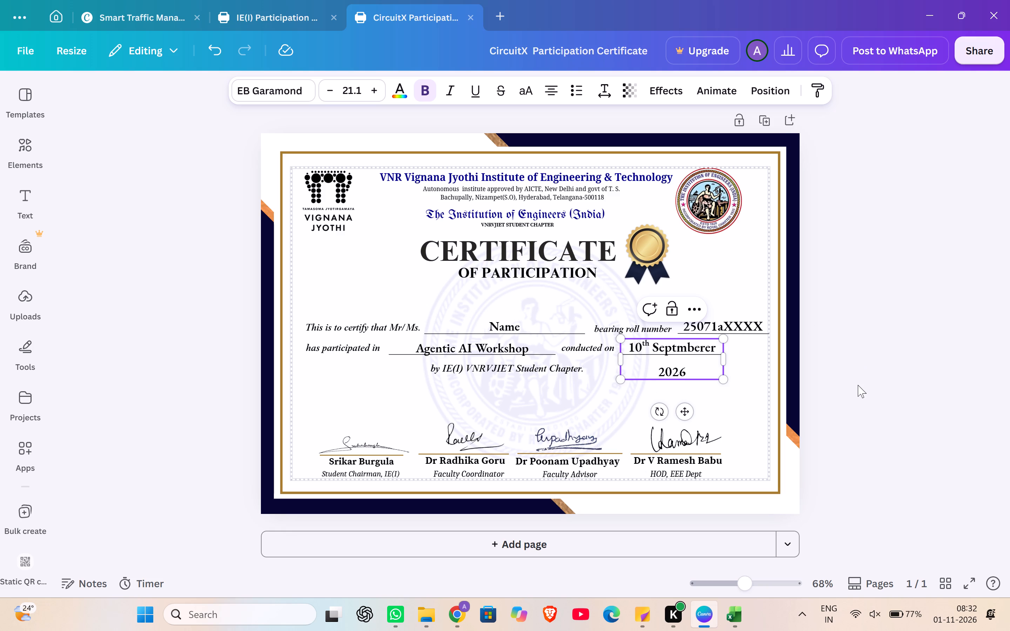
pyautogui.press('BackSpace')
pyautogui.press('BackSpace')
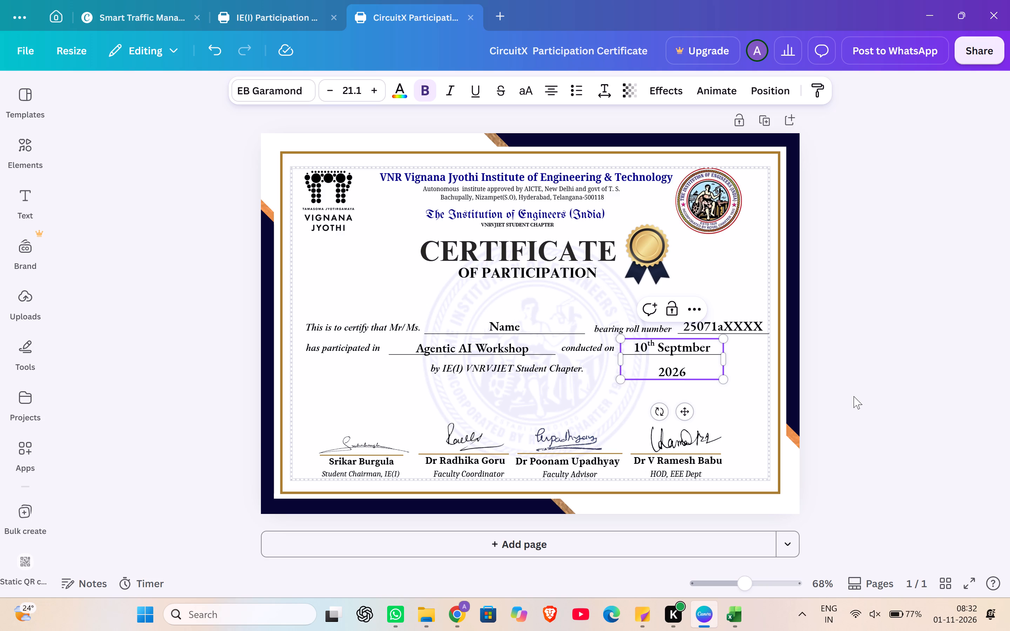
pyautogui.hotkey('alt', 'Tab')
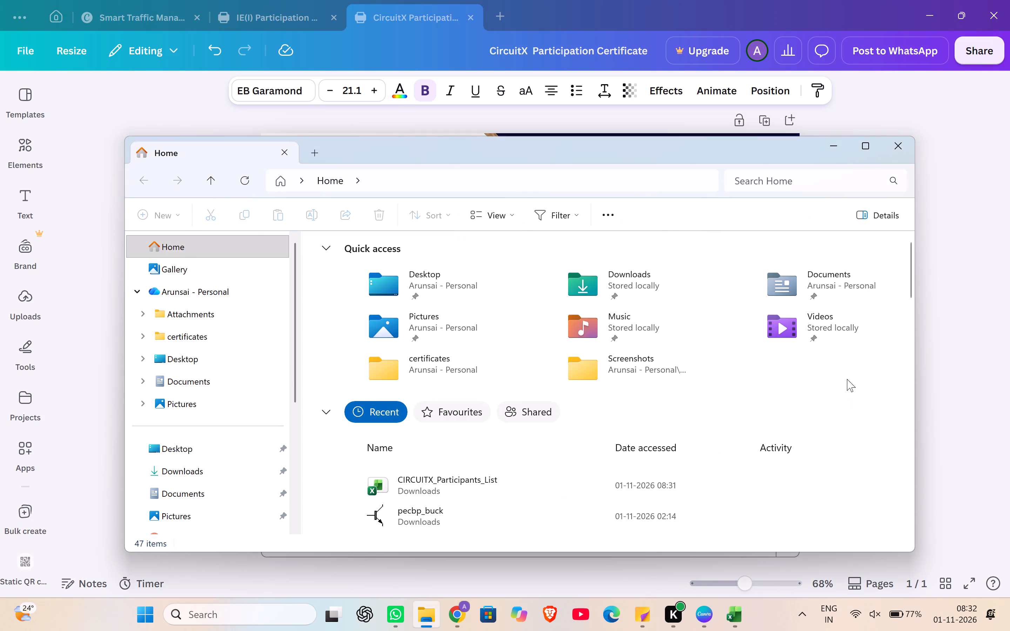
pyautogui.hotkey('alt', 'Tab')
pyautogui.hotkey('alt', 'Tab')
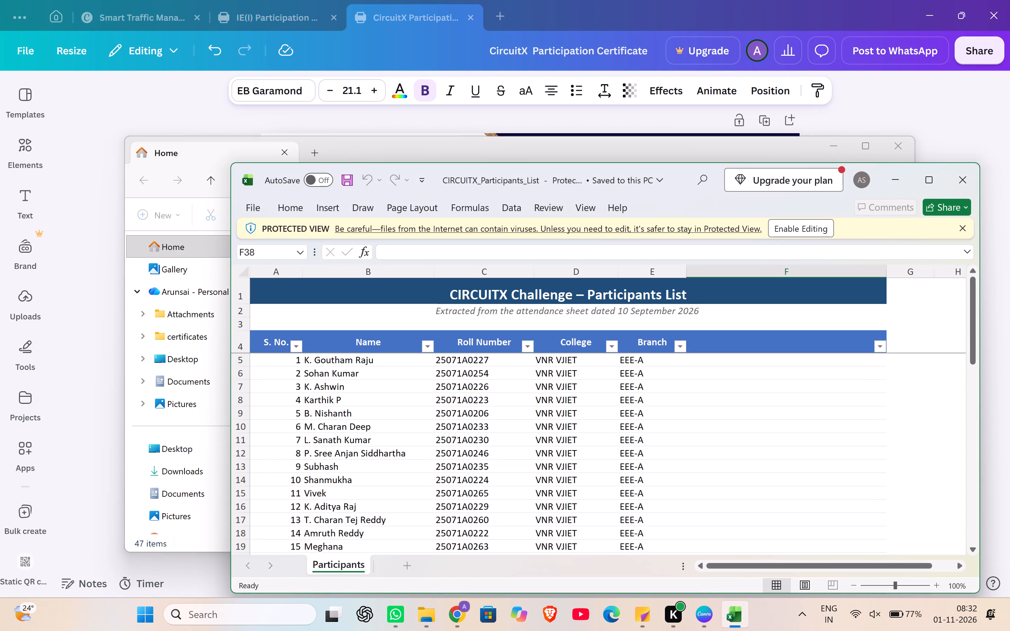
pyautogui.hotkey('alt', 'Tab')
pyautogui.hotkey('alt', 'Tab')
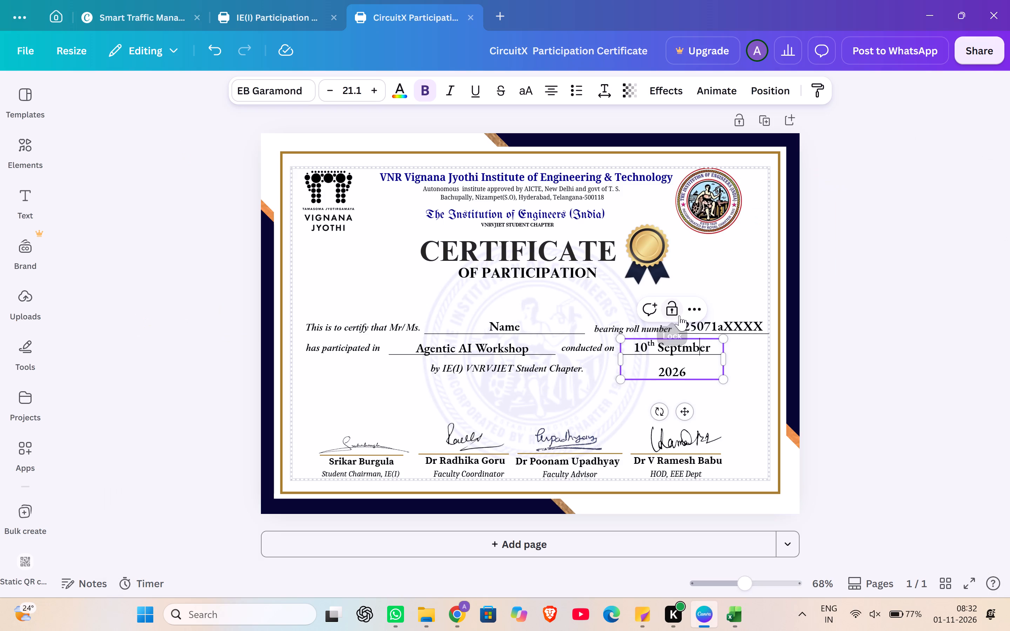
pyautogui.click(682, 352)
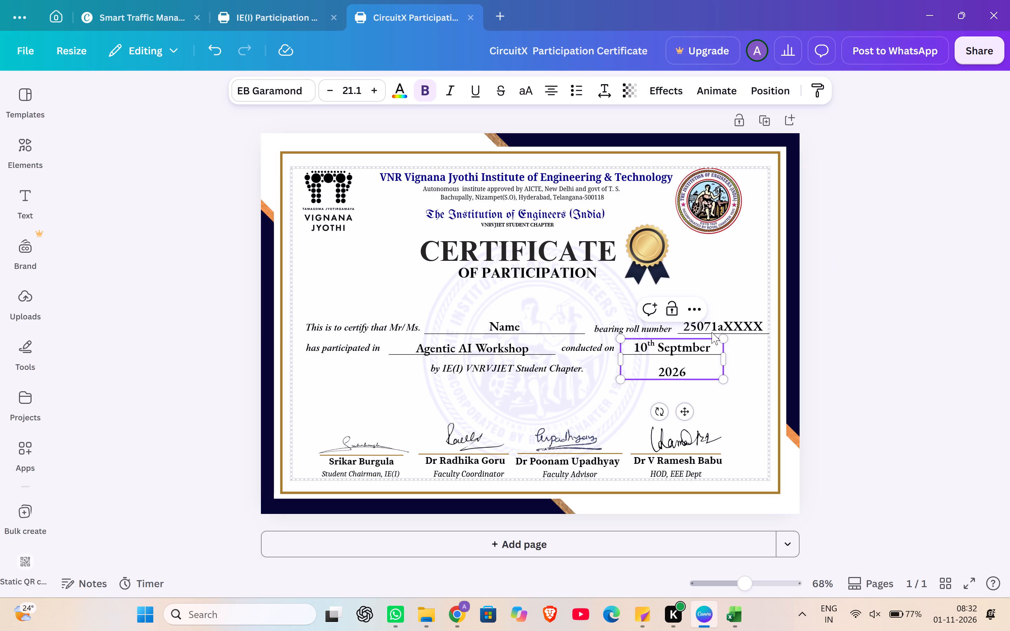
pyautogui.press('e')
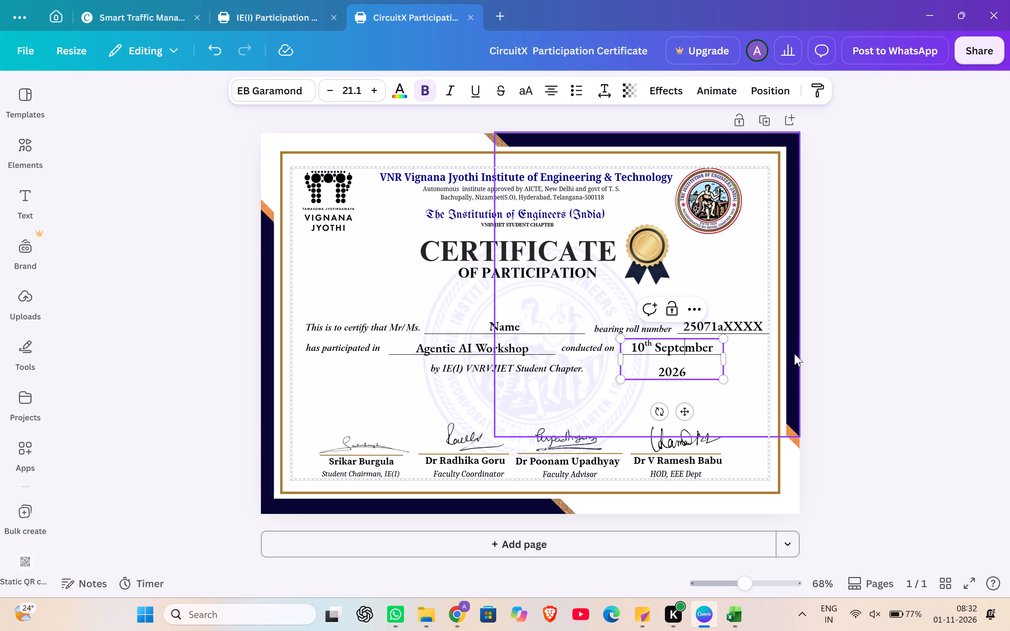
pyautogui.click(800, 345)
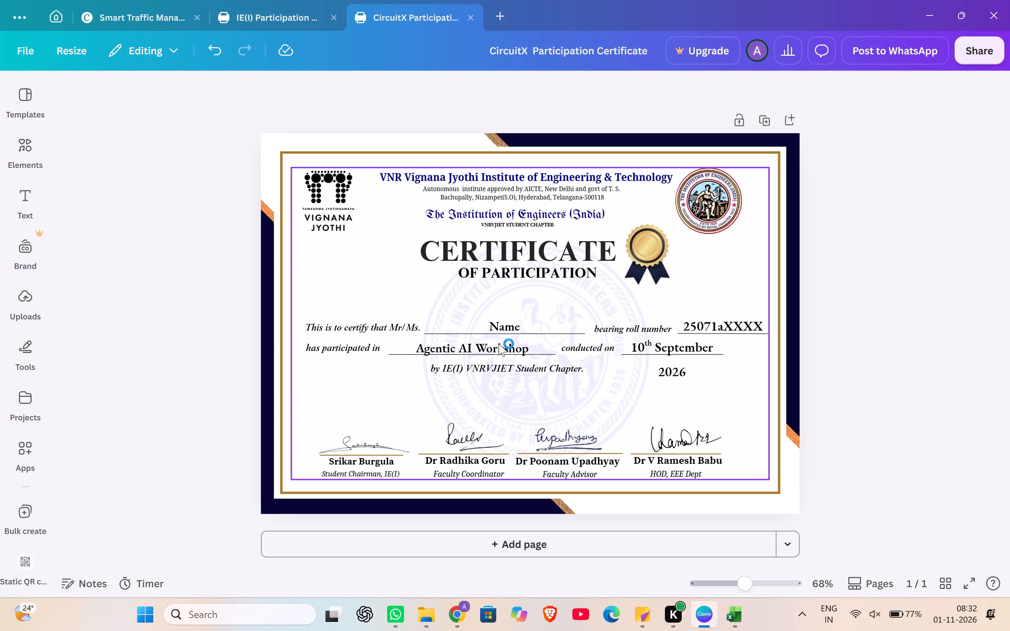
# Copy the event name "CIRCUITX Challenge" from the title cell A1 of the participants workbook in Excel.
pyautogui.hotkey('alt', 'Tab')
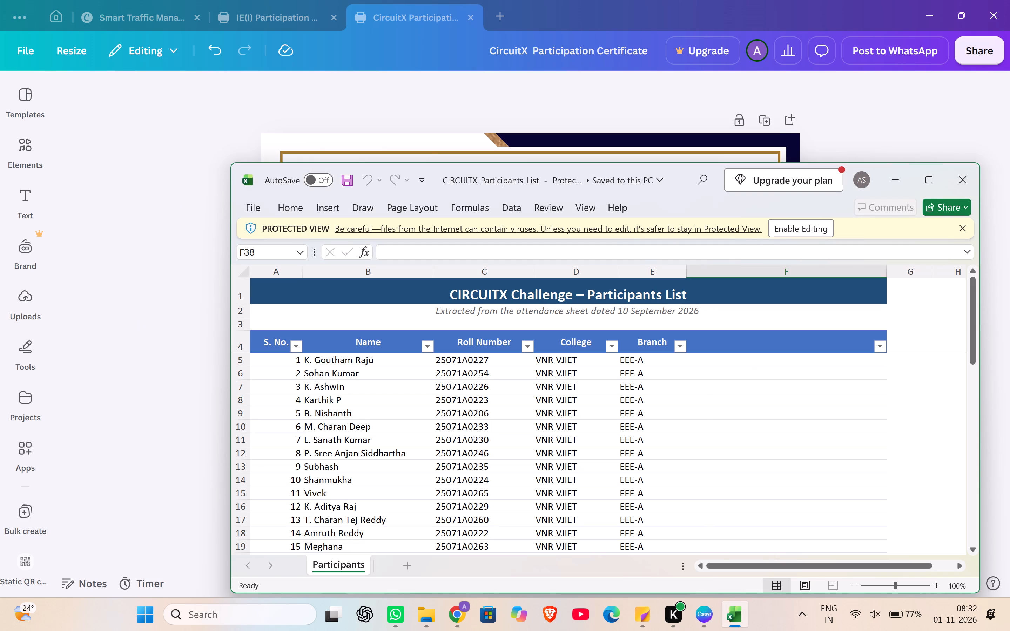
pyautogui.click(470, 292)
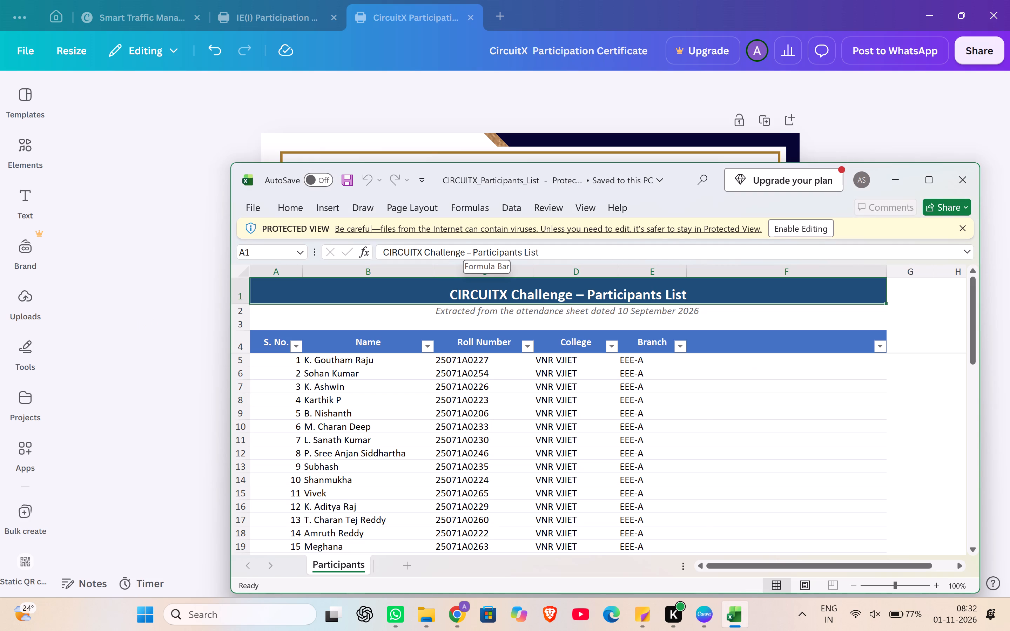
pyautogui.moveTo(464, 252); pyautogui.dragTo(413, 237)
pyautogui.click(651, 414)
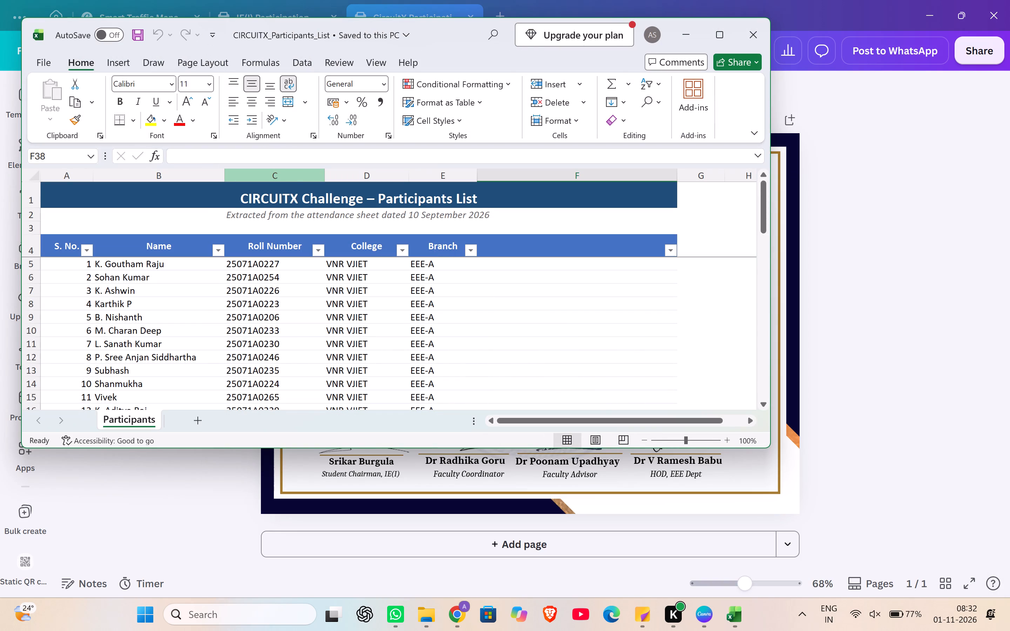
pyautogui.click(294, 204)
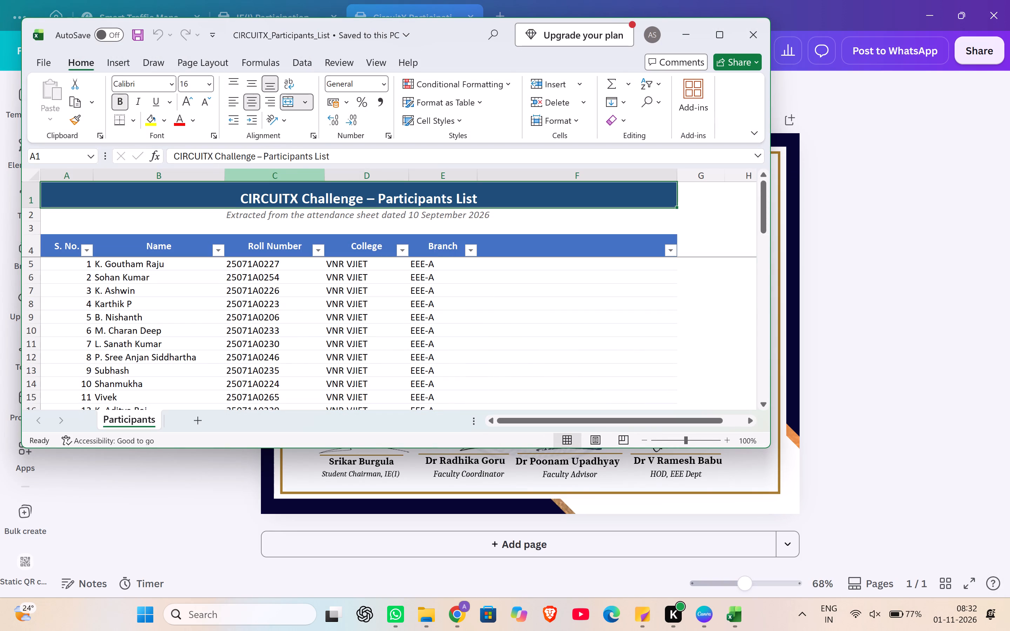
pyautogui.moveTo(252, 155); pyautogui.dragTo(195, 144)
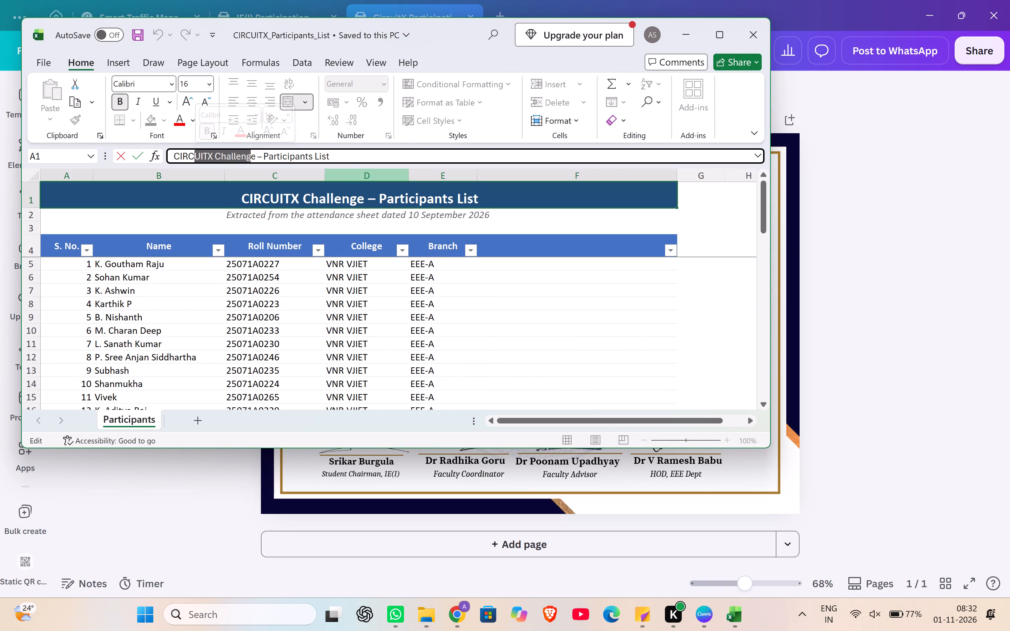
pyautogui.click(354, 164)
pyautogui.moveTo(255, 156); pyautogui.dragTo(246, 153)
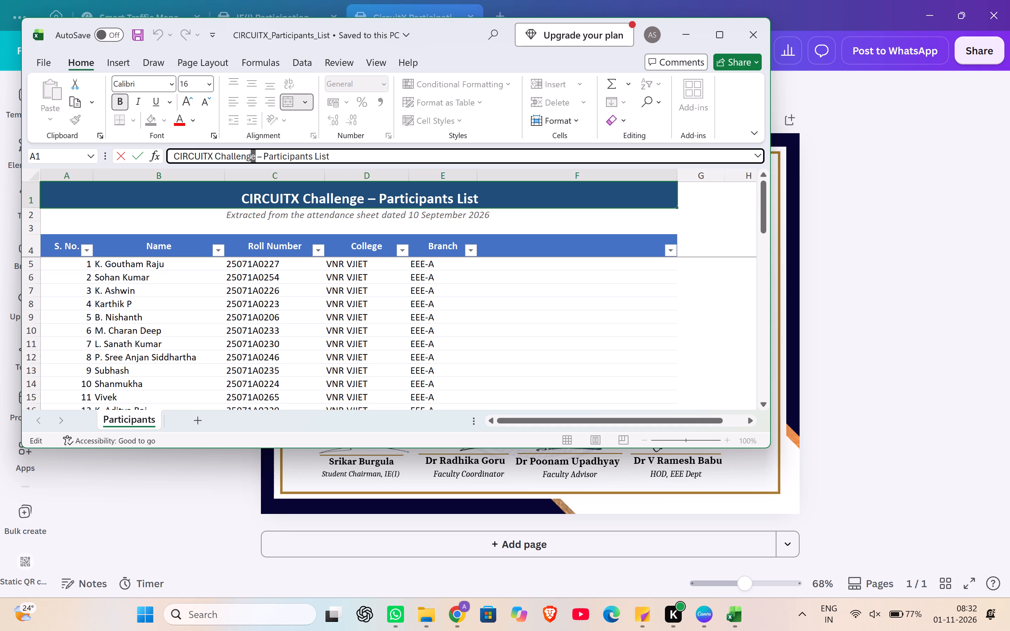
pyautogui.moveTo(246, 153); pyautogui.dragTo(171, 143)
pyautogui.hotkey('ctrl', 'c')
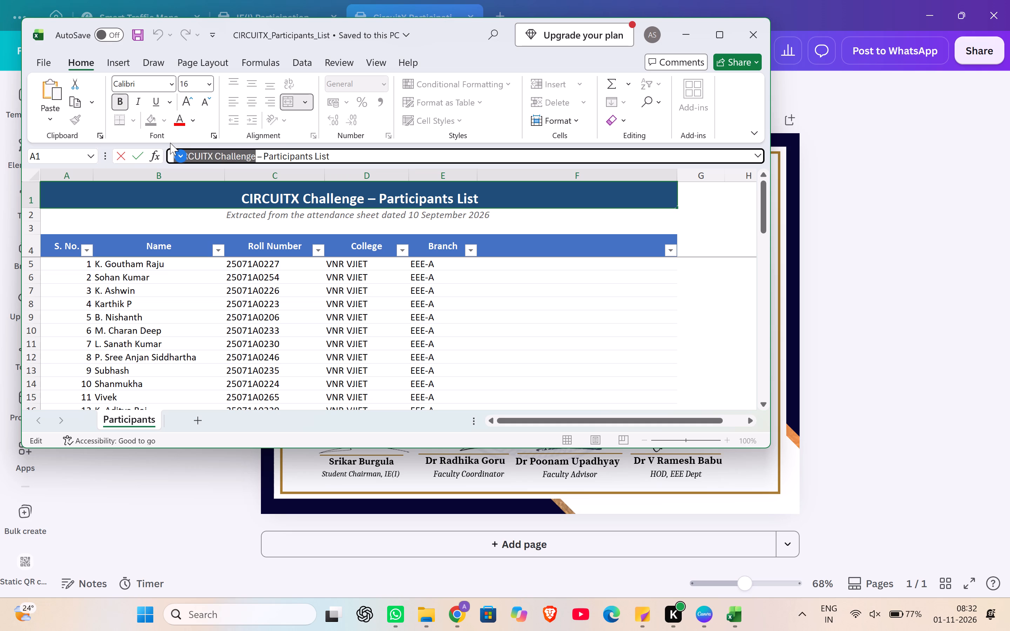
# In the Canva certificate, replace the event name "Agentic AI Workshop" with the copied "CIRCUITX Challenge".
pyautogui.hotkey('alt', 'Tab')
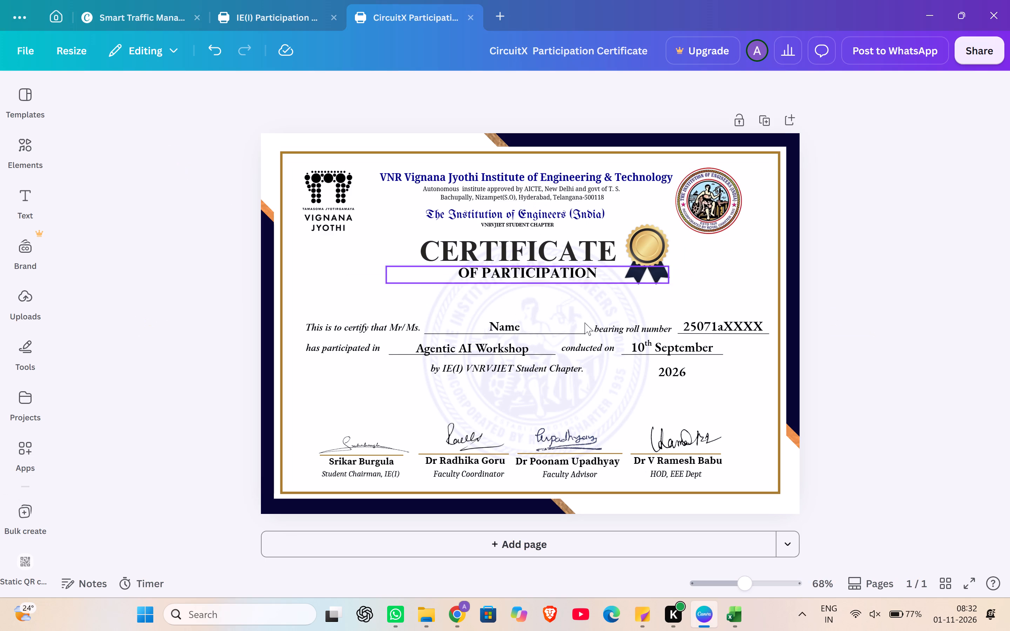
pyautogui.click(479, 341)
pyautogui.click(483, 349)
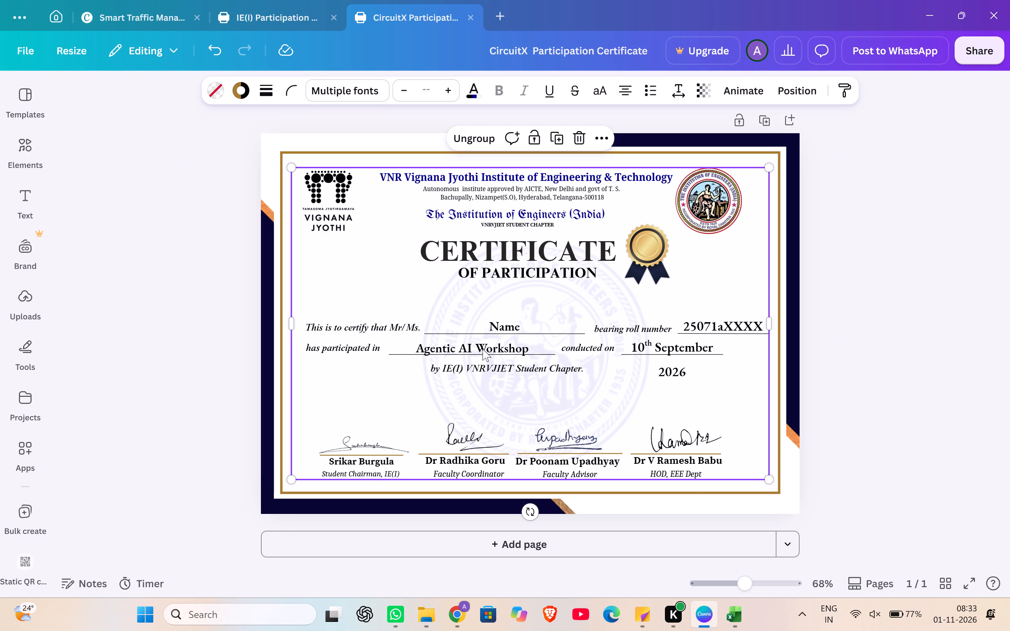
pyautogui.click(525, 347)
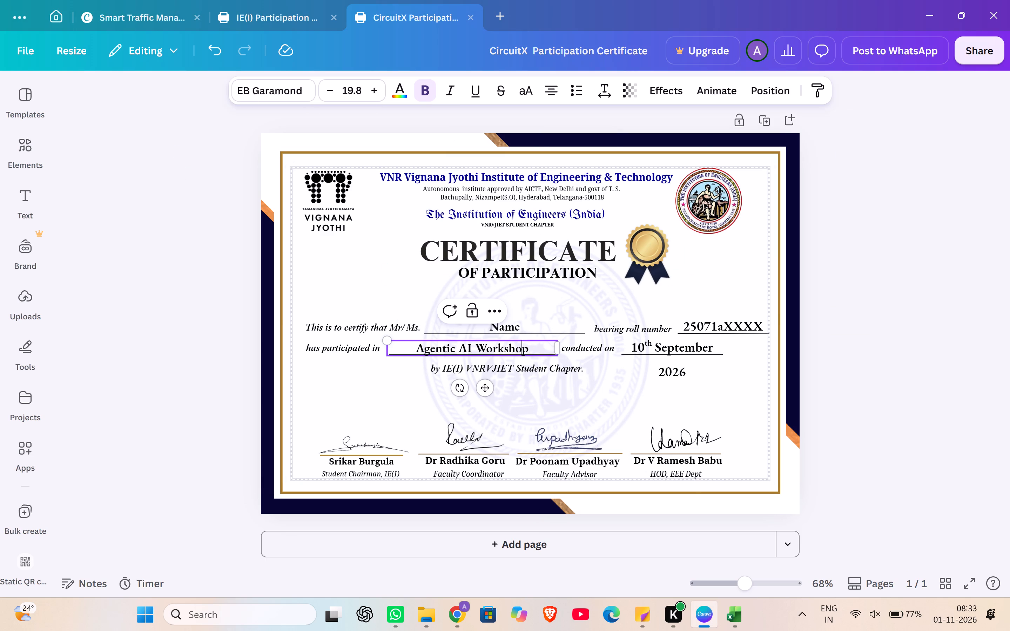
pyautogui.click(531, 345)
pyautogui.hotkey('ctrl', 'a')
pyautogui.press('BackSpace')
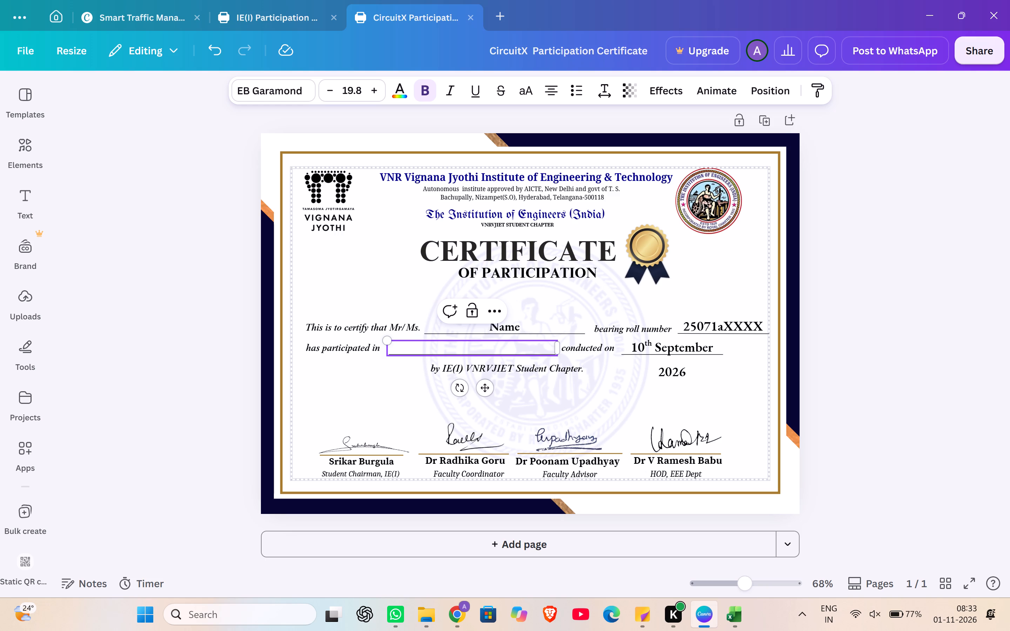
pyautogui.hotkey('ctrl', 'v')
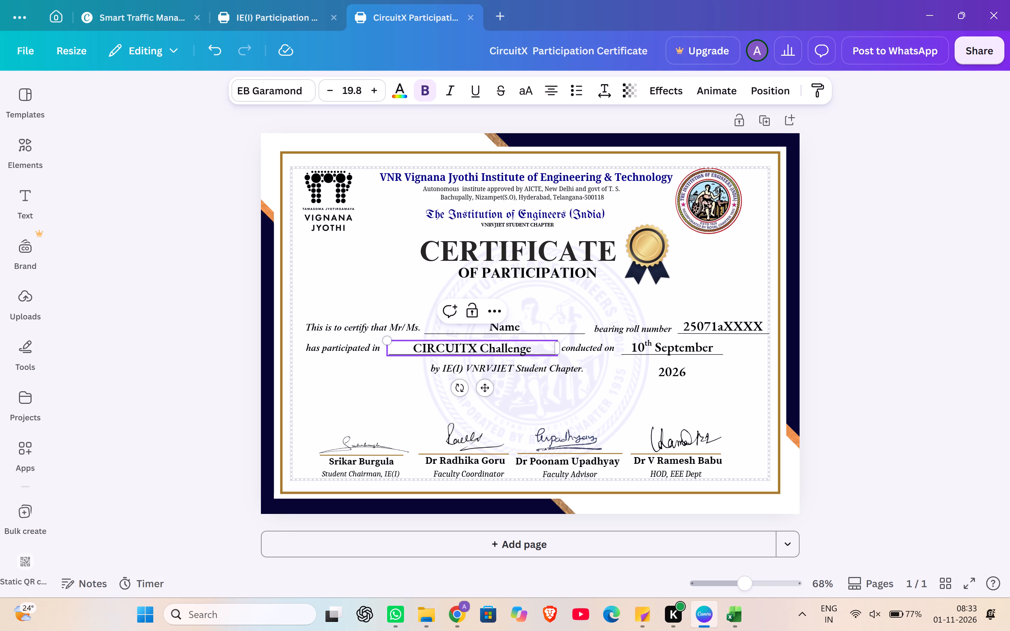
# Change the capitalisation of the certificate's event name so it reads "CircuitX Challenge".
pyautogui.click(470, 345)
pyautogui.press('BackSpace')
pyautogui.press('BackSpace')
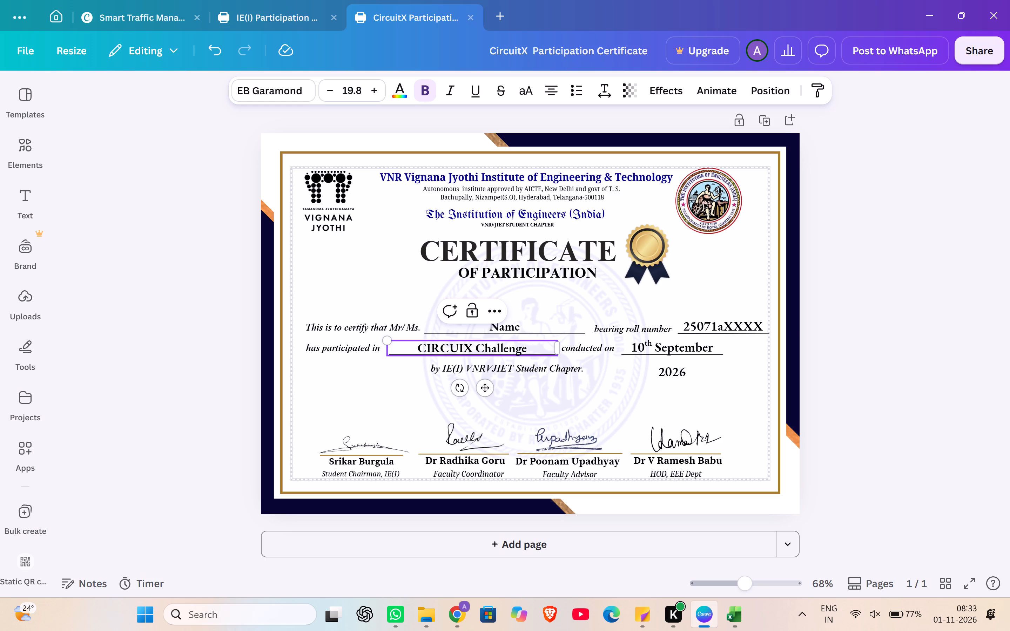
pyautogui.press('BackSpace')
pyautogui.press('BackSpace')
pyautogui.press('BackSpace')
pyautogui.press('BackSpace')
pyautogui.write('ir')
pyautogui.write('cuit')
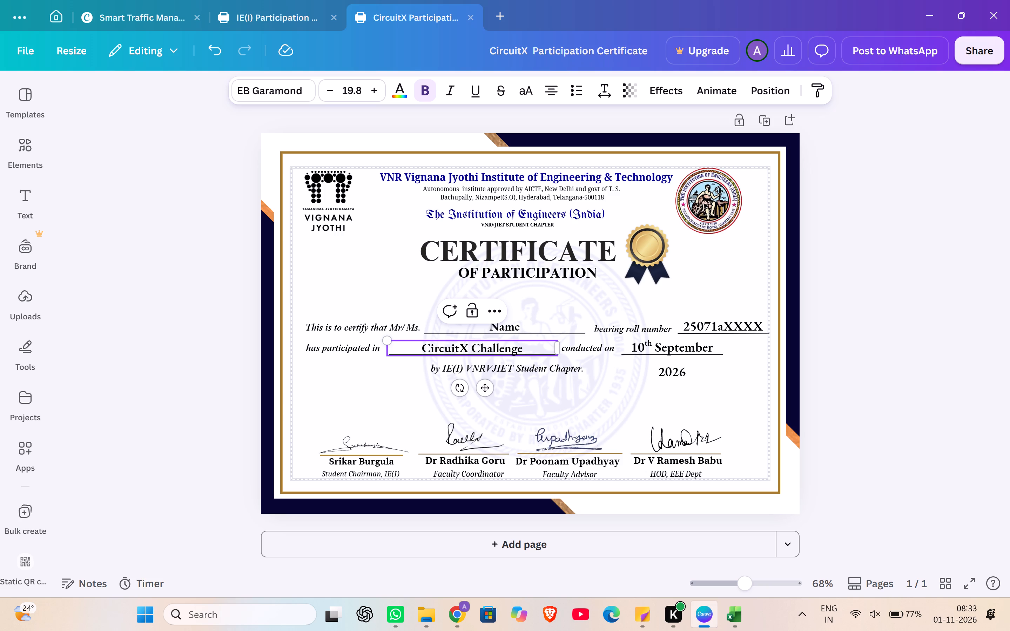
pyautogui.click(816, 335)
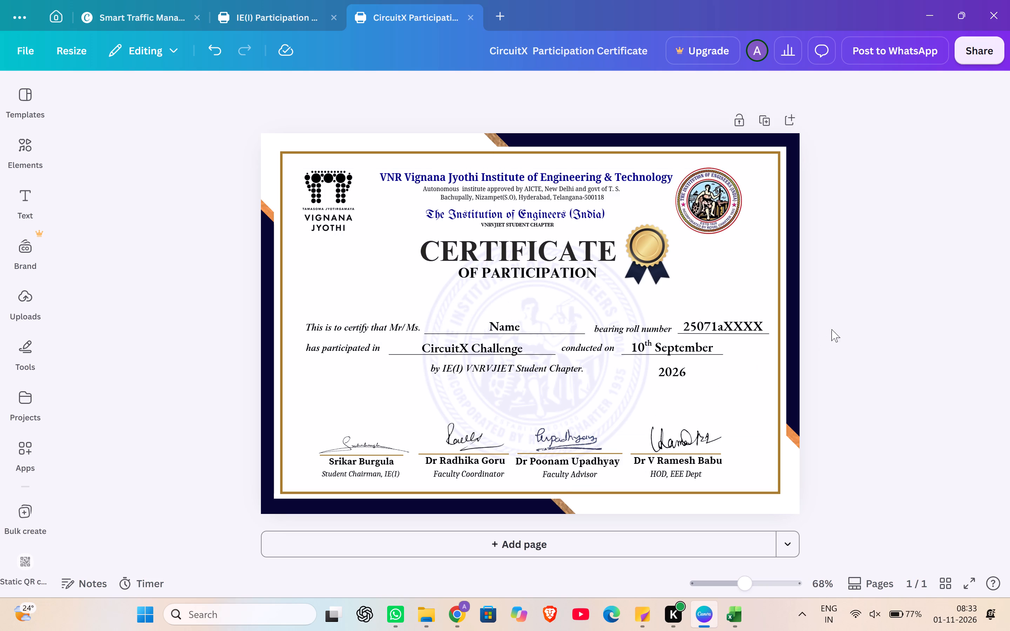
pyautogui.click(459, 346)
pyautogui.click(460, 352)
pyautogui.click(458, 350)
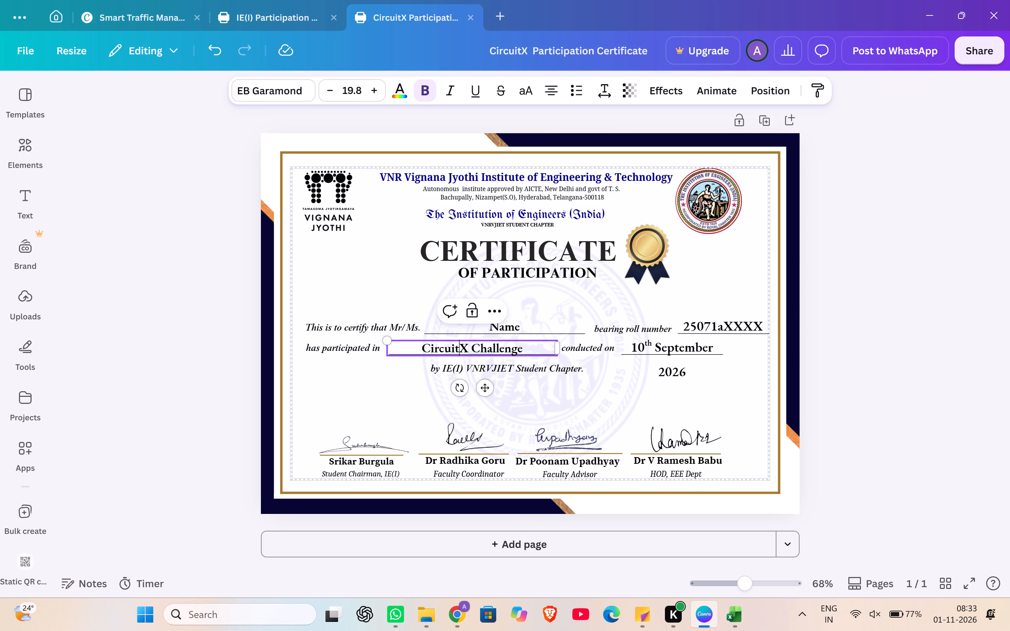
pyautogui.click(458, 346)
pyautogui.click(847, 343)
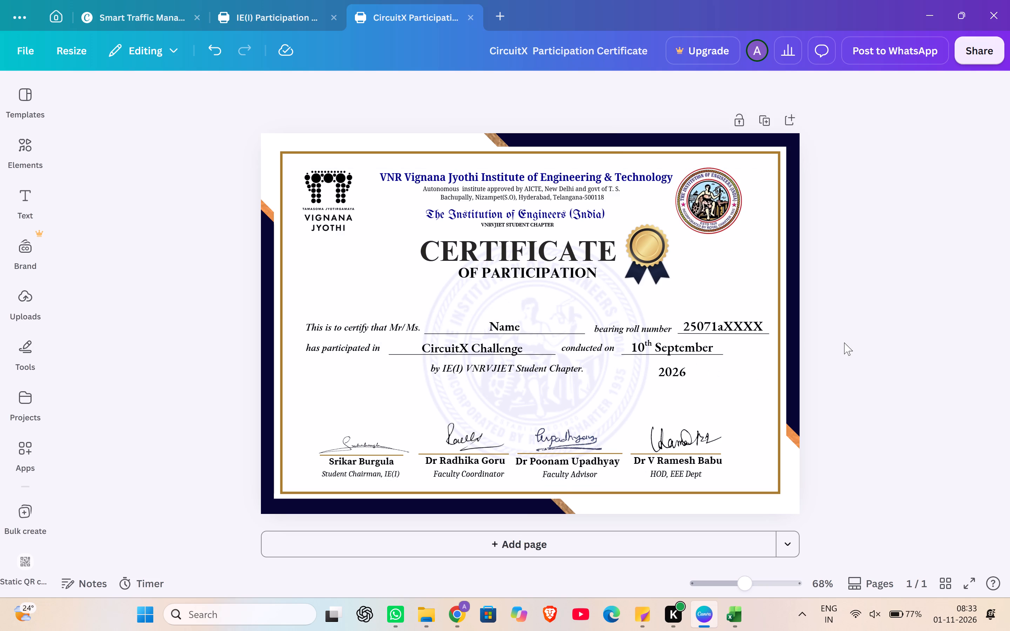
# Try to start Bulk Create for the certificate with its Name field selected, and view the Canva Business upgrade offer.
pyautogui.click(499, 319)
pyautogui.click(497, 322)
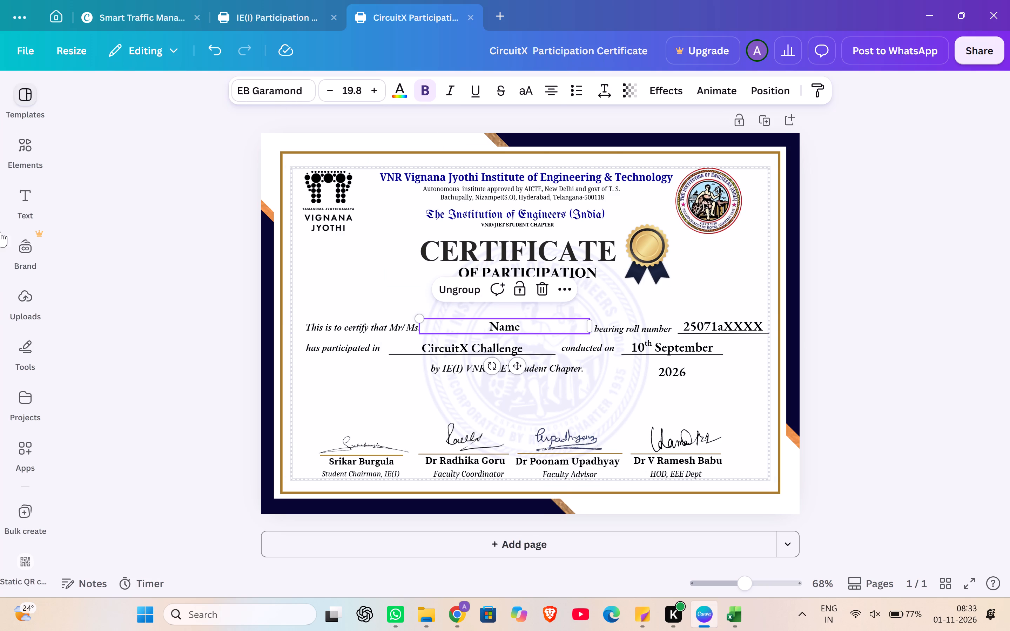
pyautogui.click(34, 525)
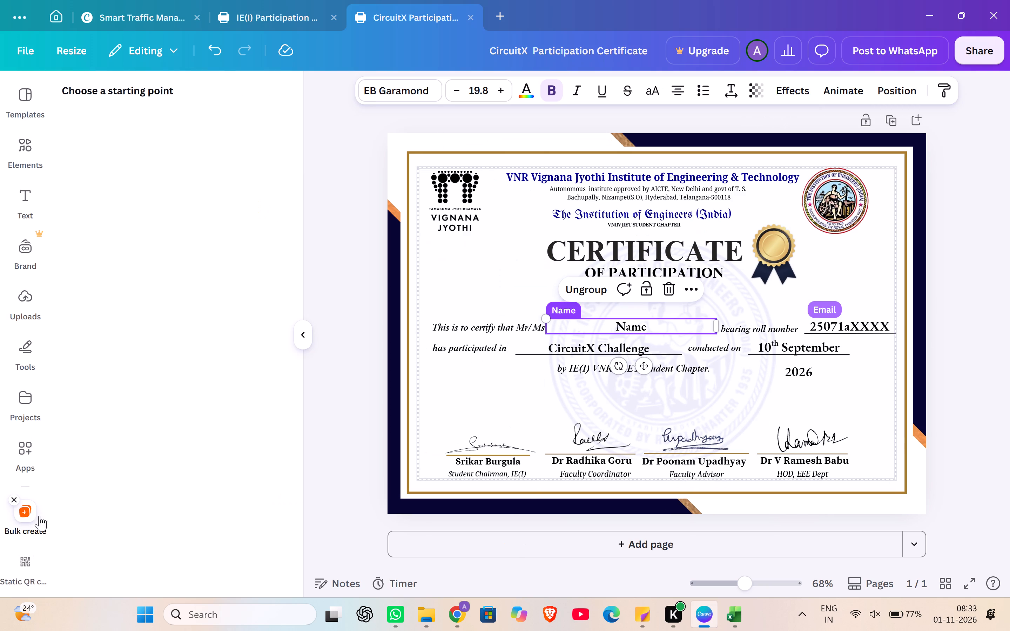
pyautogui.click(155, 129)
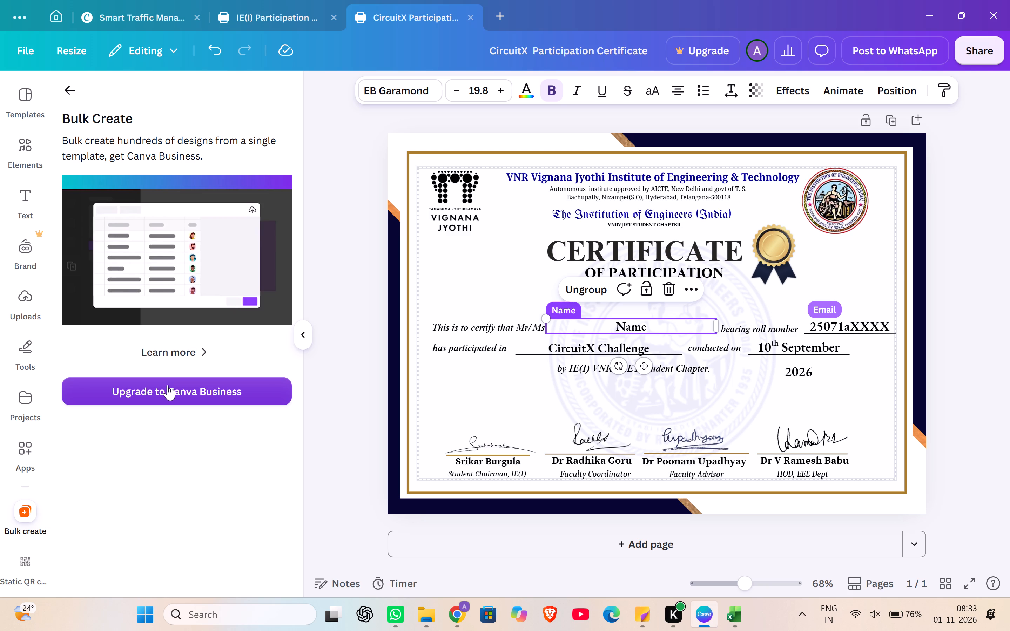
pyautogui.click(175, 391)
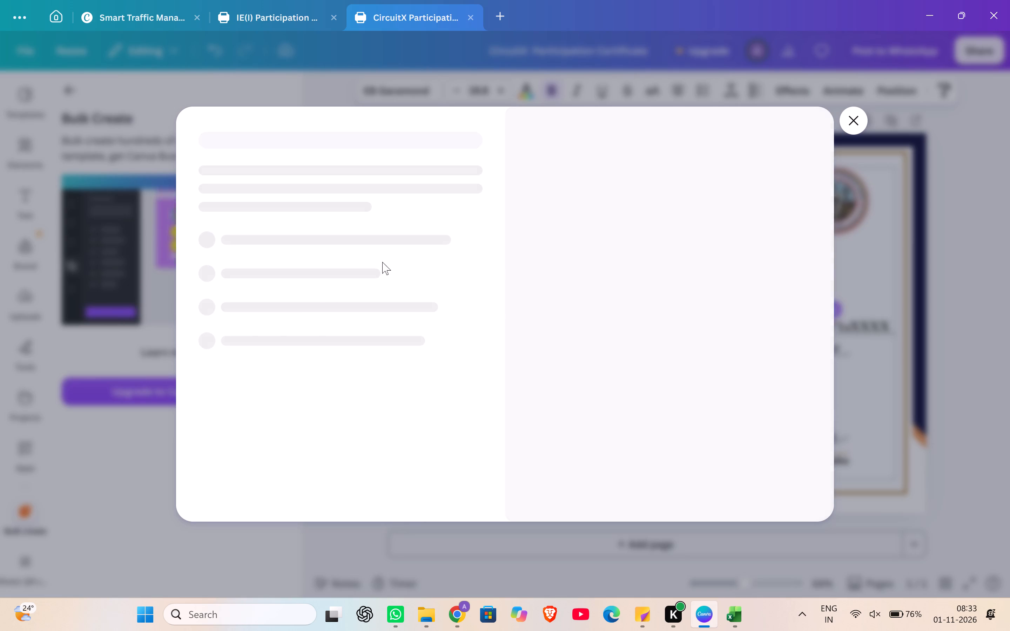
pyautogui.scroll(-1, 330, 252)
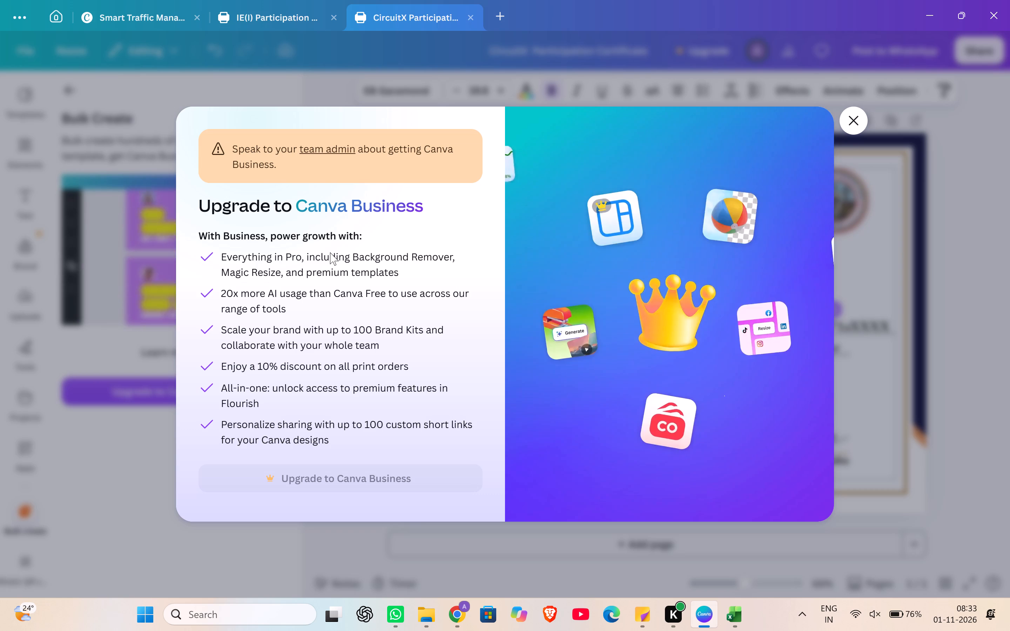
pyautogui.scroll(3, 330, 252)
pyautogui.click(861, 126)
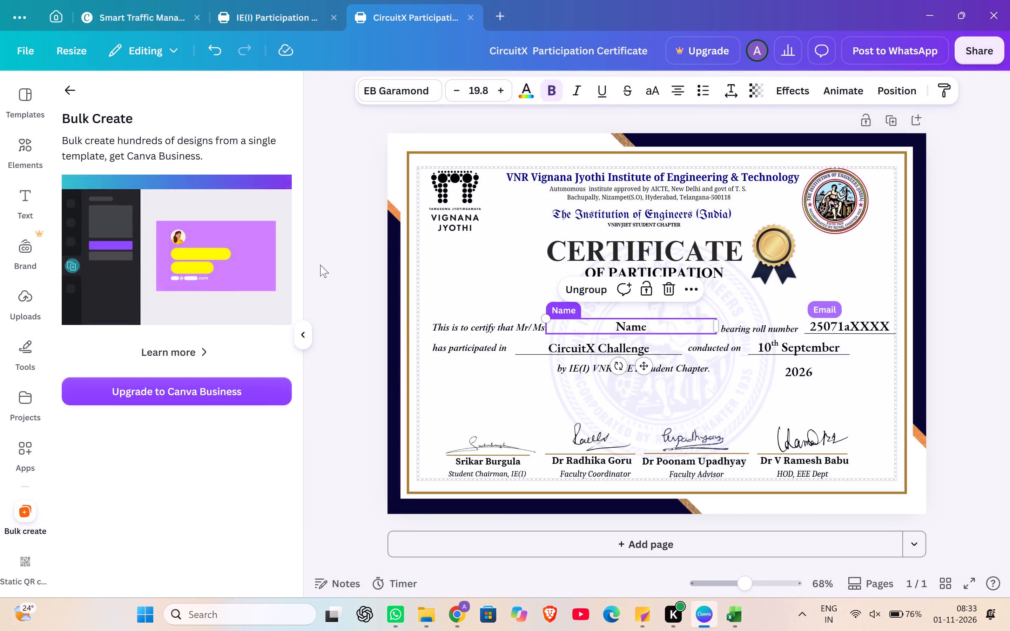
# Examine the help article on creating designs in bulk, return to the CircuitX certificate and close Bulk Create.
pyautogui.click(165, 360)
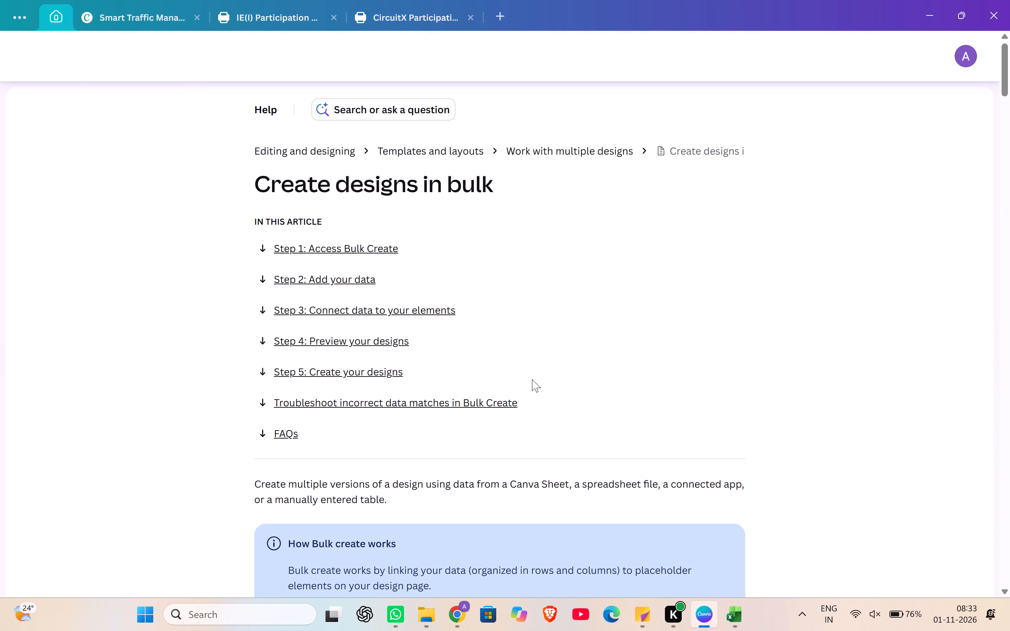
pyautogui.scroll(-3, 581, 414)
pyautogui.scroll(12, 582, 414)
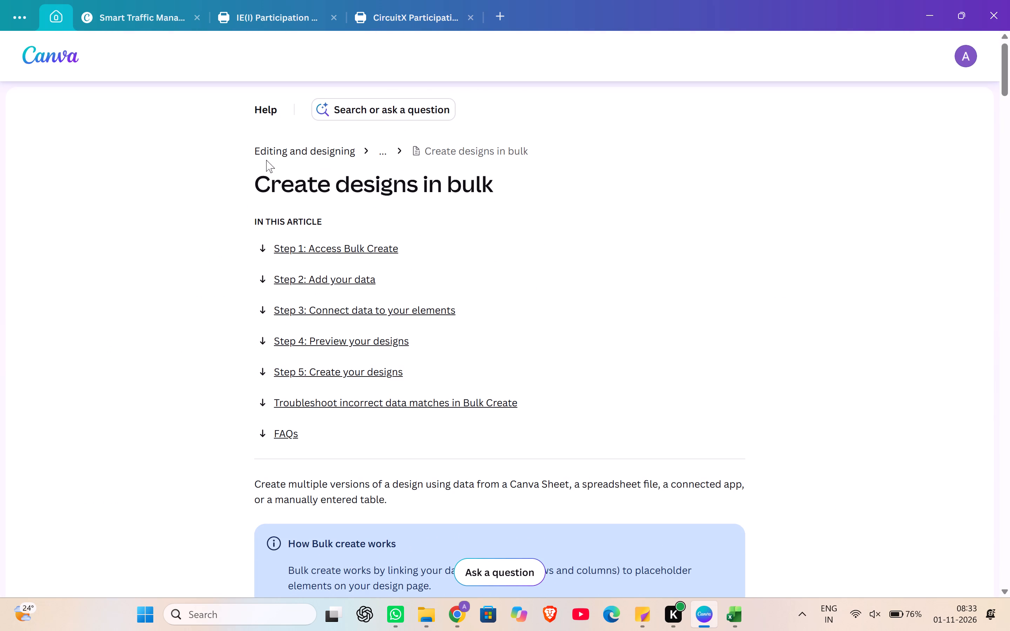
pyautogui.press('Escape')
pyautogui.scroll(4, 335, 216)
pyautogui.scroll(-10, 334, 215)
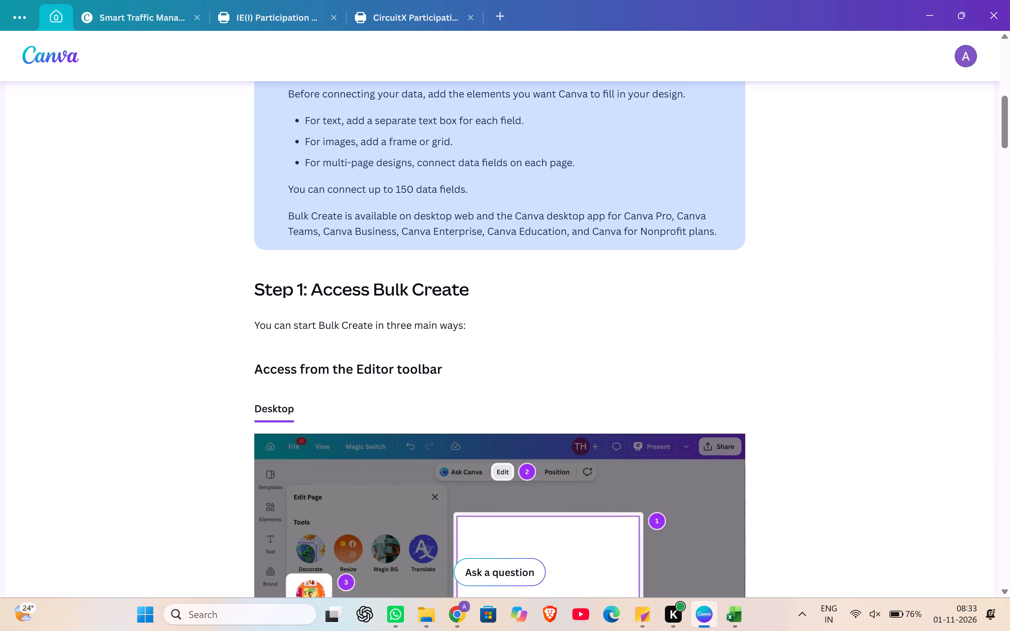
pyautogui.scroll(14, 334, 215)
pyautogui.press('Escape')
pyautogui.click(45, 15)
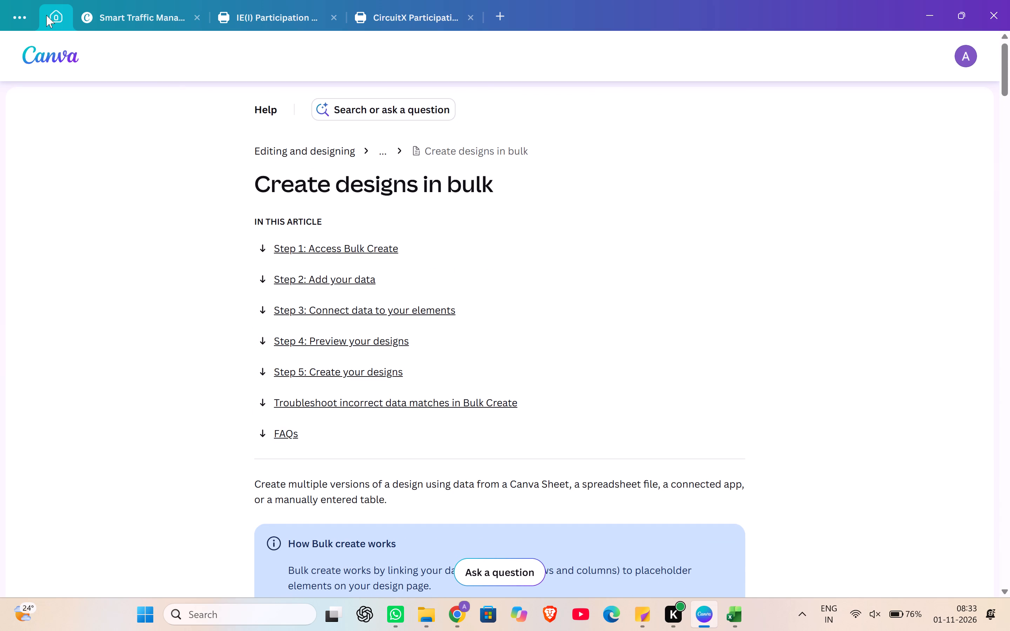
pyautogui.click(50, 16)
pyautogui.click(81, 5)
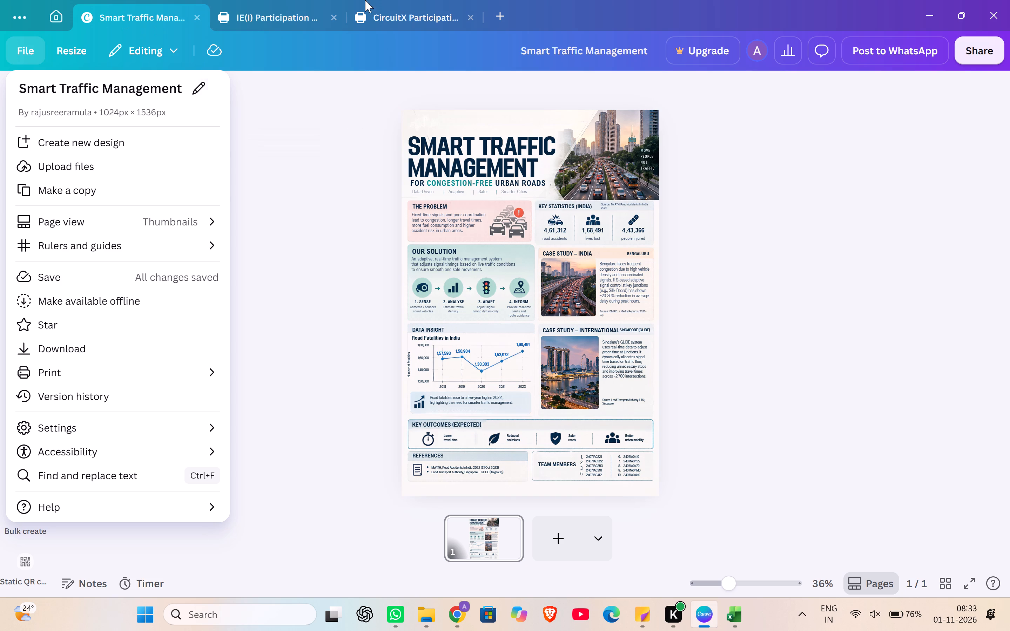
pyautogui.click(409, 16)
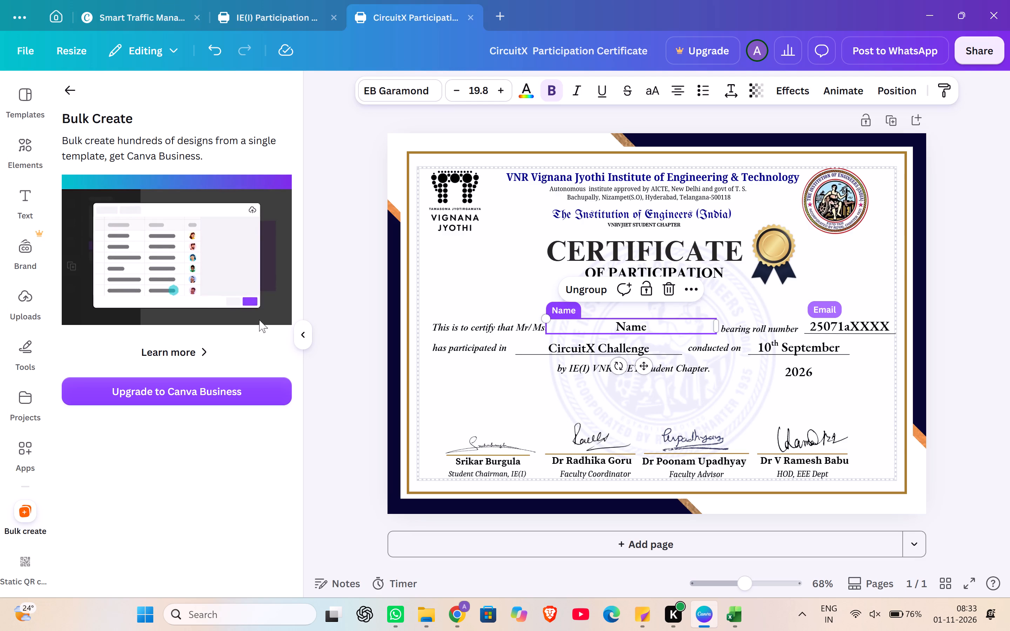
pyautogui.click(303, 333)
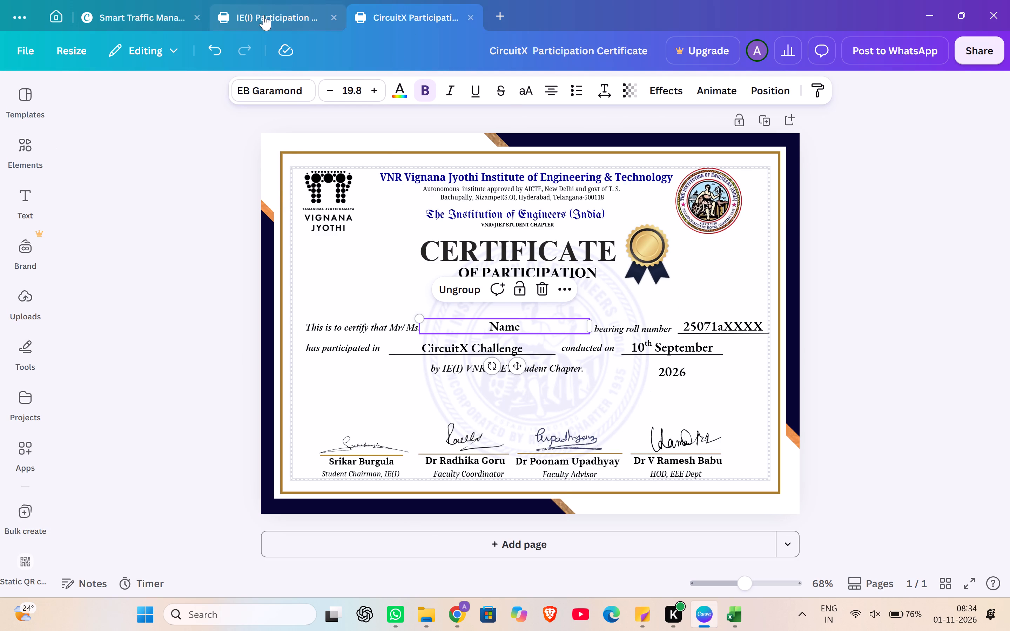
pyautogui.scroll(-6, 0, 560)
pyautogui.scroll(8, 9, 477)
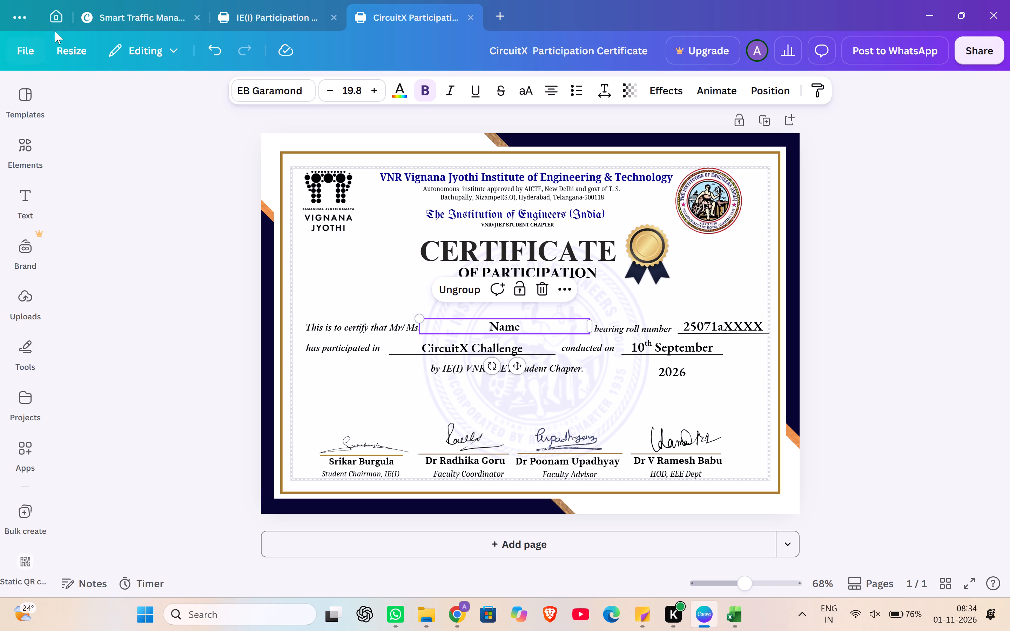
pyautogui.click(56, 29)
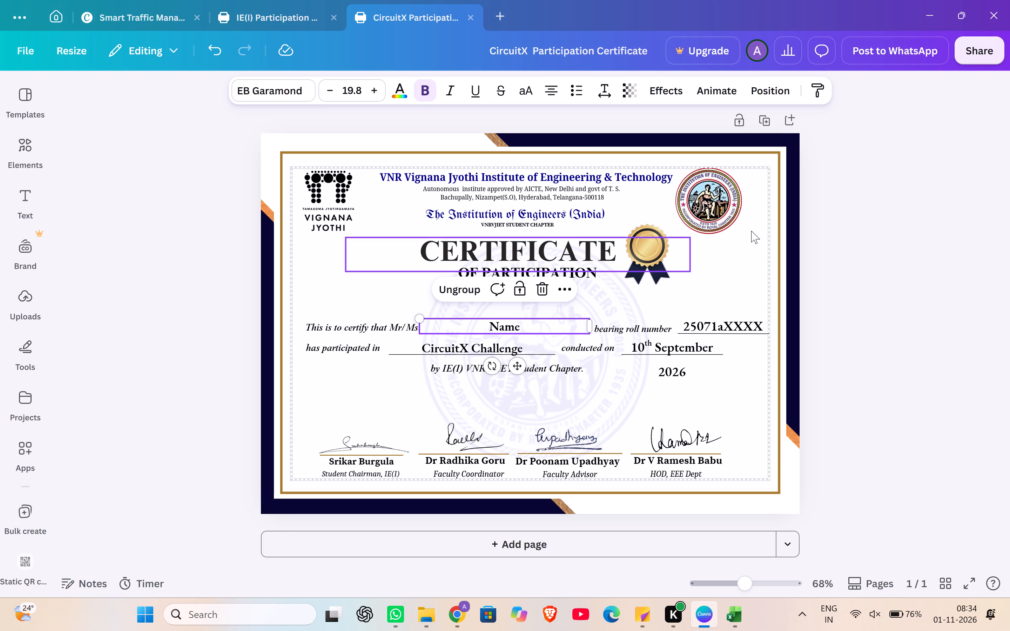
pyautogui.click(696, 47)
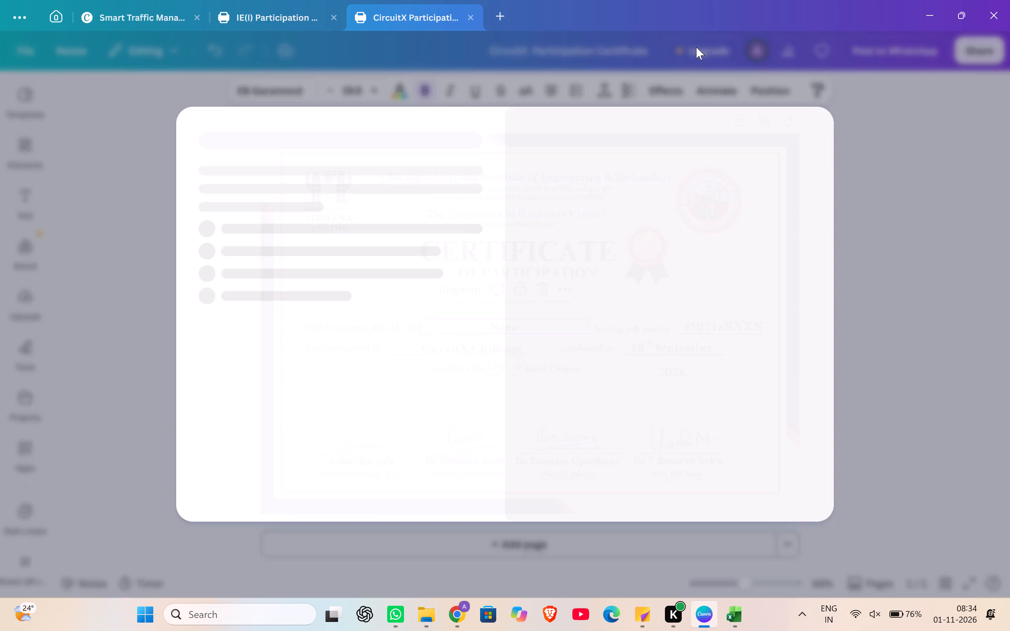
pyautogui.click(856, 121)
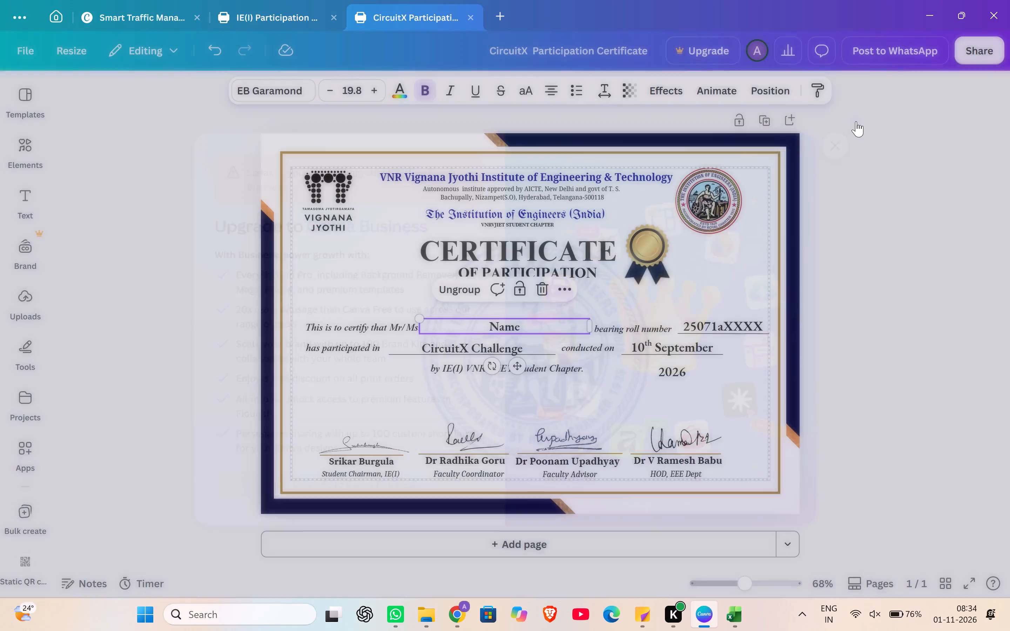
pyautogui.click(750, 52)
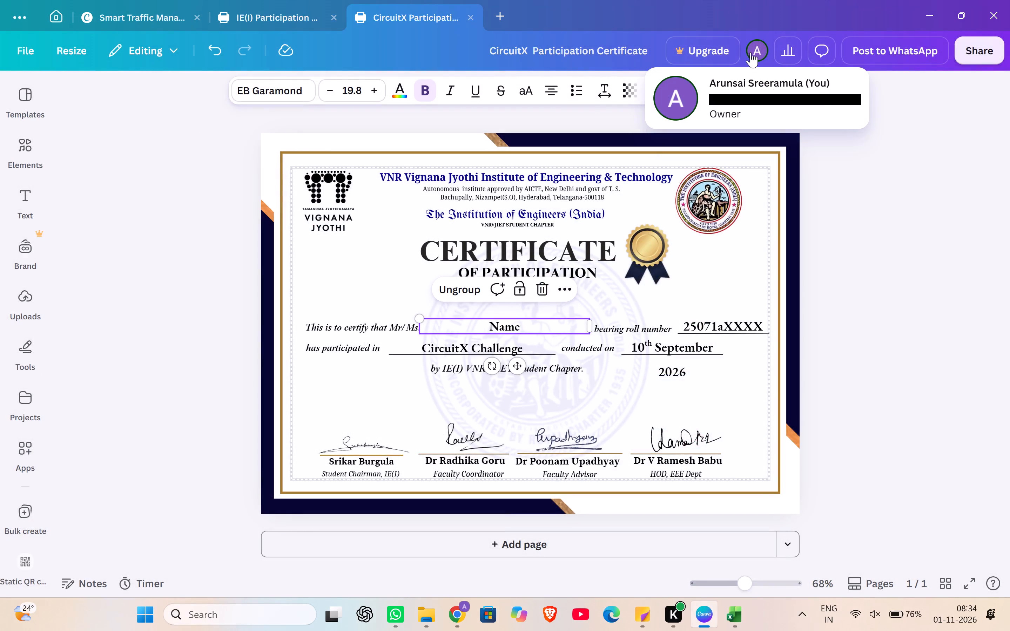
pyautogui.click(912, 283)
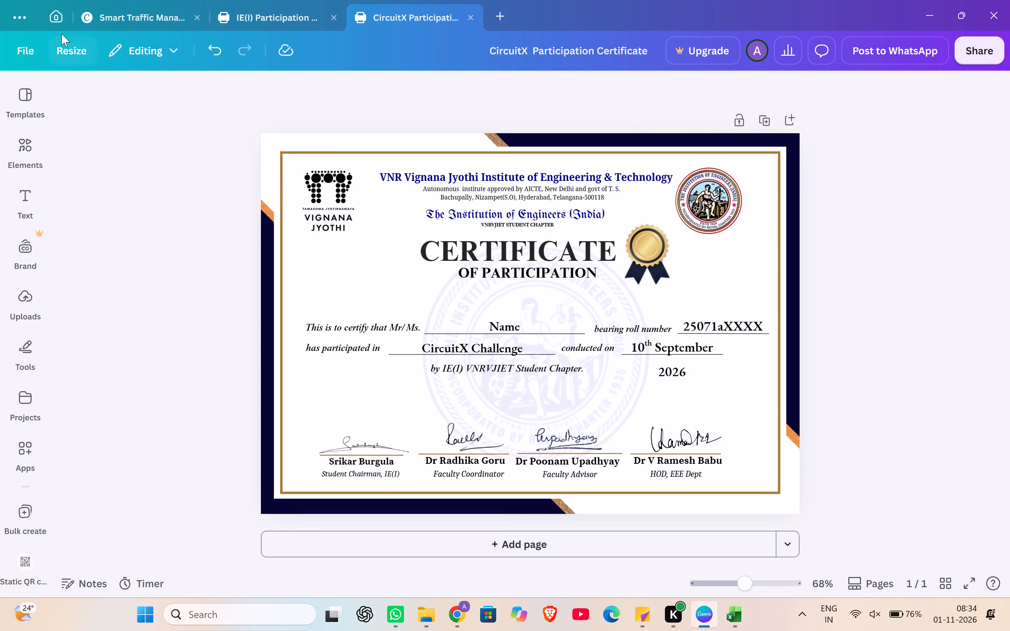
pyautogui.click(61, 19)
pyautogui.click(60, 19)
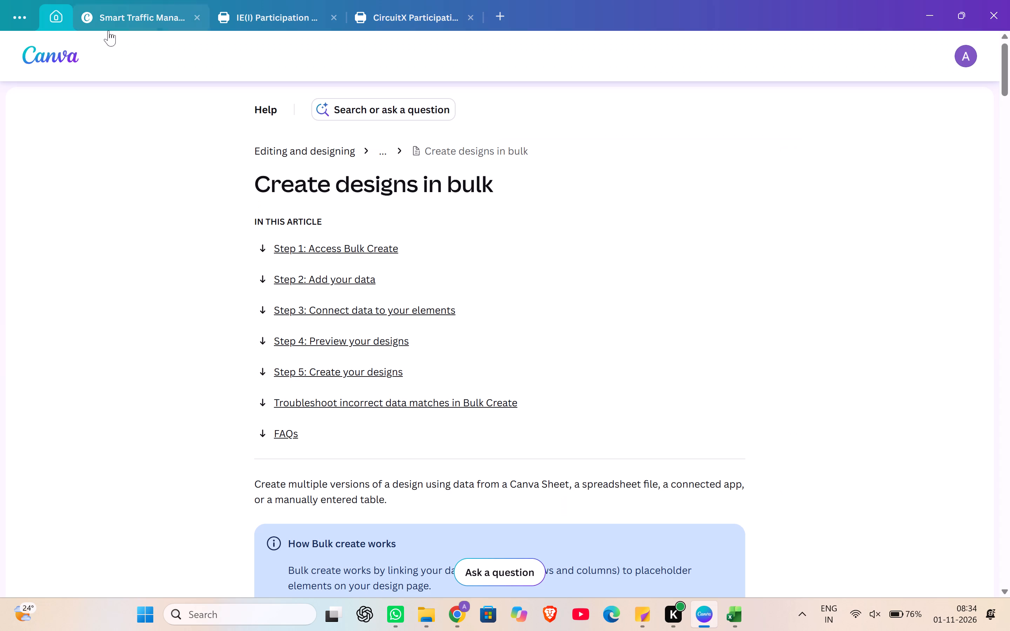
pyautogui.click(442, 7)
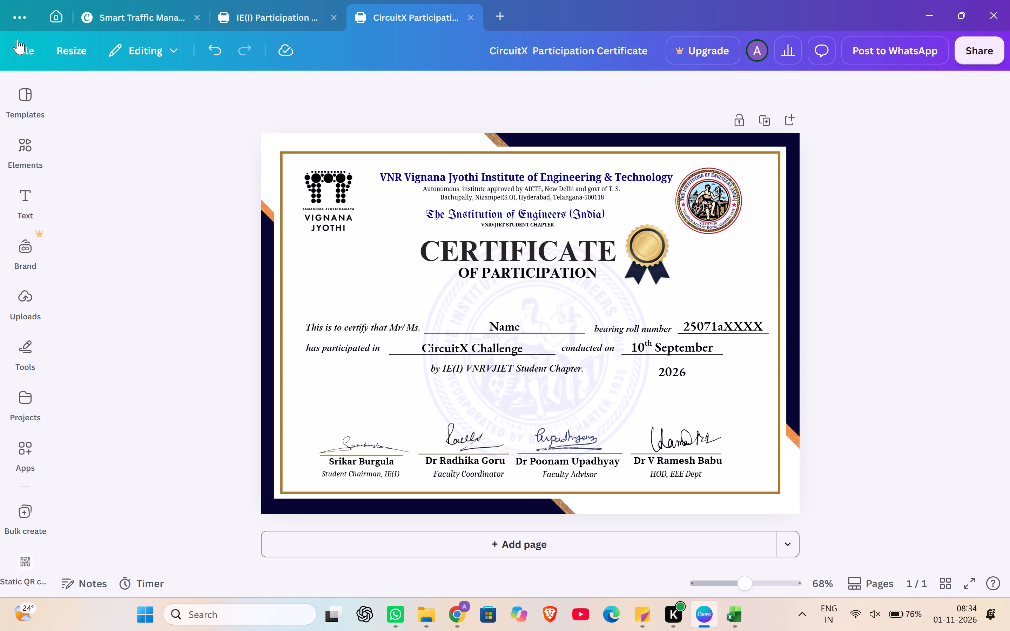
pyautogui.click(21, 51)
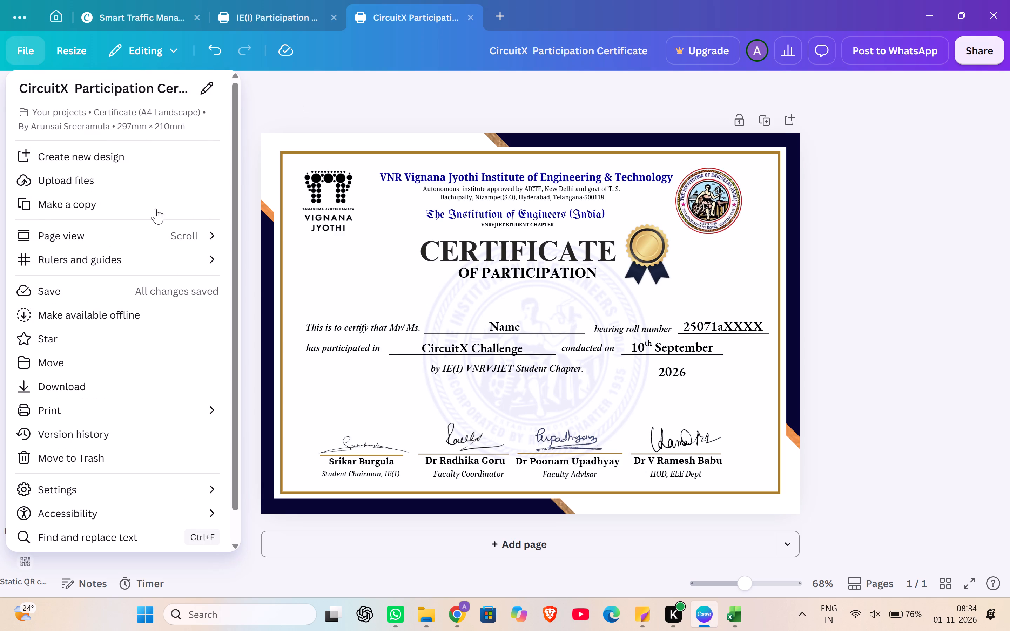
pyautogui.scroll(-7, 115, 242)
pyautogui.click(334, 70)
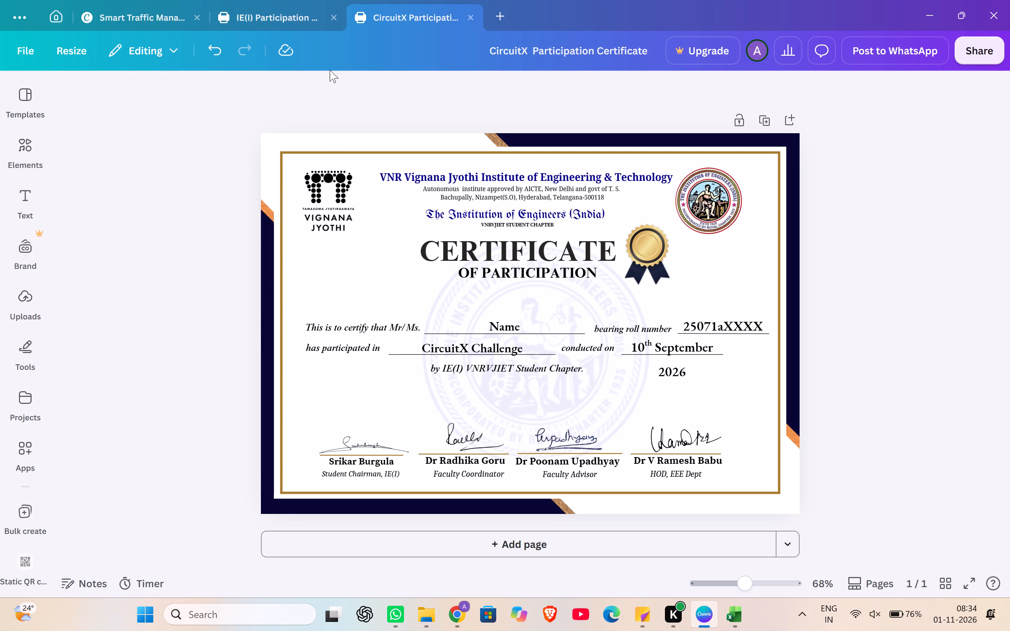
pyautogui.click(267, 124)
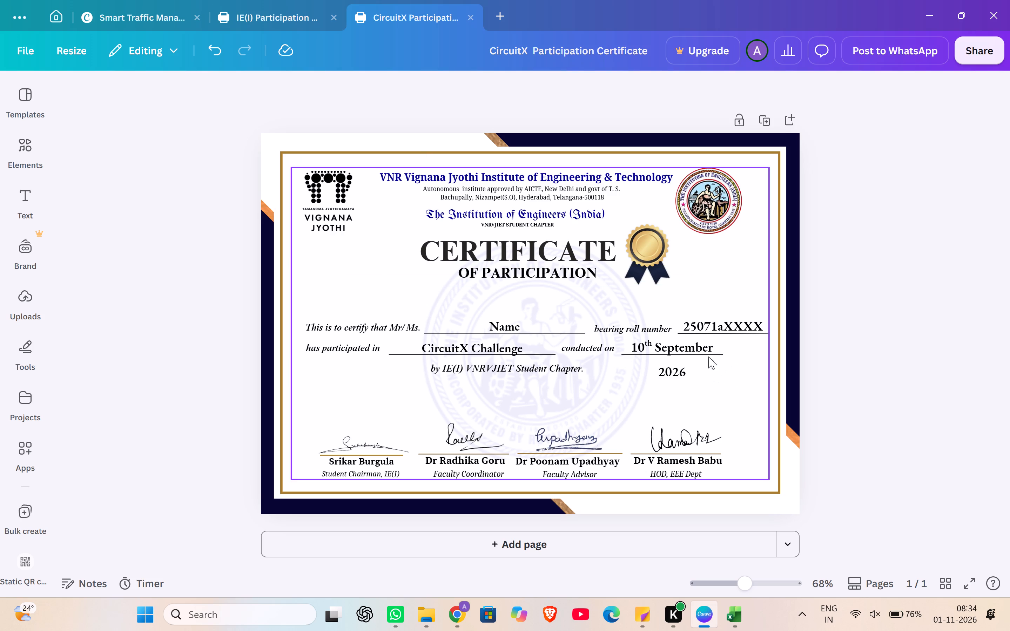
# Widen the certificate's event date text box leftwards so that "10th September 2026" fits on a single line.
pyautogui.click(678, 348)
pyautogui.click(673, 345)
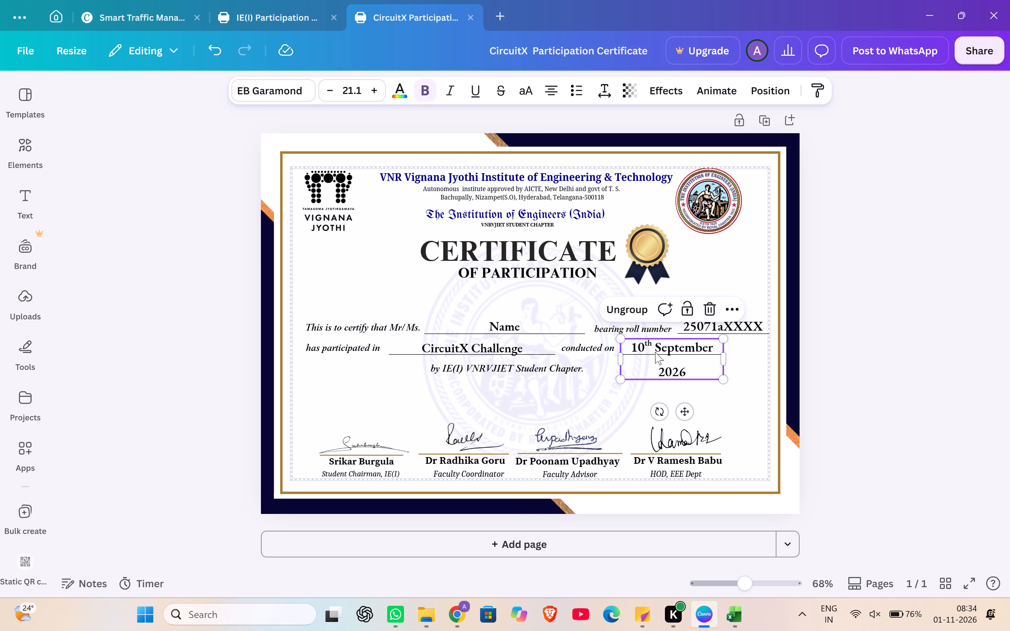
pyautogui.moveTo(619, 354); pyautogui.dragTo(607, 347)
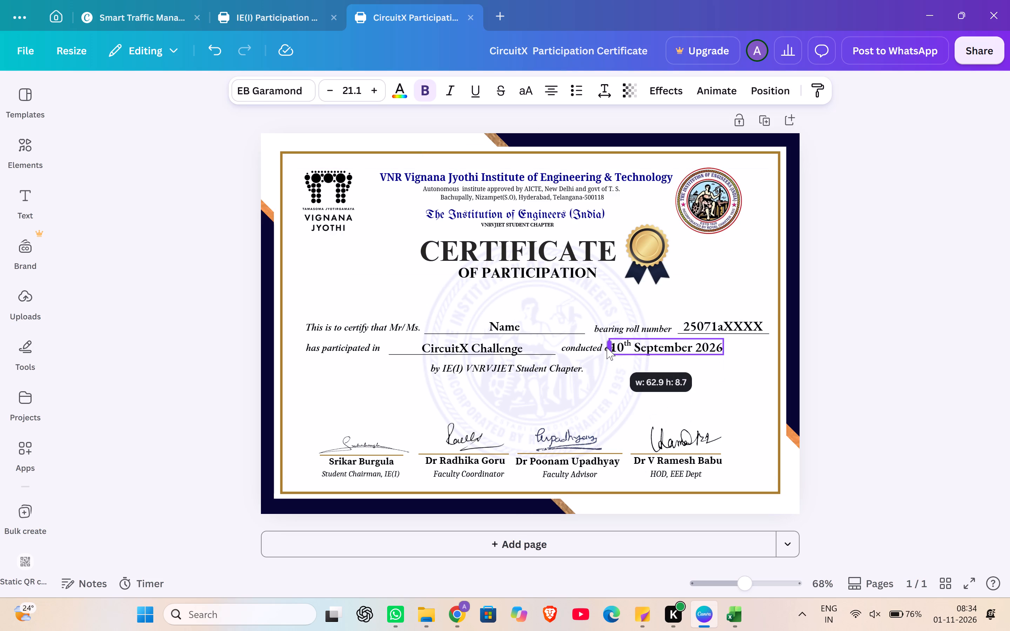
pyautogui.moveTo(607, 347); pyautogui.dragTo(604, 347)
# Delete the space between "10th" and "September" in the certificate's event date.
pyautogui.click(644, 357)
pyautogui.click(632, 348)
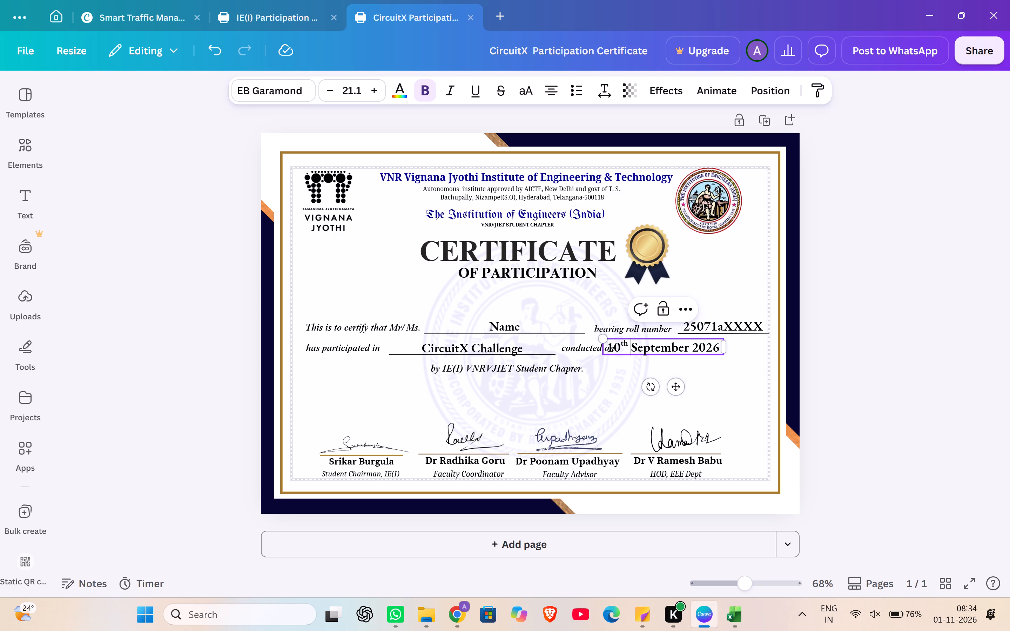
pyautogui.press('BackSpace')
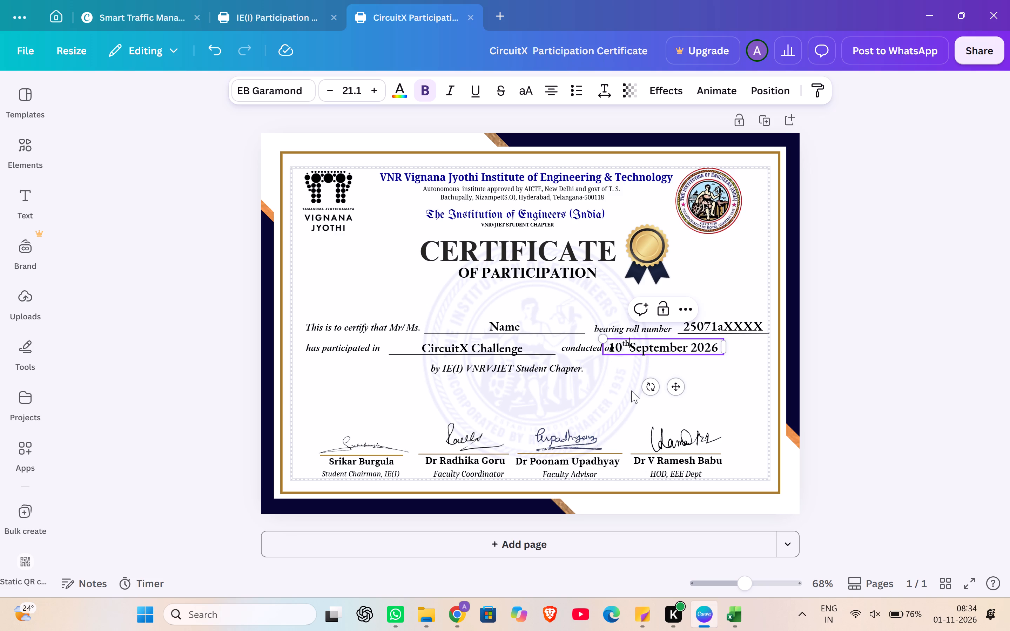
# Insert a space between "10th" and "September" in the certificate's event date.
pyautogui.press('space')
pyautogui.click(683, 382)
pyautogui.click(751, 362)
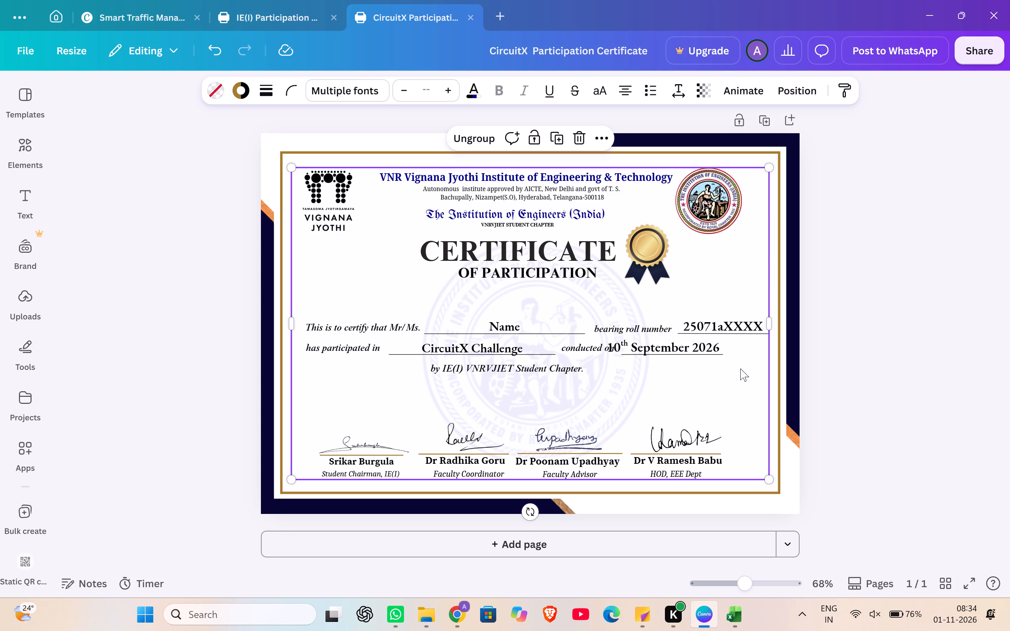
# Reduce the font size of the event date "10th September 2026" to 19.1.
pyautogui.click(698, 344)
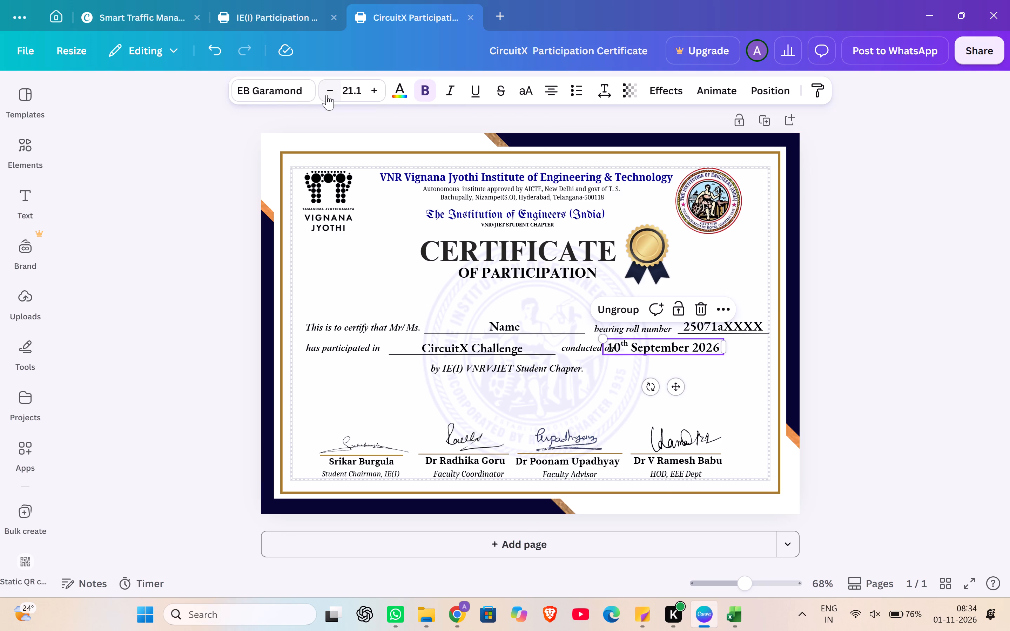
pyautogui.doubleClick(333, 86)
pyautogui.click(333, 86)
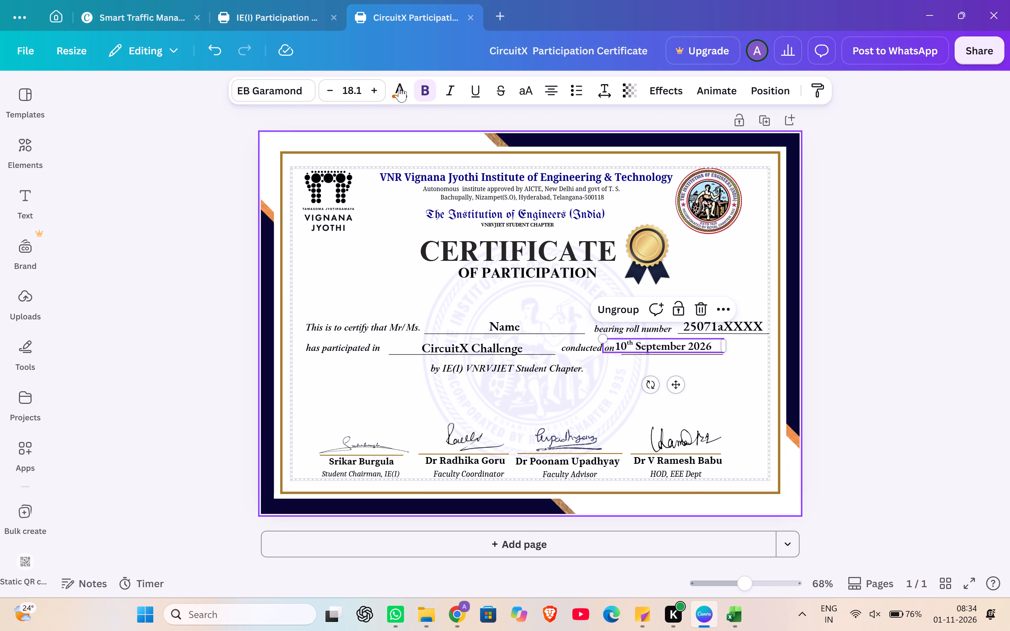
pyautogui.click(375, 87)
pyautogui.click(707, 402)
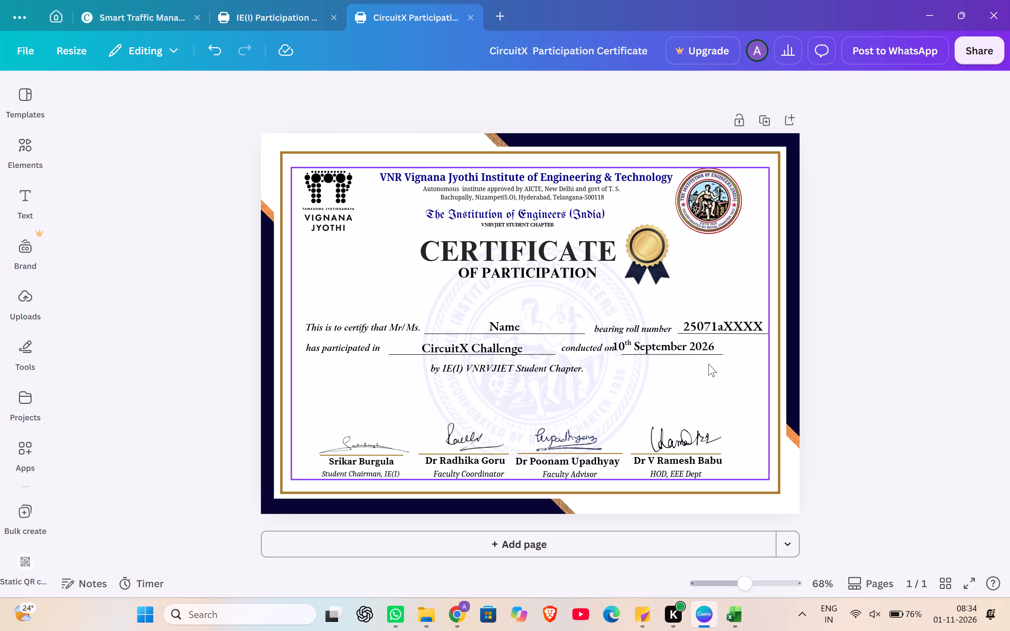
# Nudge the event date text rightwards so it clears "conducted on" and sits centred over its underline.
pyautogui.click(699, 346)
pyautogui.click(687, 345)
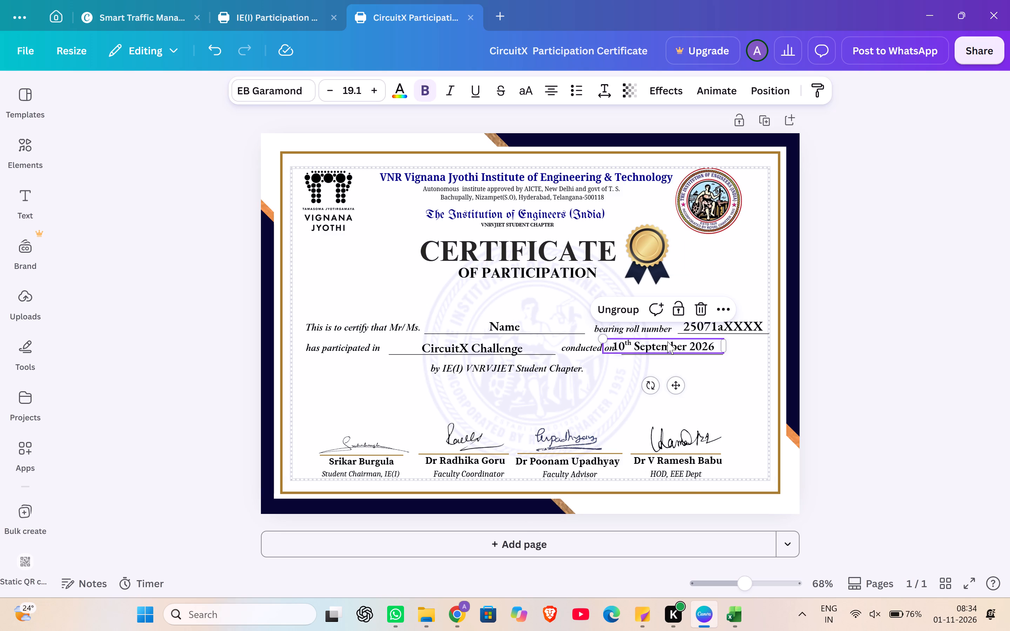
pyautogui.press('Right')
pyautogui.press('Right')
pyautogui.press('Right')
pyautogui.press('Right')
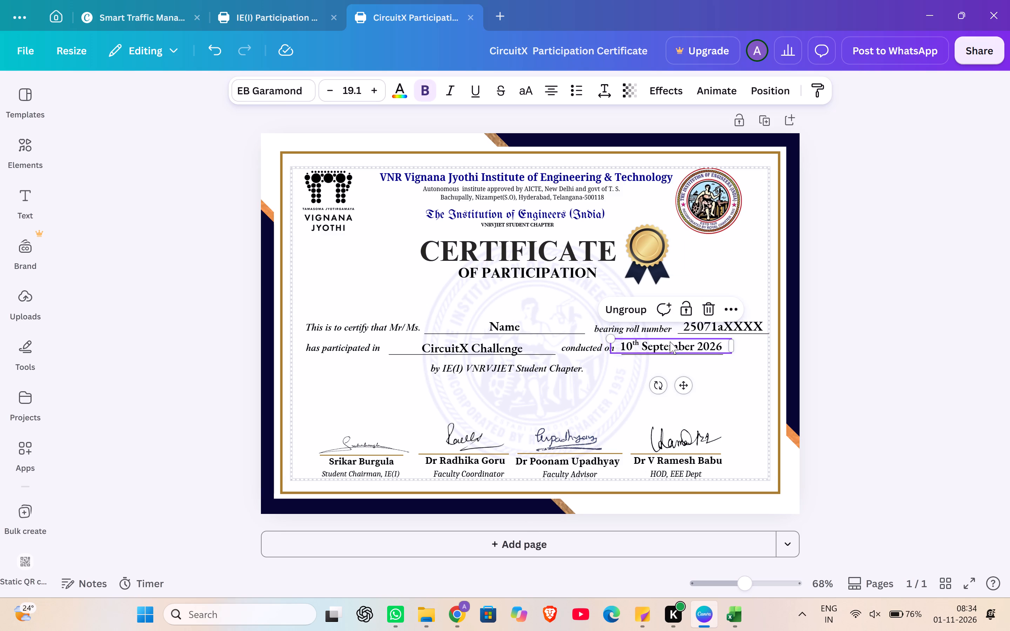
pyautogui.press('Right')
pyautogui.press('Left')
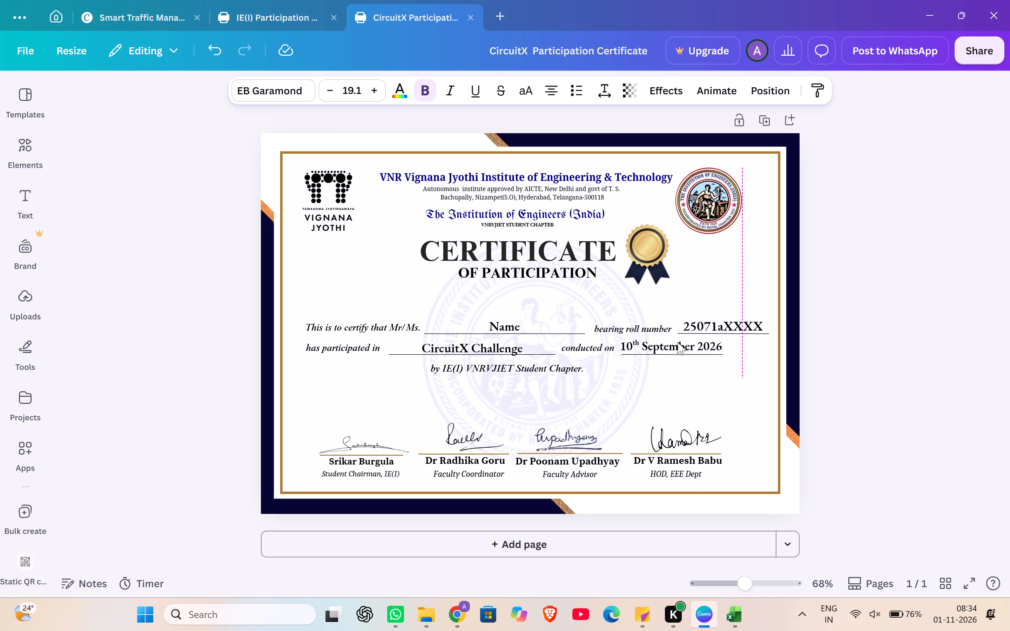
pyautogui.click(863, 298)
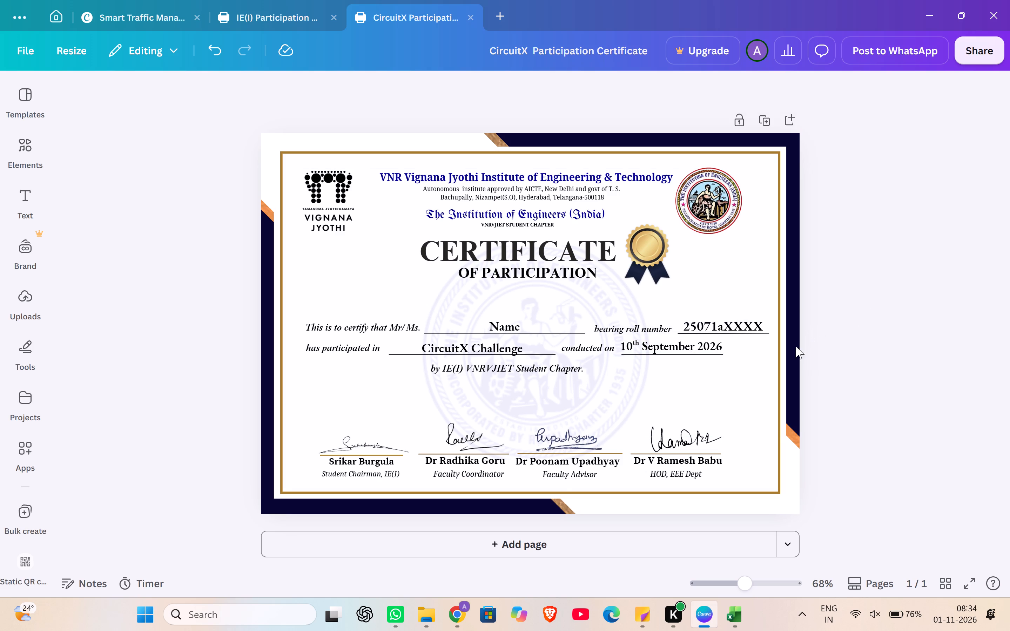
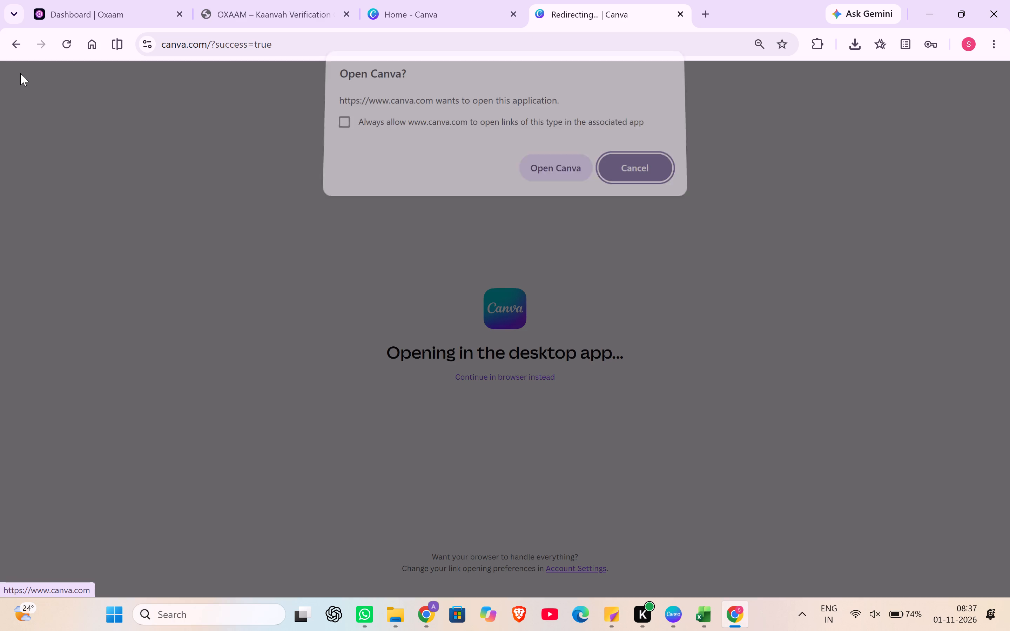
pyautogui.click(626, 177)
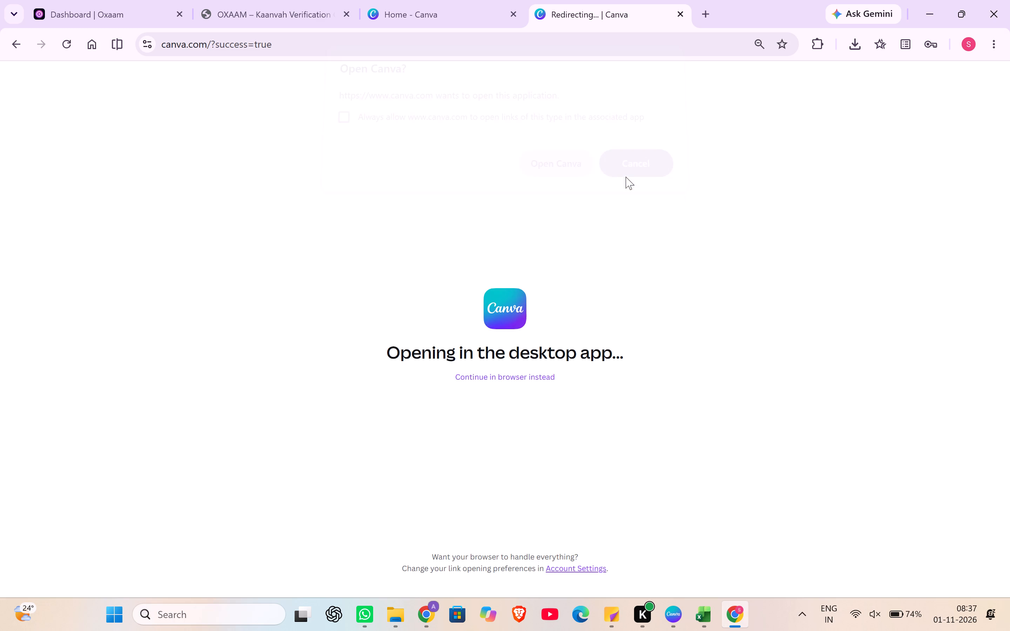
pyautogui.click(491, 376)
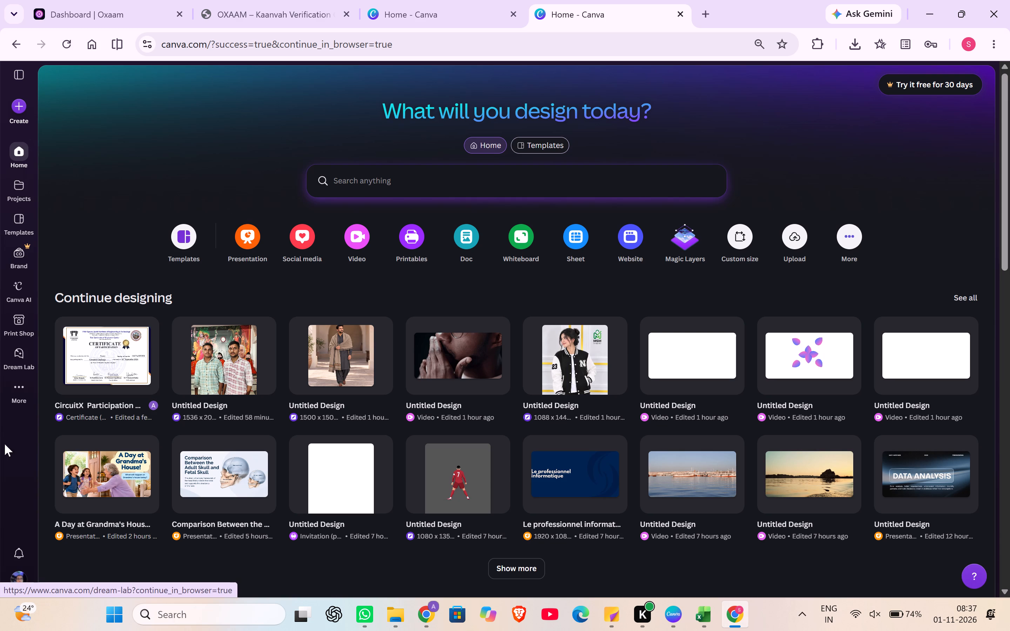
# Search the Canva apps directory for bulk.
pyautogui.click(16, 389)
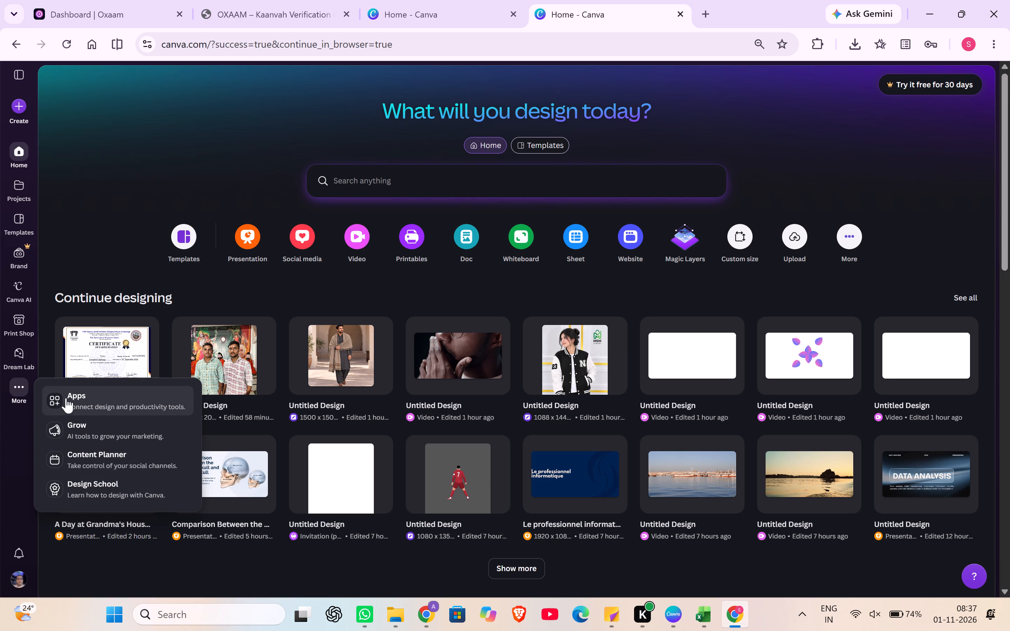
pyautogui.click(66, 397)
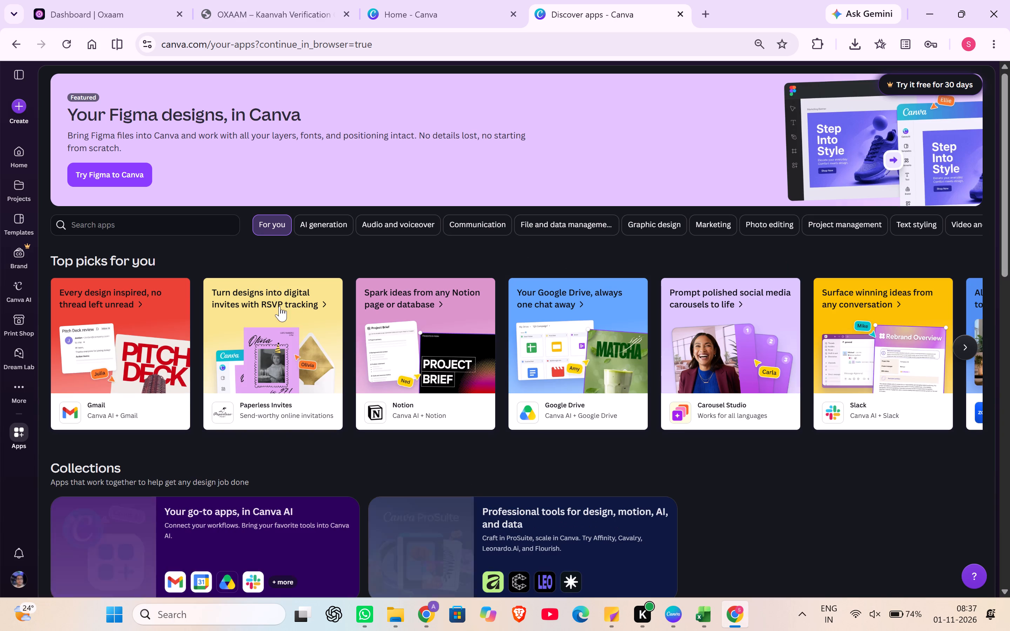
pyautogui.click(166, 229)
pyautogui.write('bul')
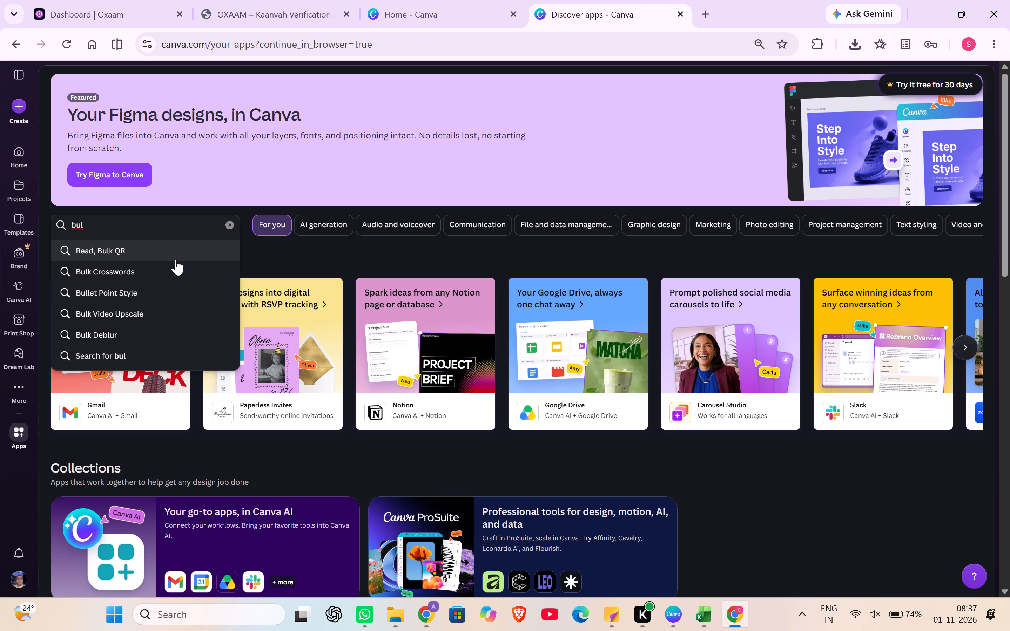
pyautogui.press('k')
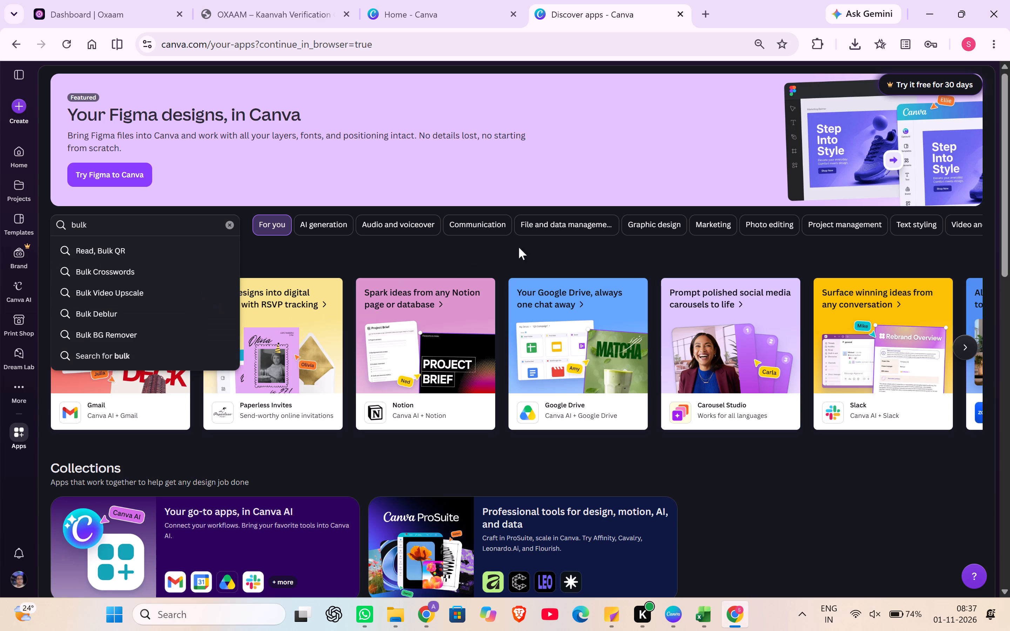
# Look through the apps directory's collections and categories for a bulk creation app.
pyautogui.scroll(-3, 637, 297)
pyautogui.scroll(-1, 433, 362)
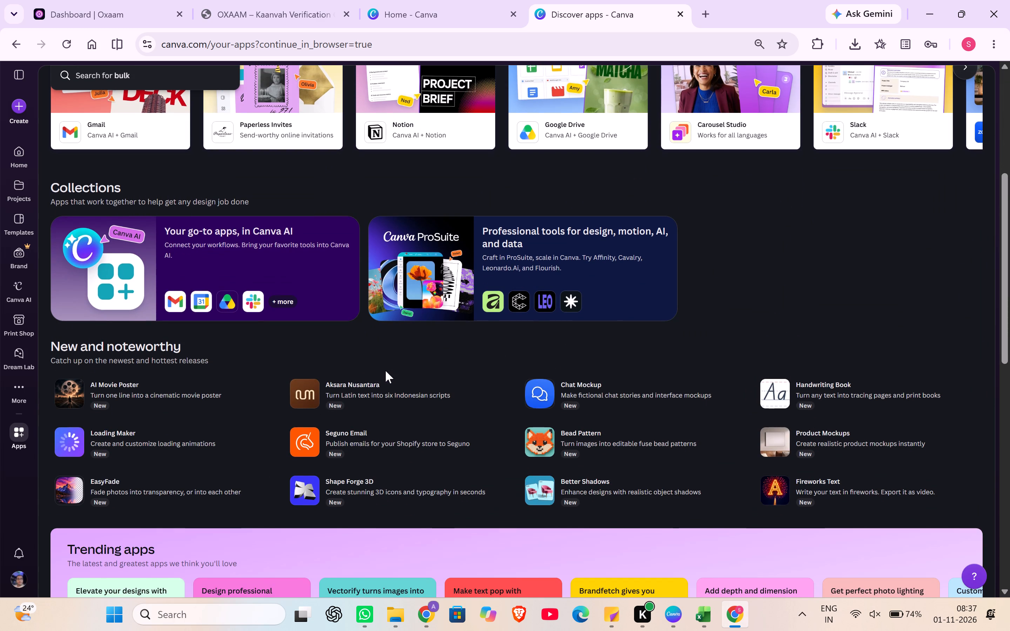
pyautogui.scroll(-8, 384, 371)
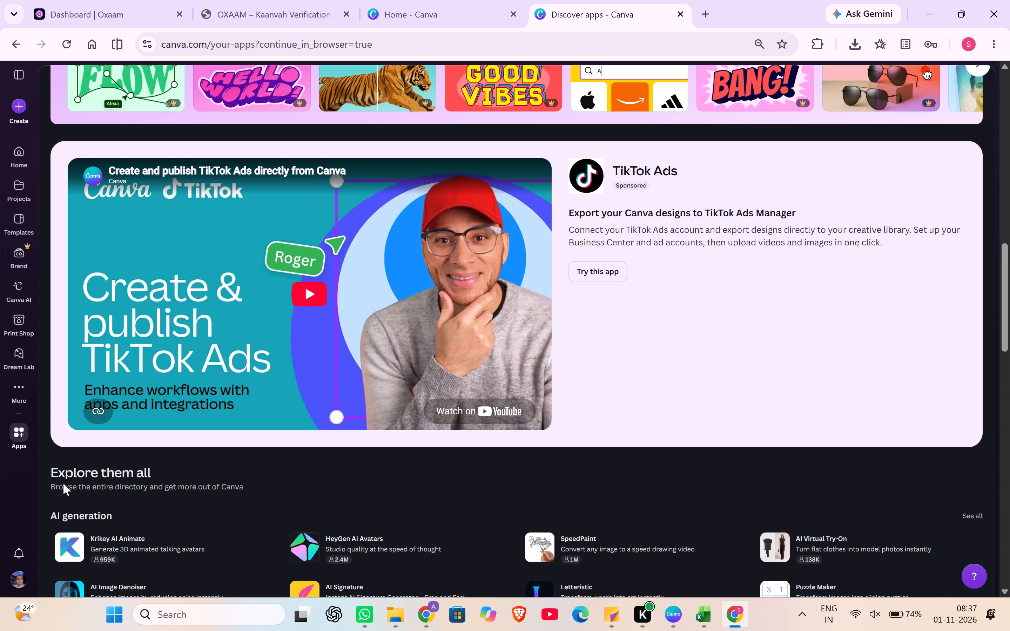
pyautogui.scroll(-5, 186, 454)
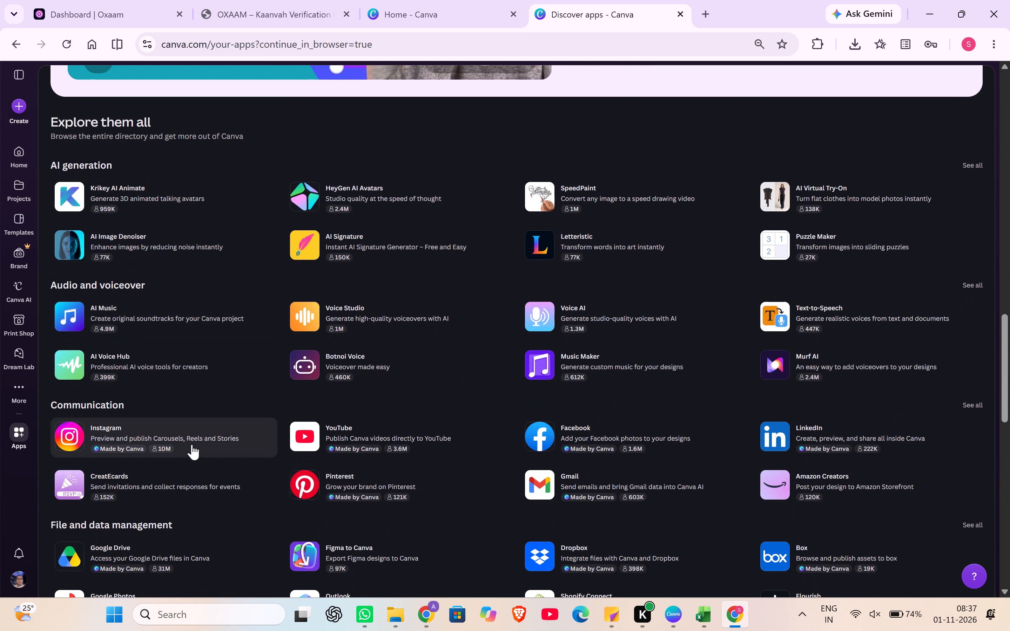
pyautogui.scroll(-10, 200, 374)
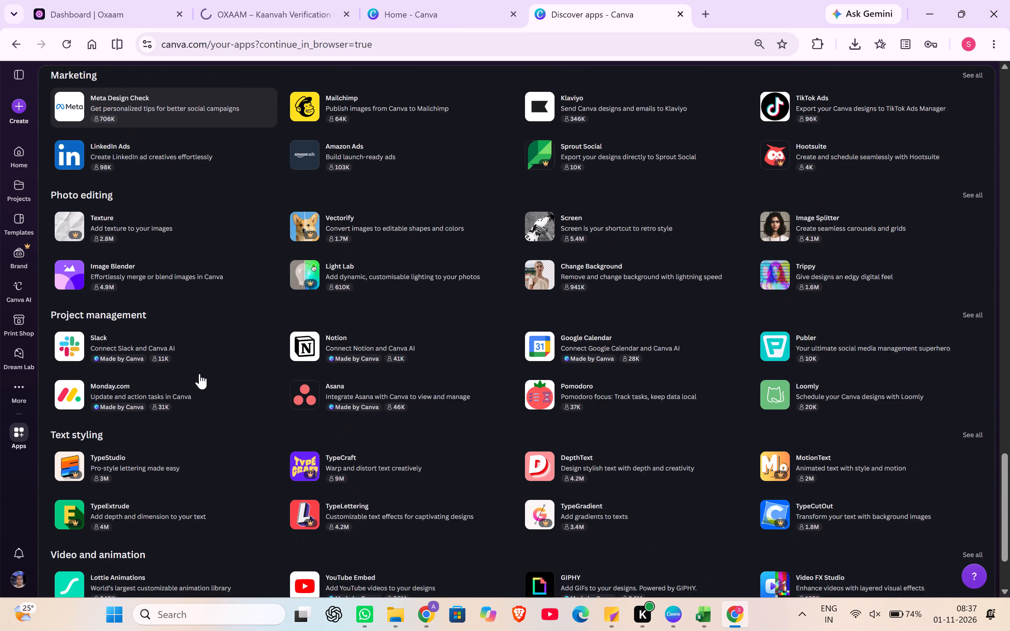
pyautogui.scroll(20, 200, 373)
pyautogui.scroll(2, 200, 373)
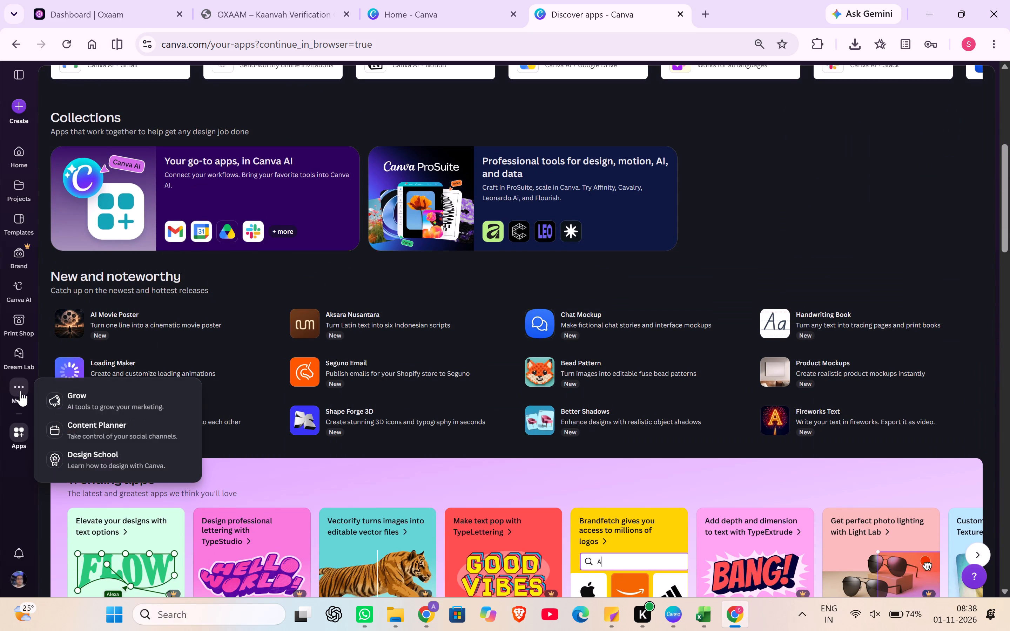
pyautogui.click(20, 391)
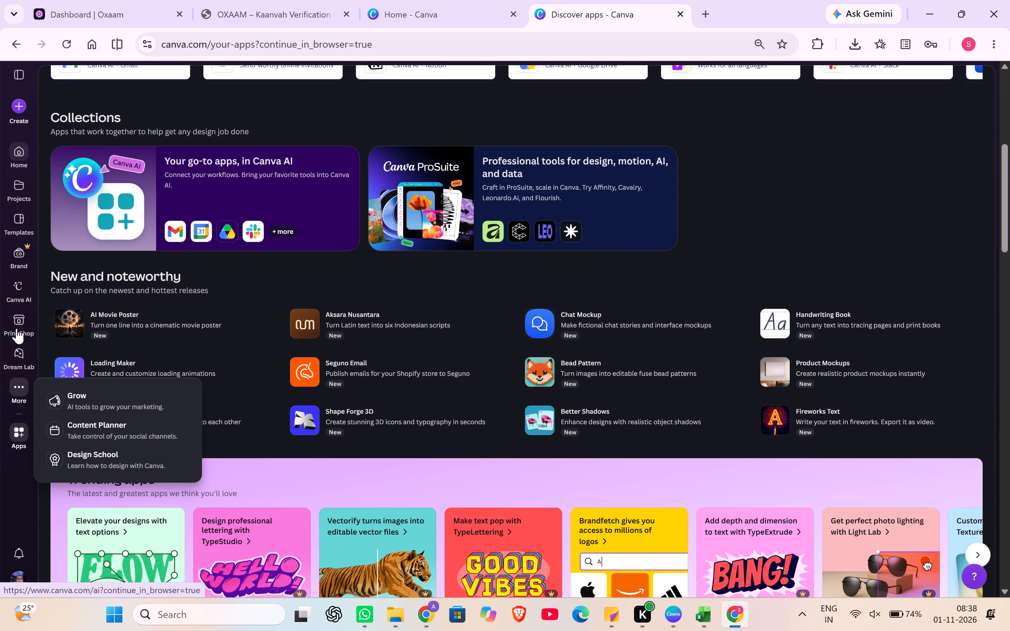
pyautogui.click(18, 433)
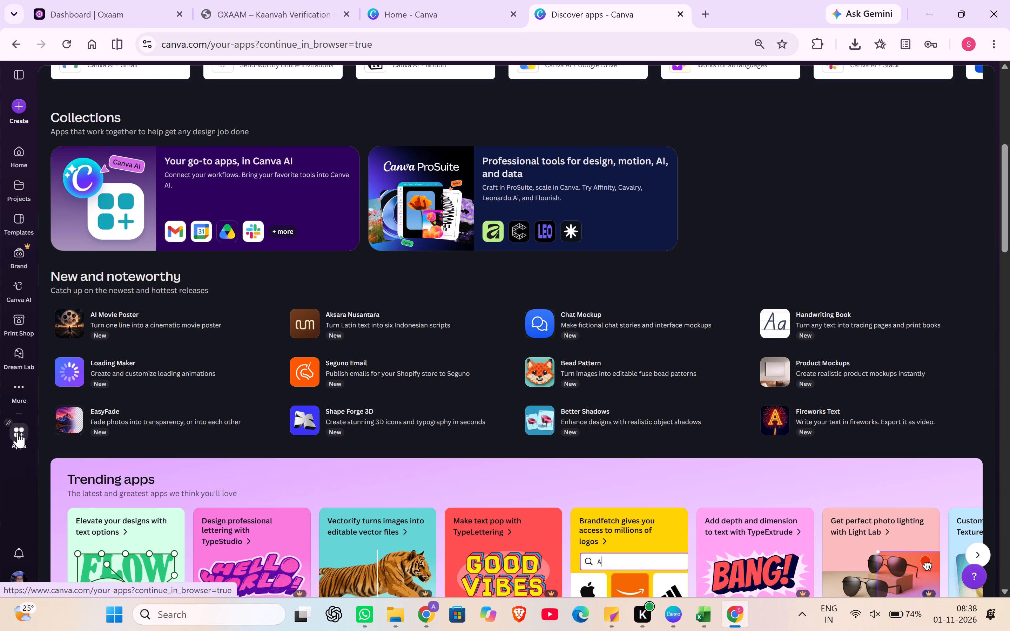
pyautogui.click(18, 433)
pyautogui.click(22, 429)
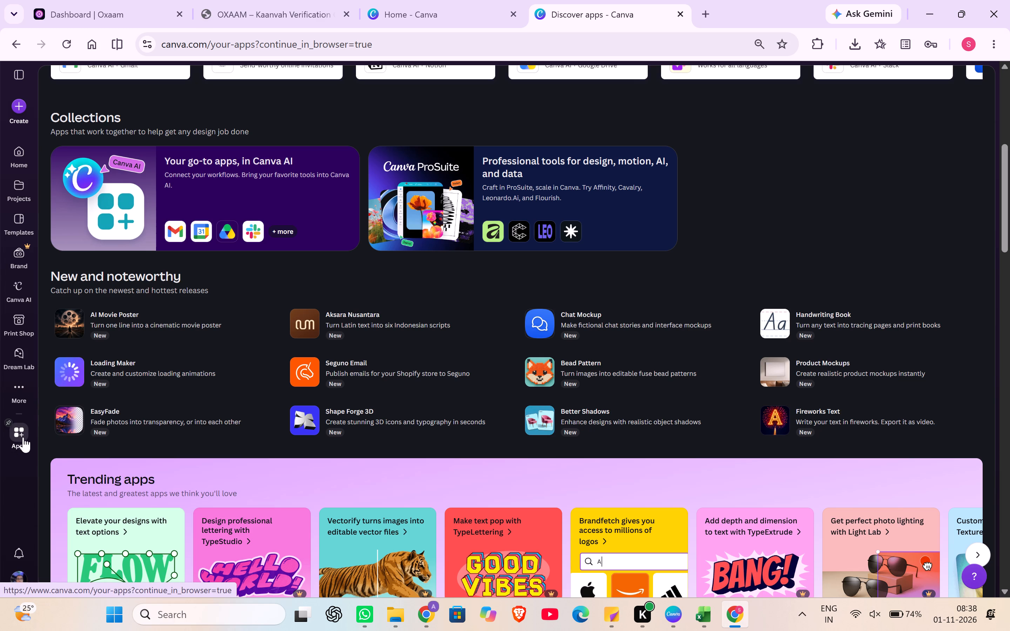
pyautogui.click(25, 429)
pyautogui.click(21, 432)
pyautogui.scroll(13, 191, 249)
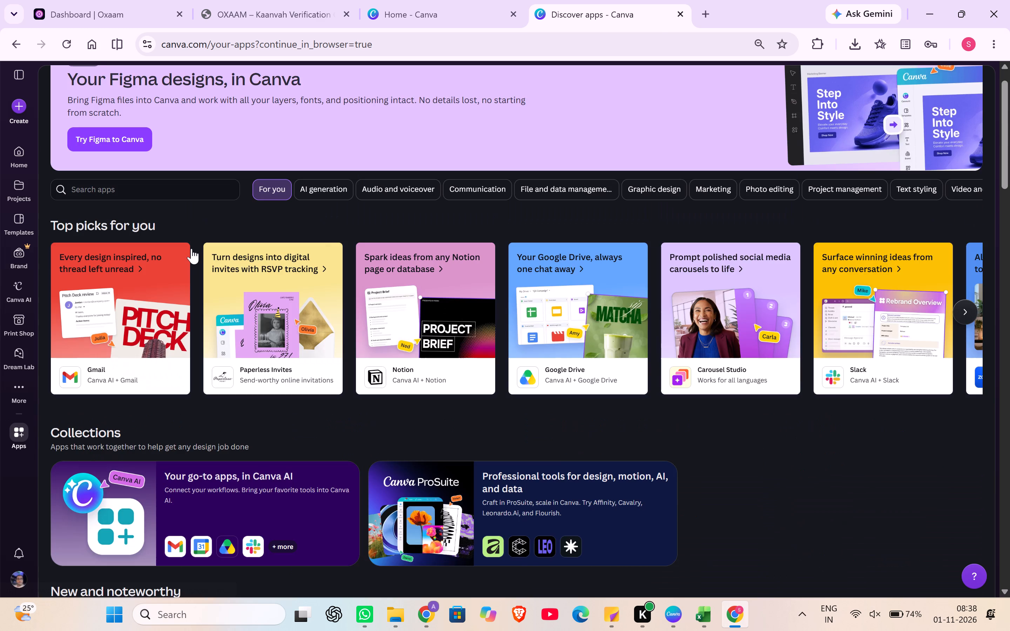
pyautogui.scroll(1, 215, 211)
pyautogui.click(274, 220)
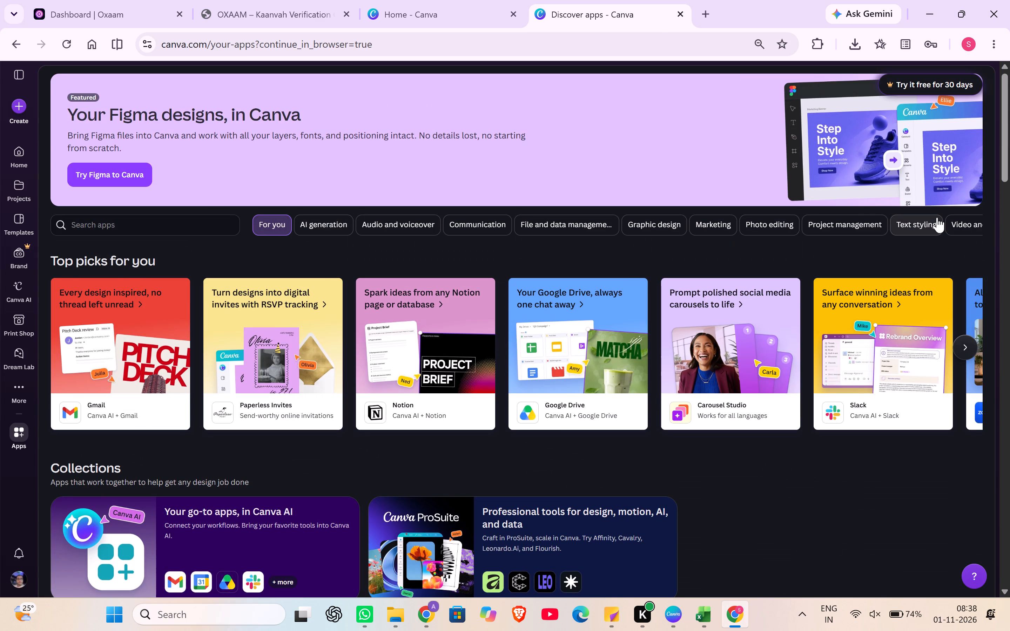
# From the home page, search the Create a design catalogue for bulk and check its additional design categories.
pyautogui.click(20, 155)
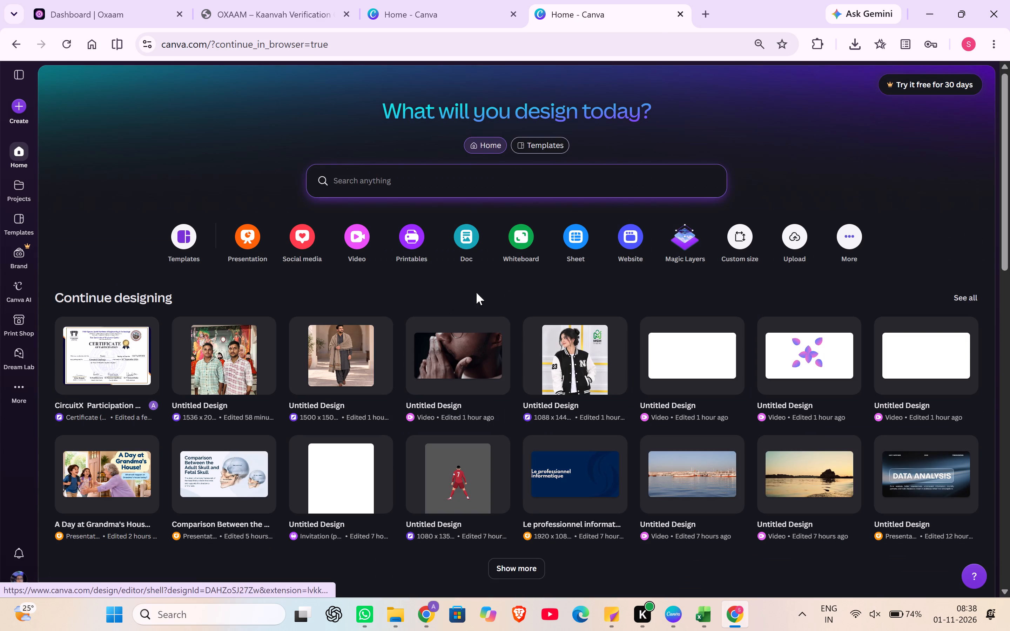
pyautogui.click(848, 241)
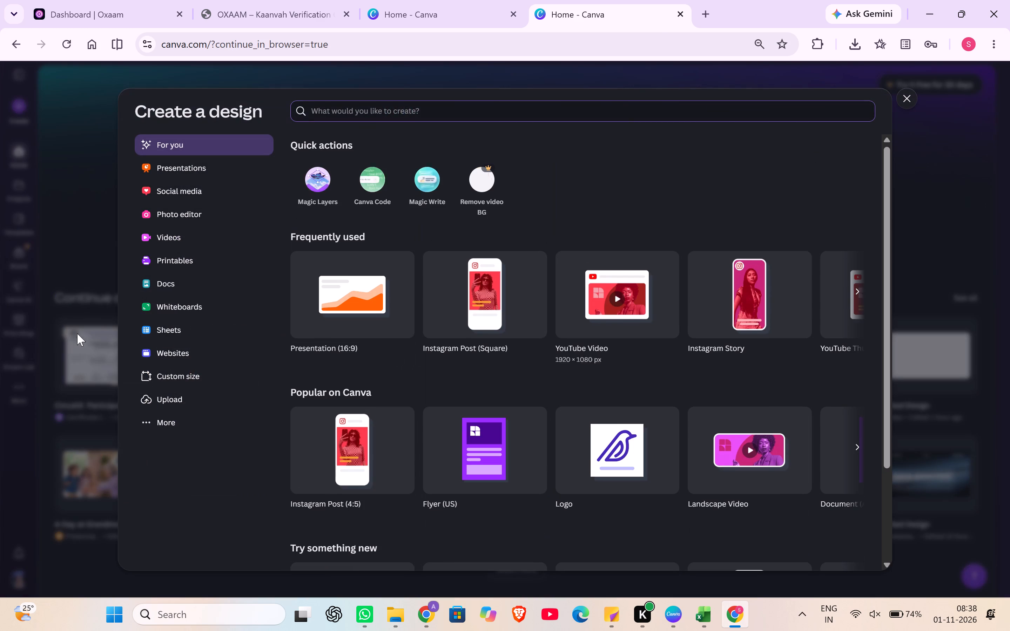
pyautogui.click(365, 113)
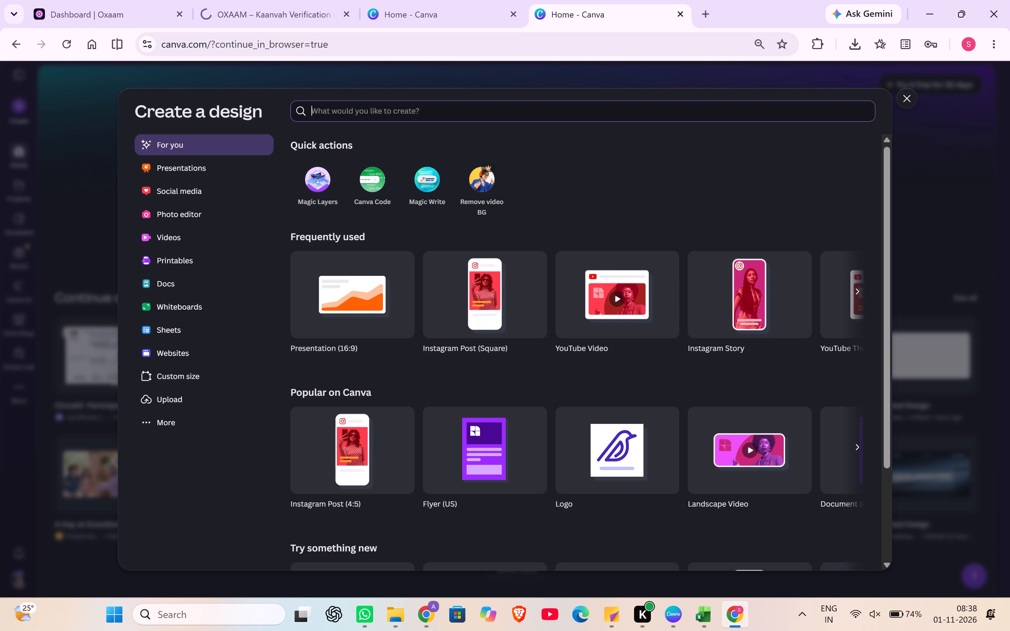
pyautogui.press('b')
pyautogui.press('u')
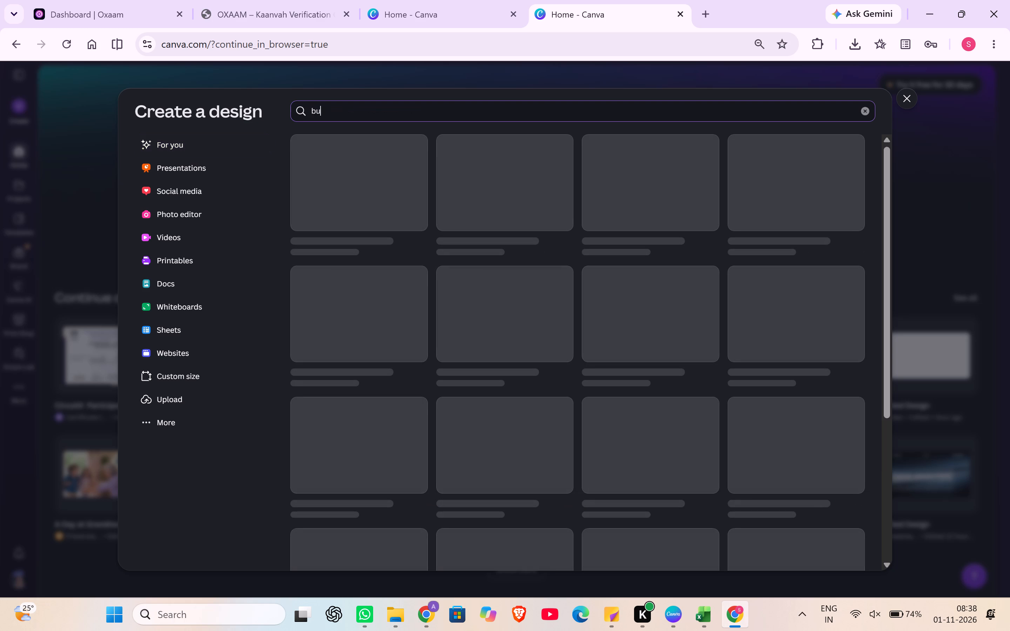
pyautogui.press('l')
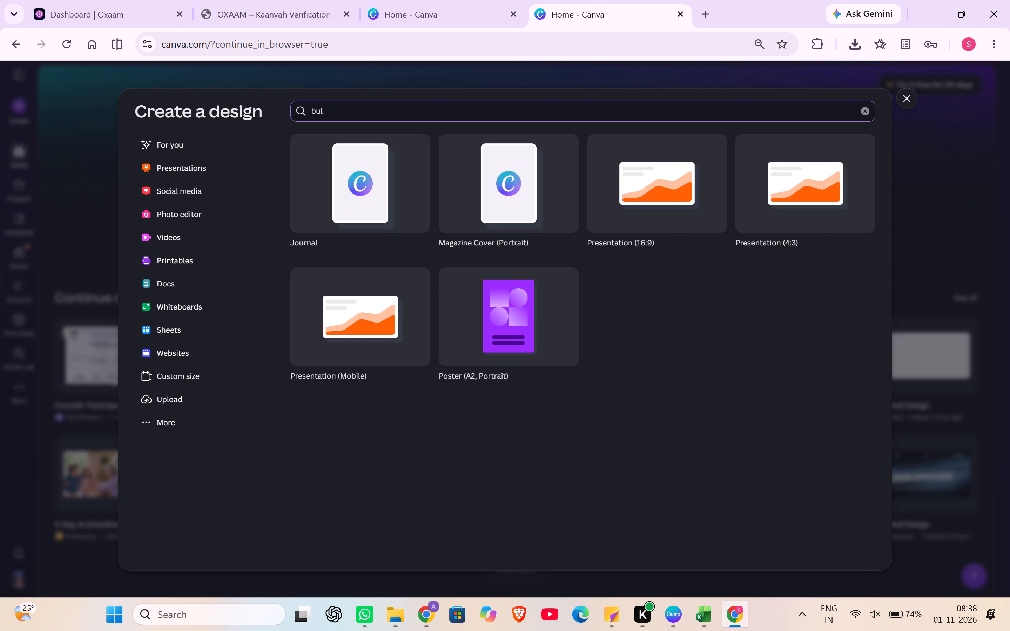
pyautogui.press('k')
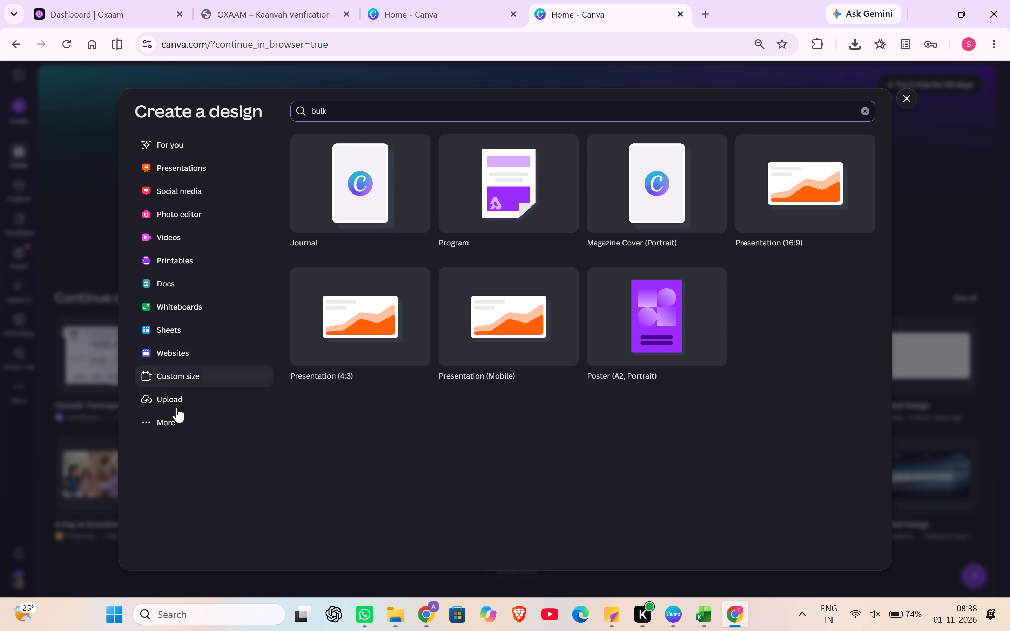
pyautogui.click(175, 418)
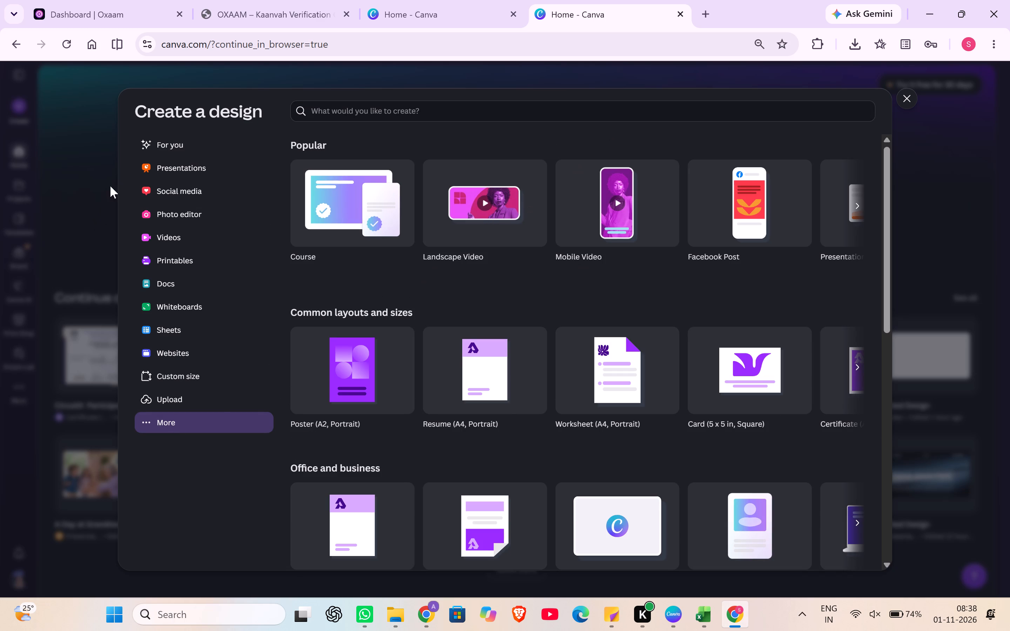
pyautogui.press('Escape')
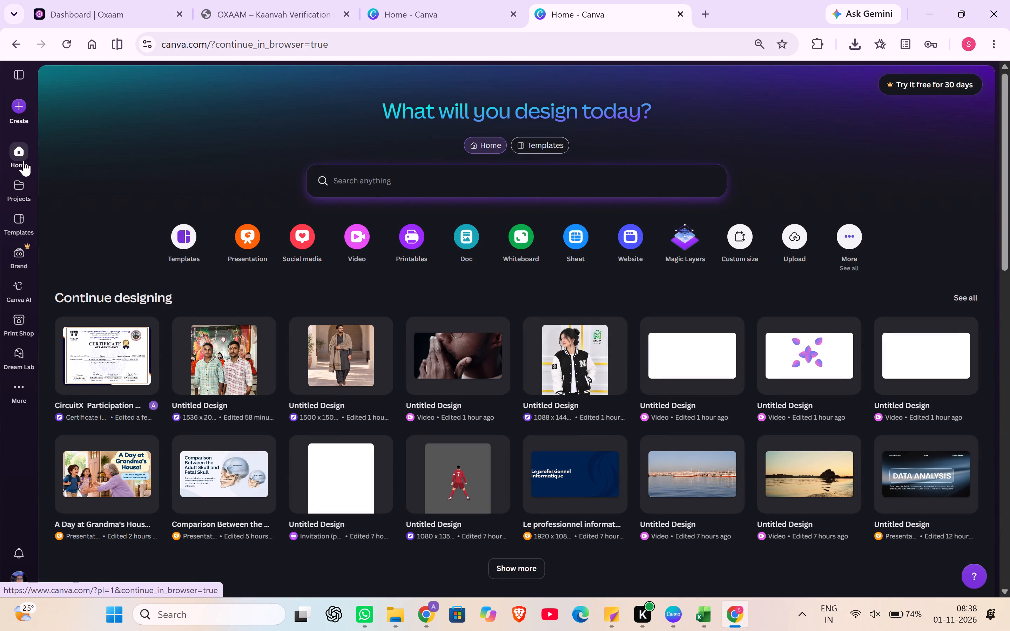
# Look through the home page's template and design sections for a bulk creation option.
pyautogui.scroll(-3, 12, 308)
pyautogui.scroll(5, 12, 310)
pyautogui.scroll(-8, 13, 310)
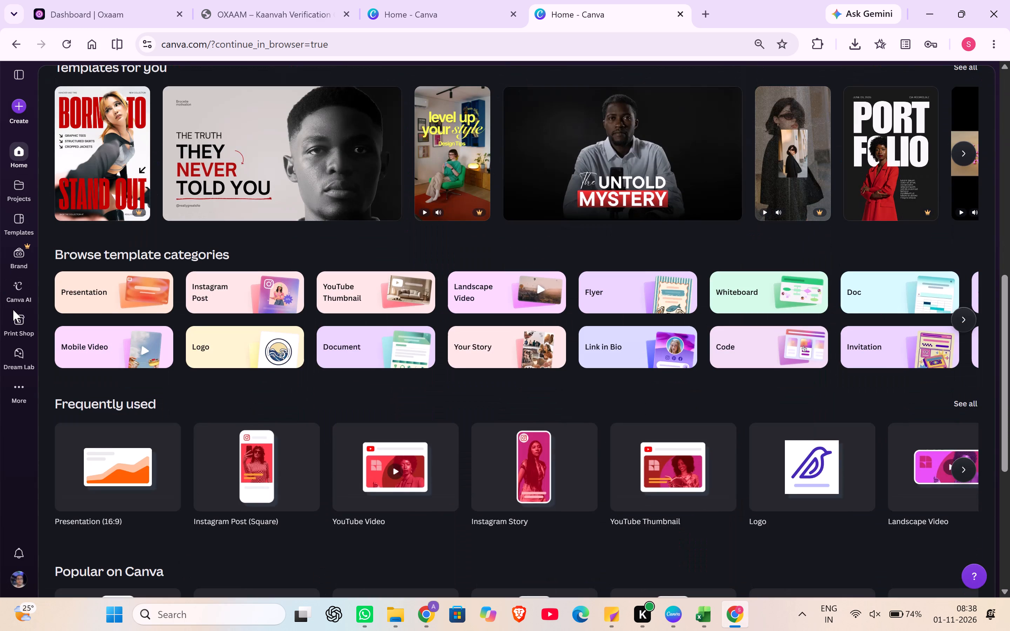
pyautogui.scroll(-7, 13, 310)
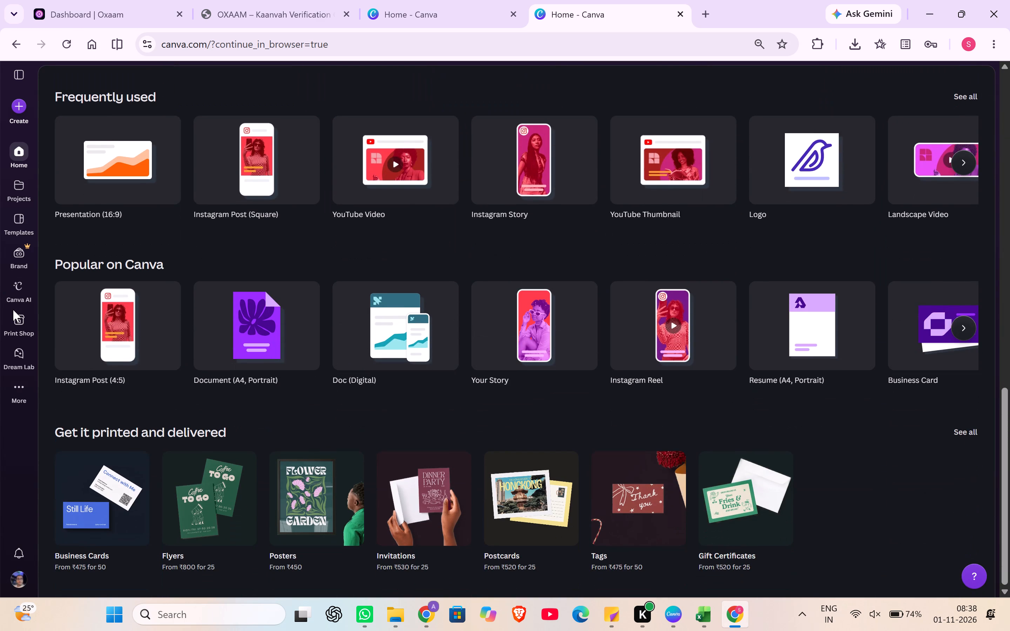
pyautogui.scroll(16, 13, 310)
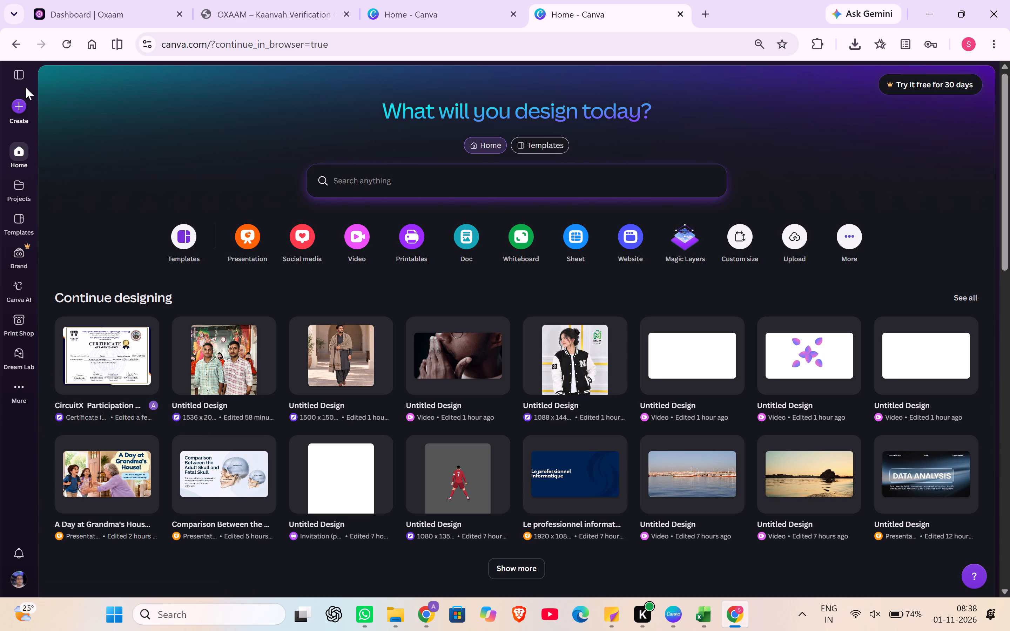
# Check the expanded home sidebar and its additional tools for a bulk creation option, and collapse the sidebar again.
pyautogui.click(22, 79)
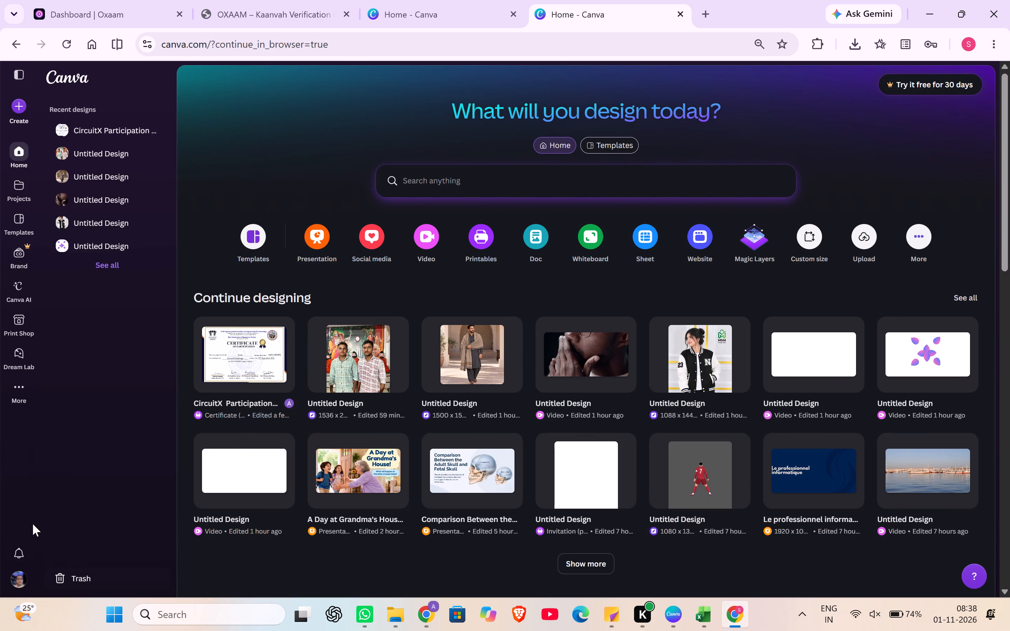
pyautogui.click(14, 406)
pyautogui.click(16, 392)
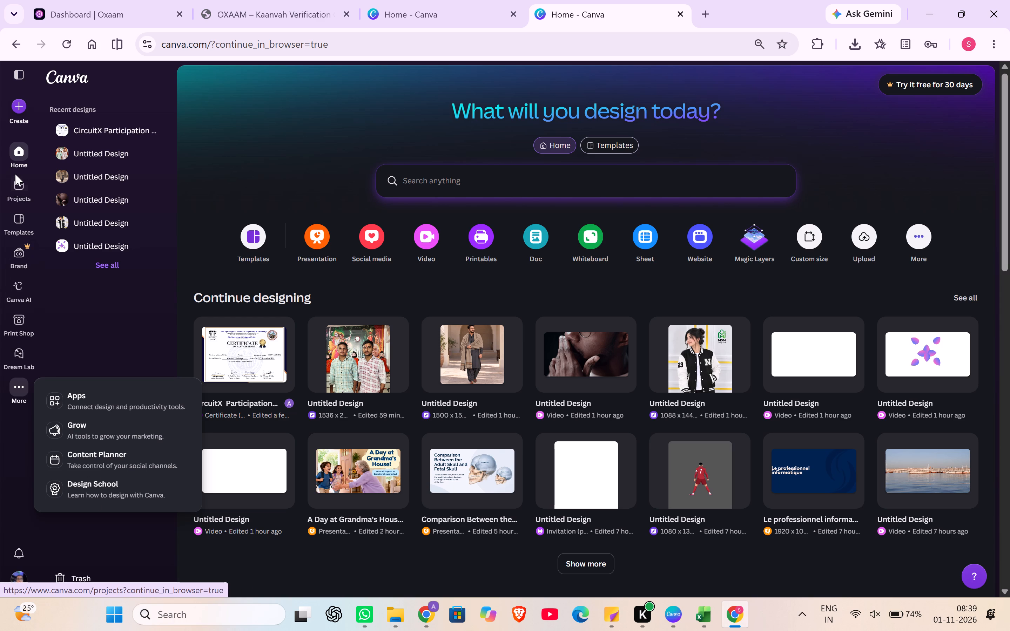
pyautogui.click(16, 79)
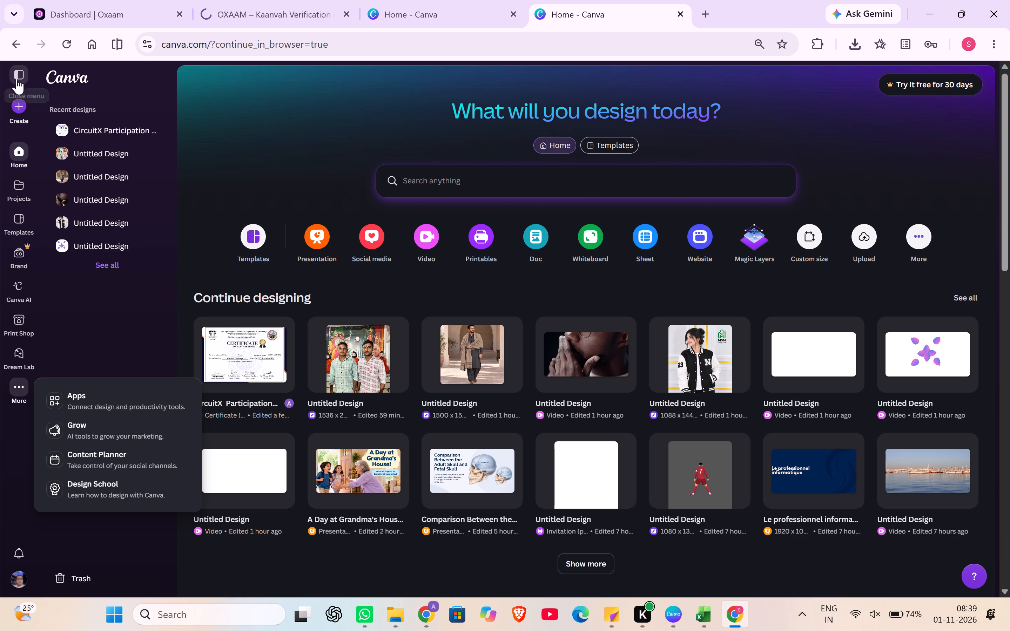
# Look through the home page's design sections and the full row of template categories for a bulk creation option.
pyautogui.scroll(-2, 388, 290)
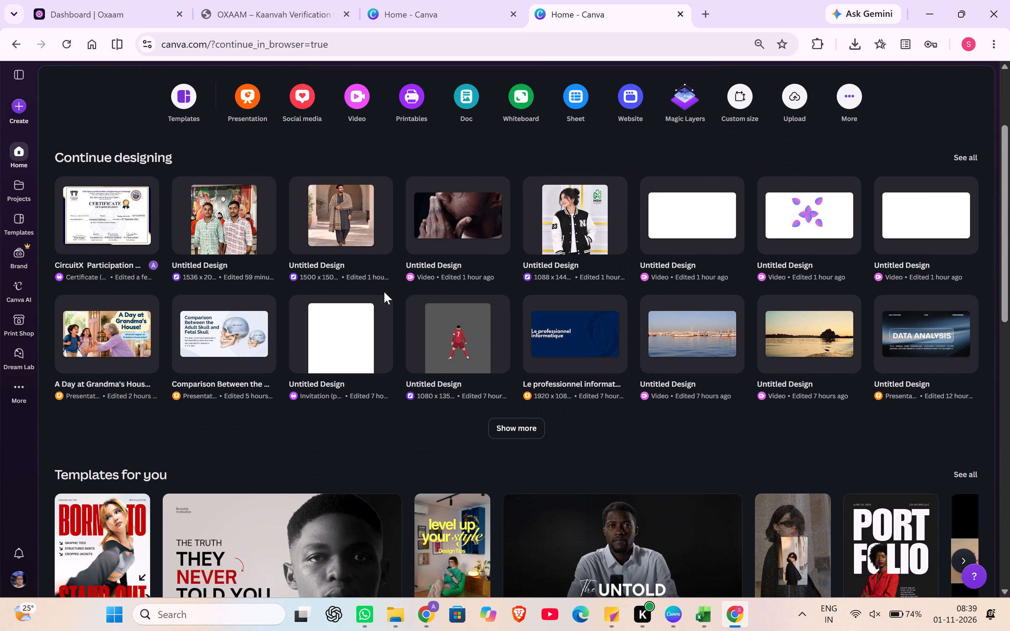
pyautogui.scroll(-1, 383, 292)
pyautogui.scroll(4, 383, 292)
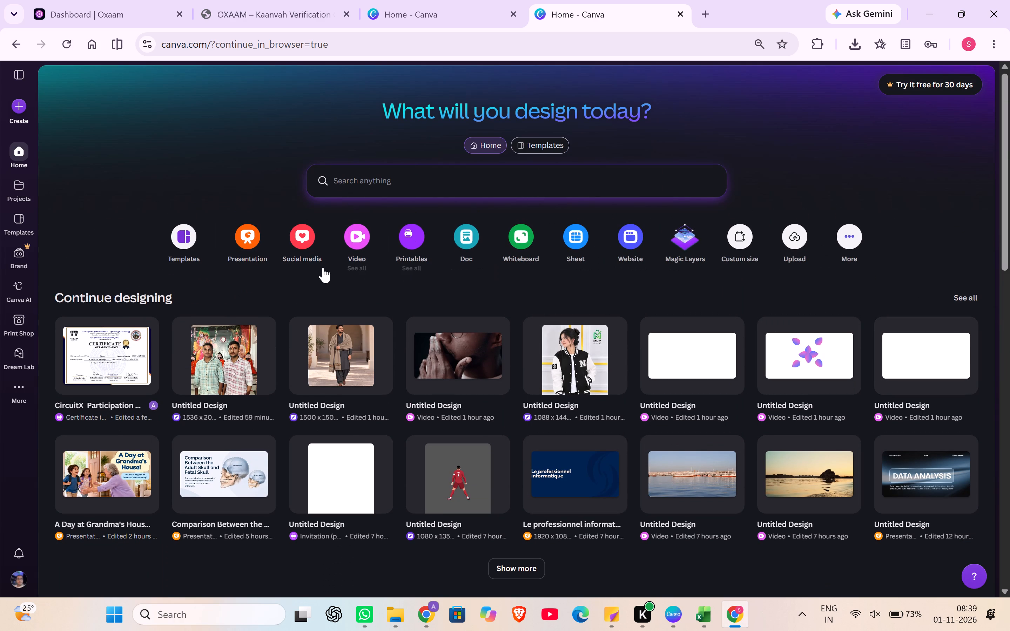
pyautogui.scroll(-10, 783, 254)
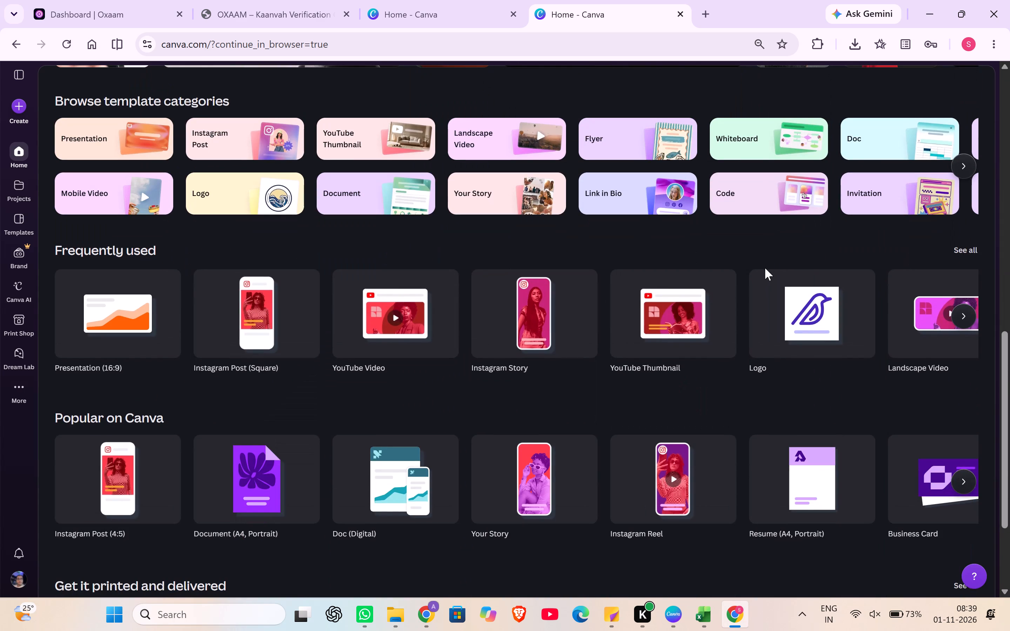
pyautogui.scroll(-12, 644, 327)
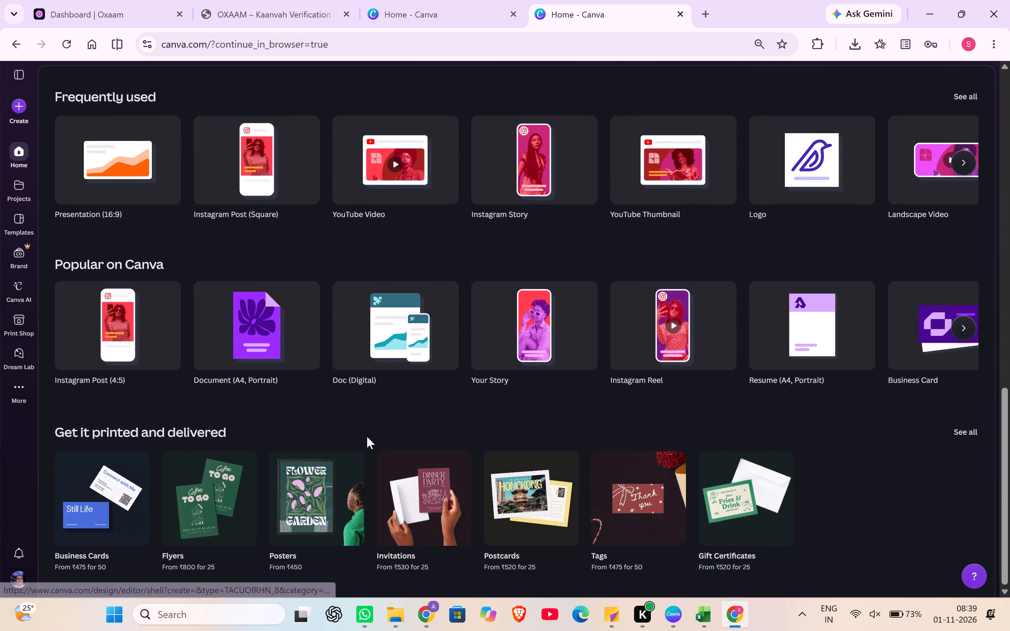
pyautogui.scroll(5, 934, 422)
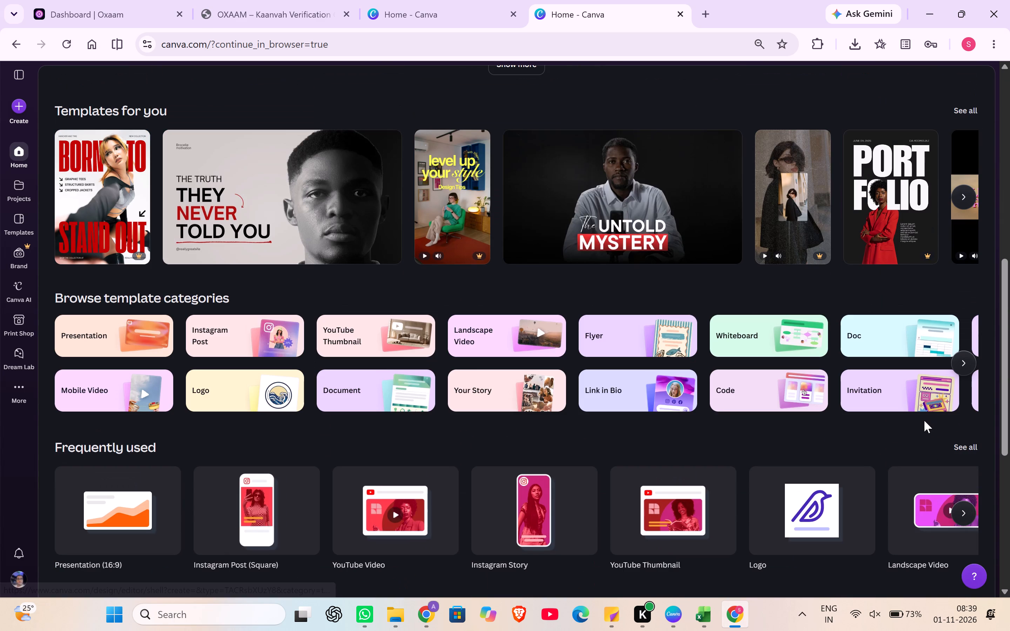
pyautogui.click(969, 363)
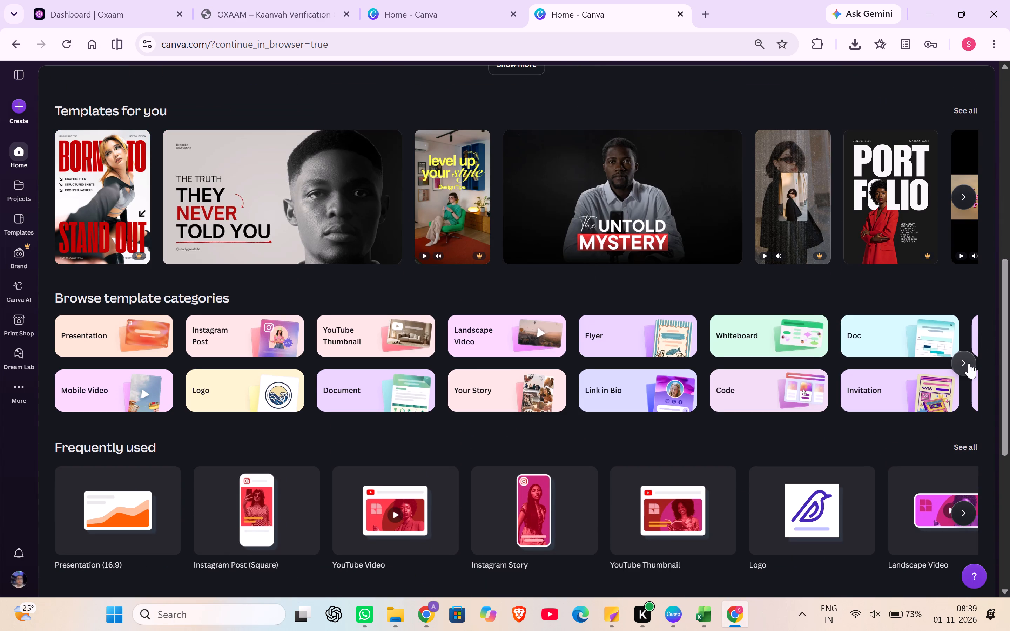
pyautogui.click(968, 364)
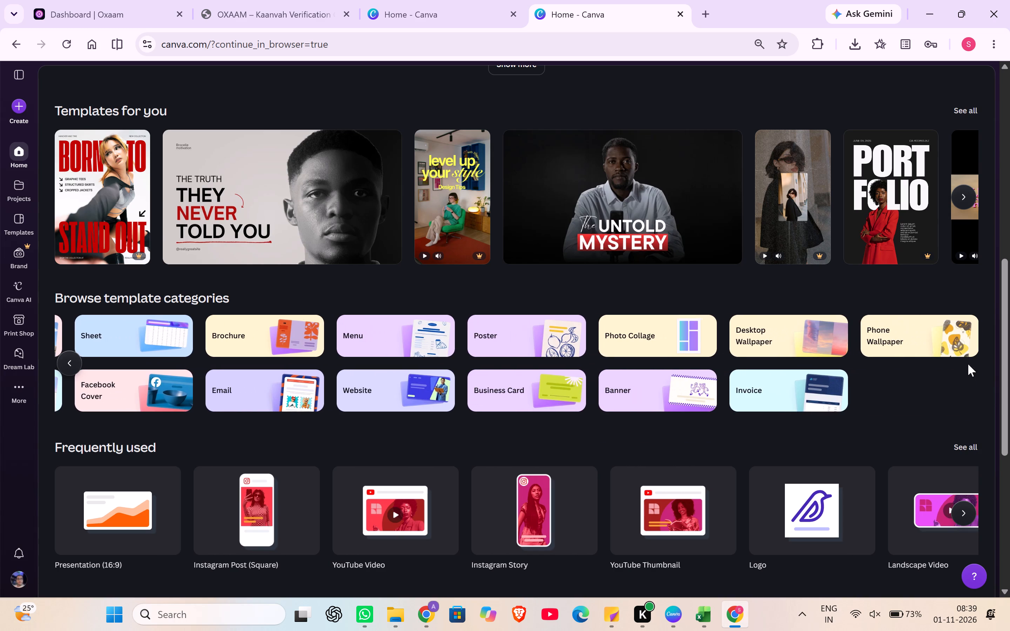
pyautogui.scroll(4, 52, 339)
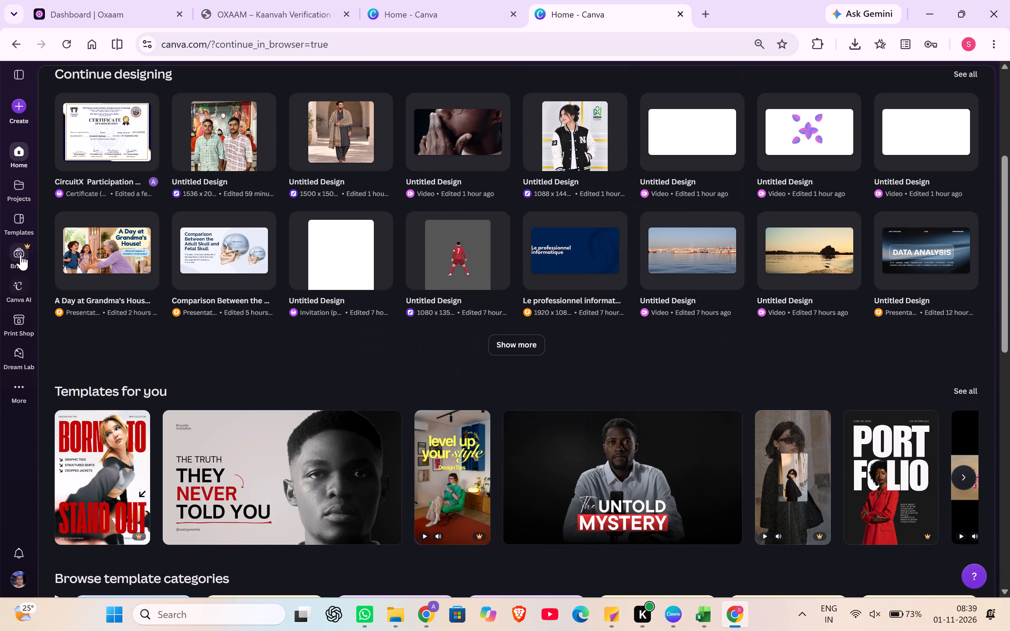
# Check the Brand Kit page for a bulk creation option and return to the home page.
pyautogui.click(21, 255)
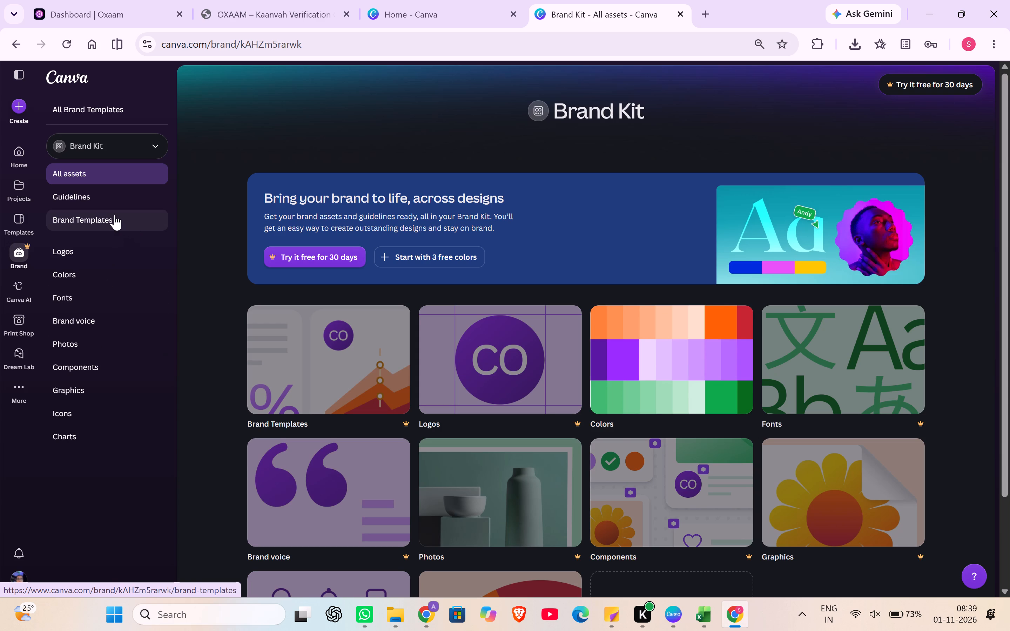
pyautogui.click(12, 155)
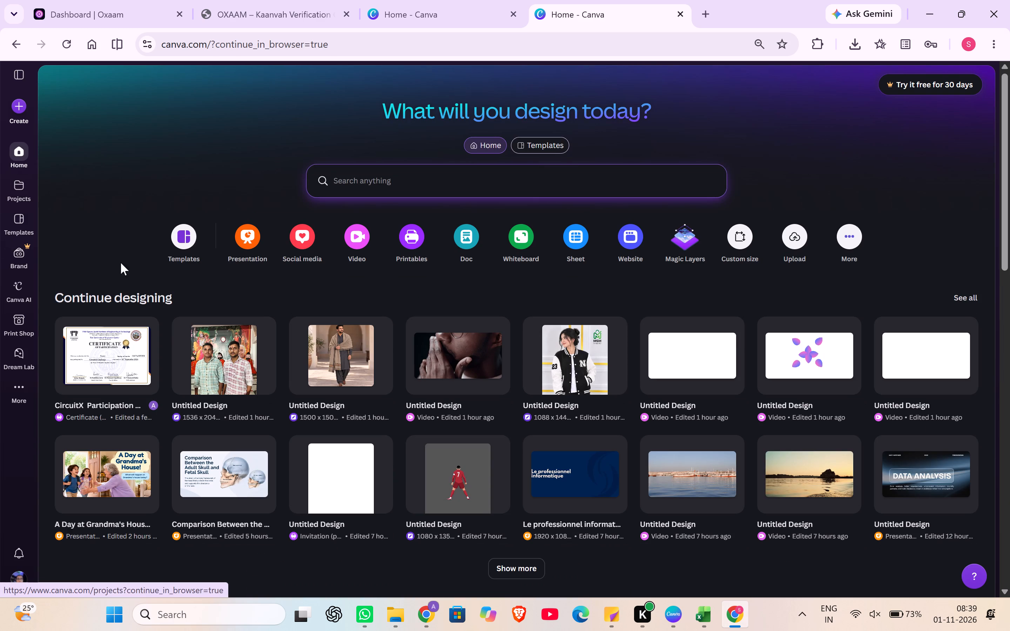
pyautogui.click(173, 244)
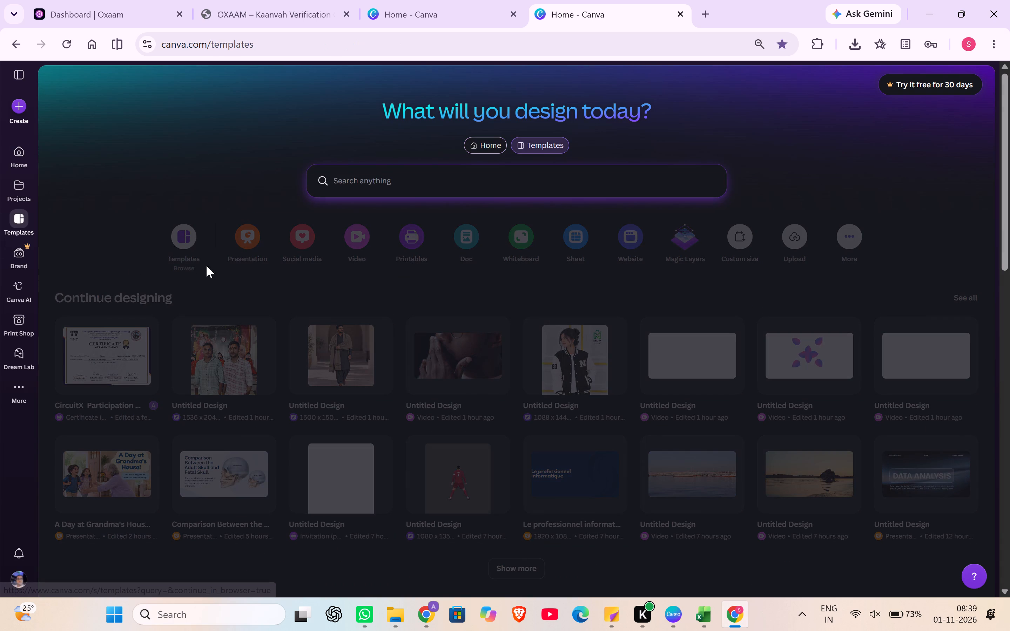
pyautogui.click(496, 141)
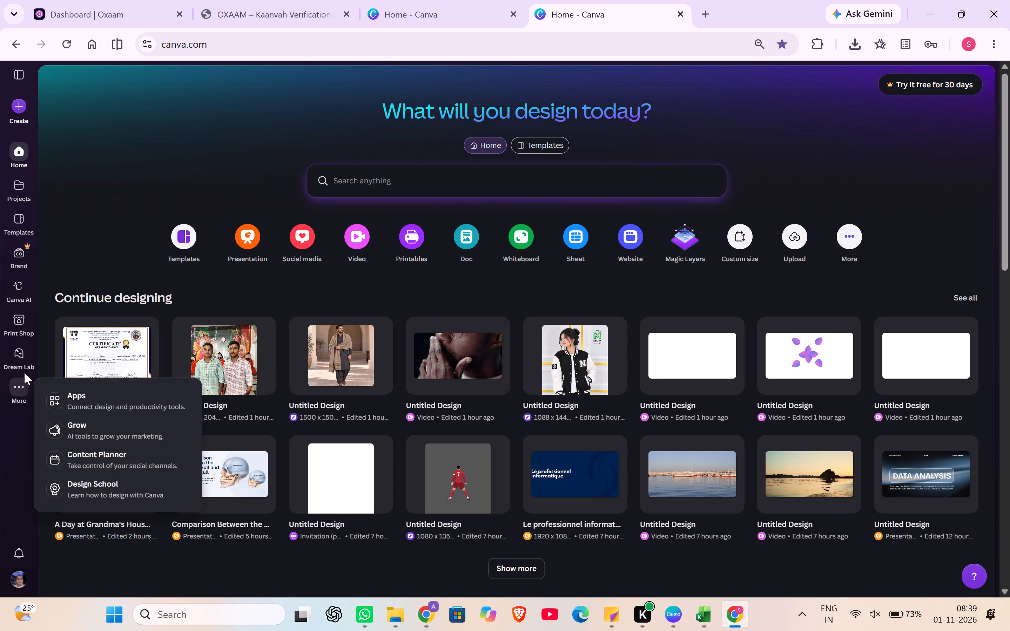
# Open the CircuitX Participation Certificate and, from its available apps, open Bulk Create for making multiple designs from data.
pyautogui.click(83, 346)
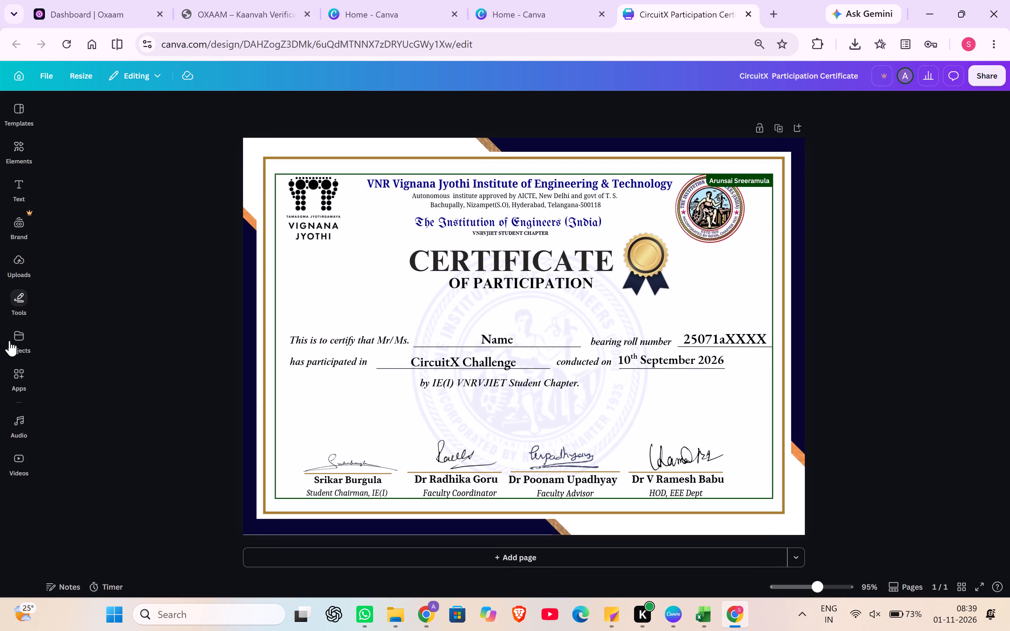
pyautogui.scroll(-1, 20, 468)
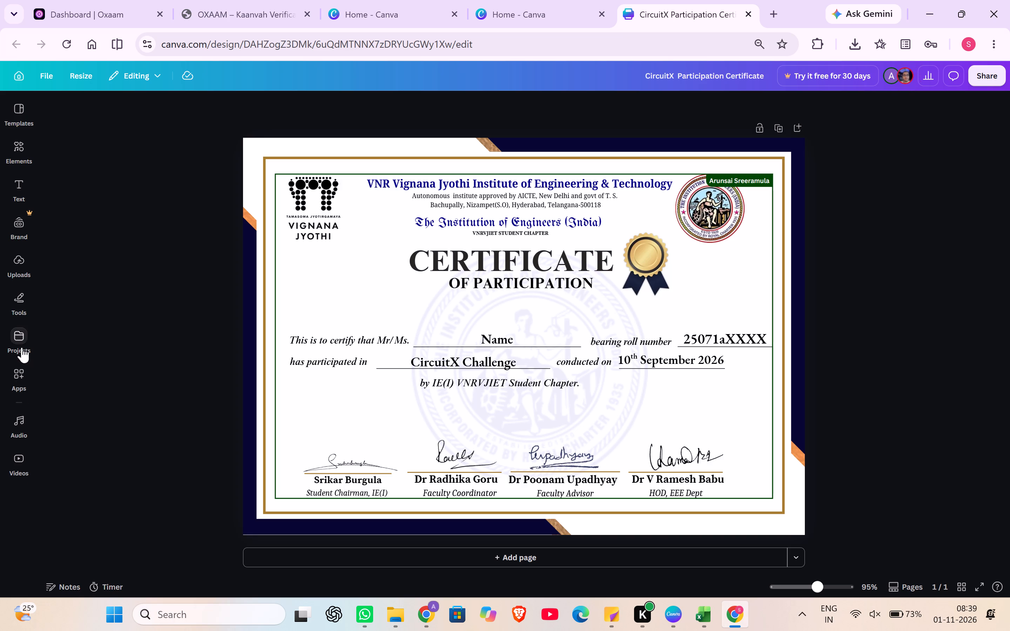
pyautogui.click(22, 369)
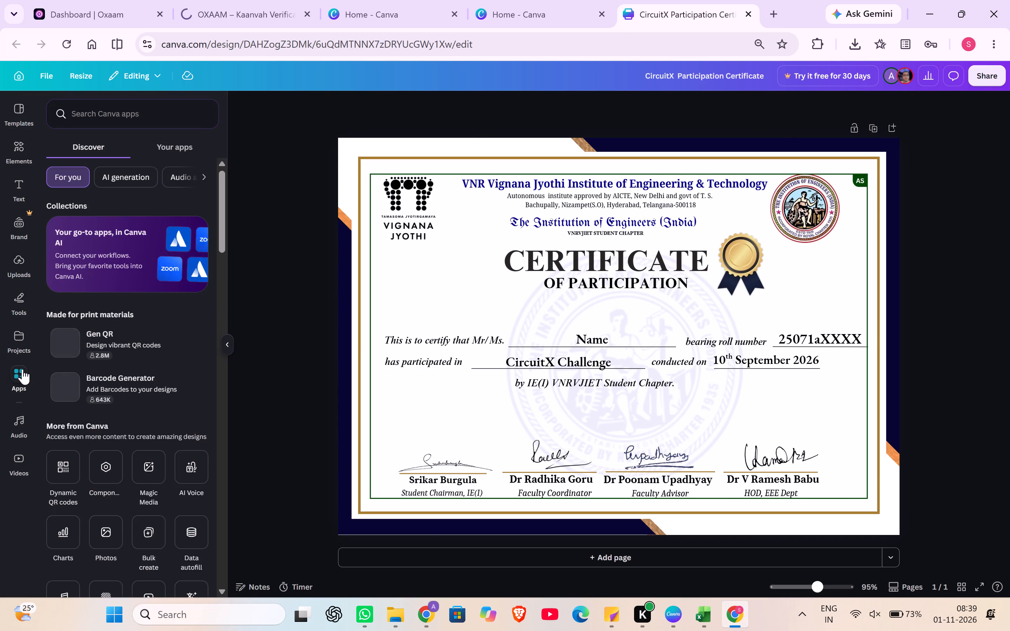
pyautogui.scroll(-3, 110, 342)
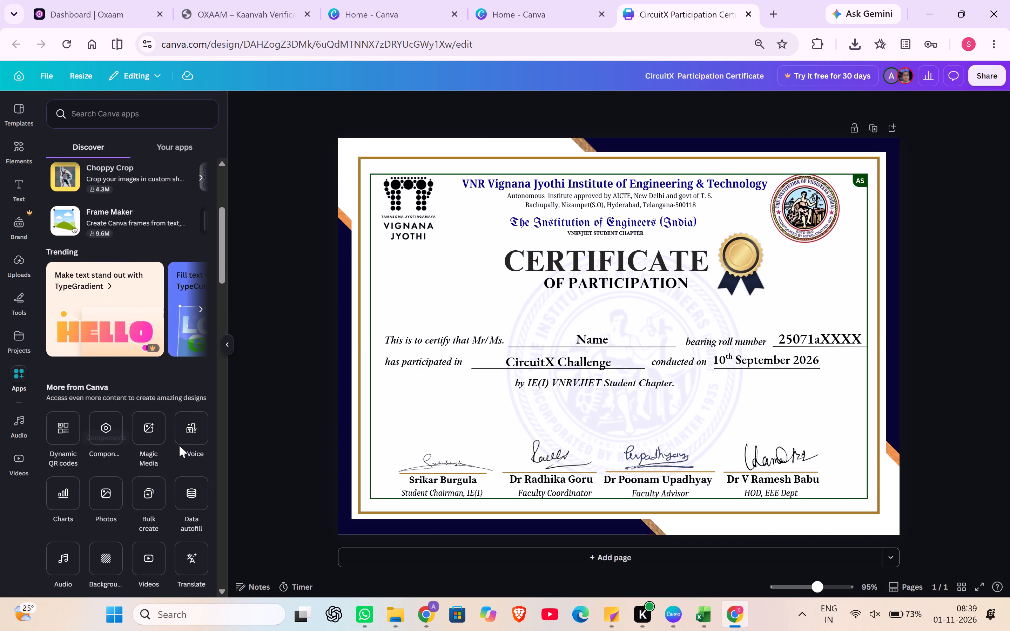
pyautogui.click(150, 490)
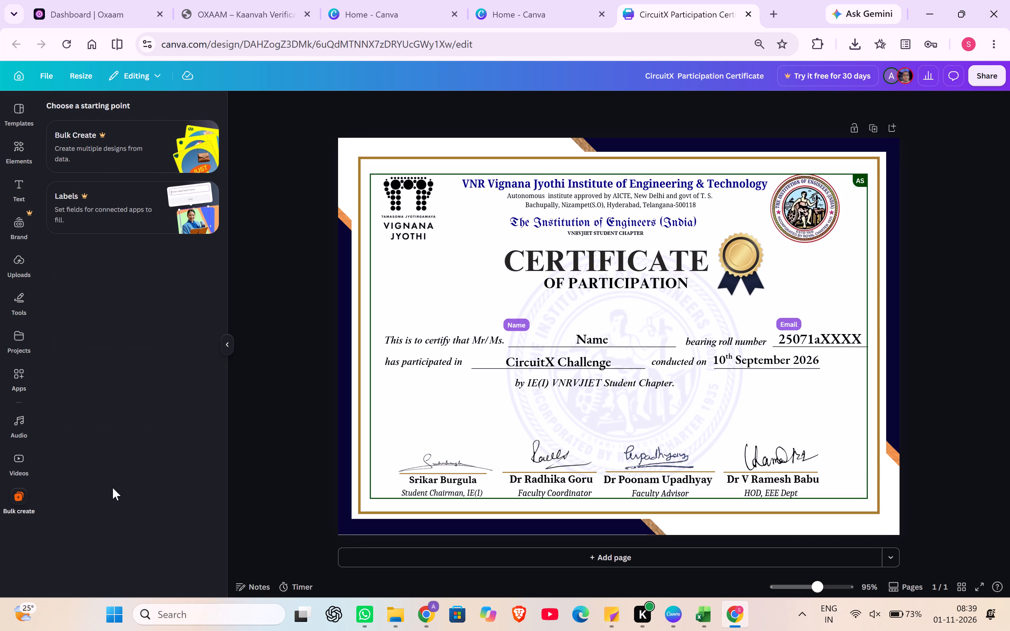
pyautogui.click(132, 130)
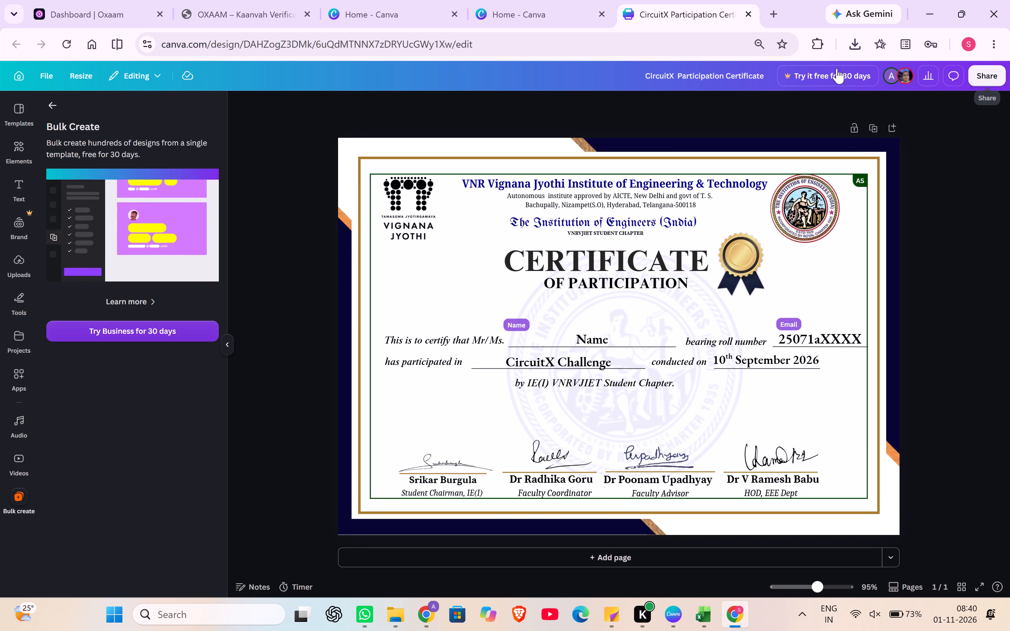
# Return from the certificate to the Canva home page, declining the desktop app and continuing in the browser.
pyautogui.click(10, 42)
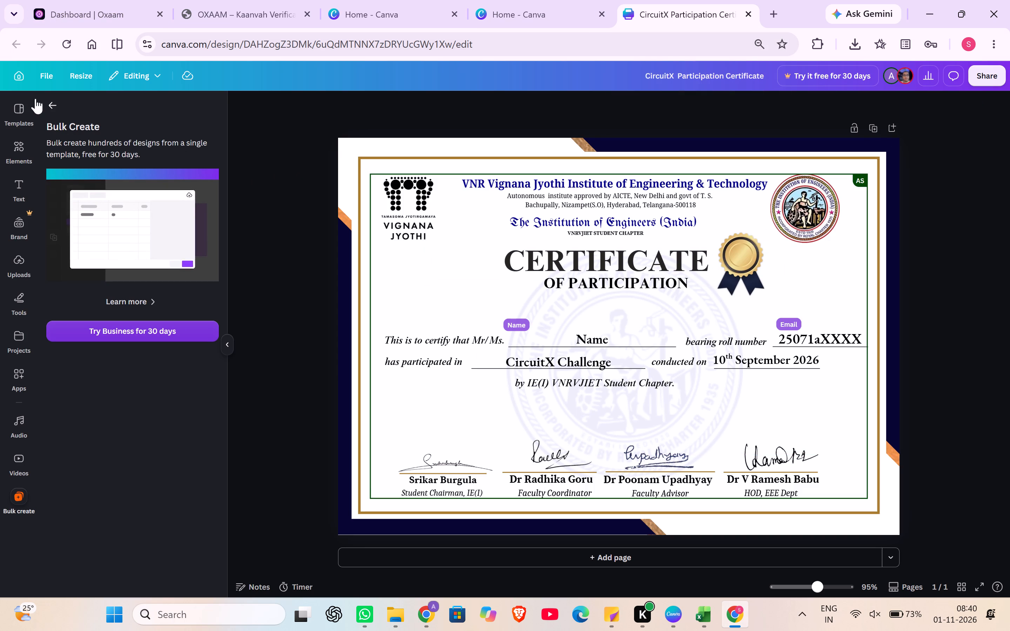
pyautogui.click(19, 79)
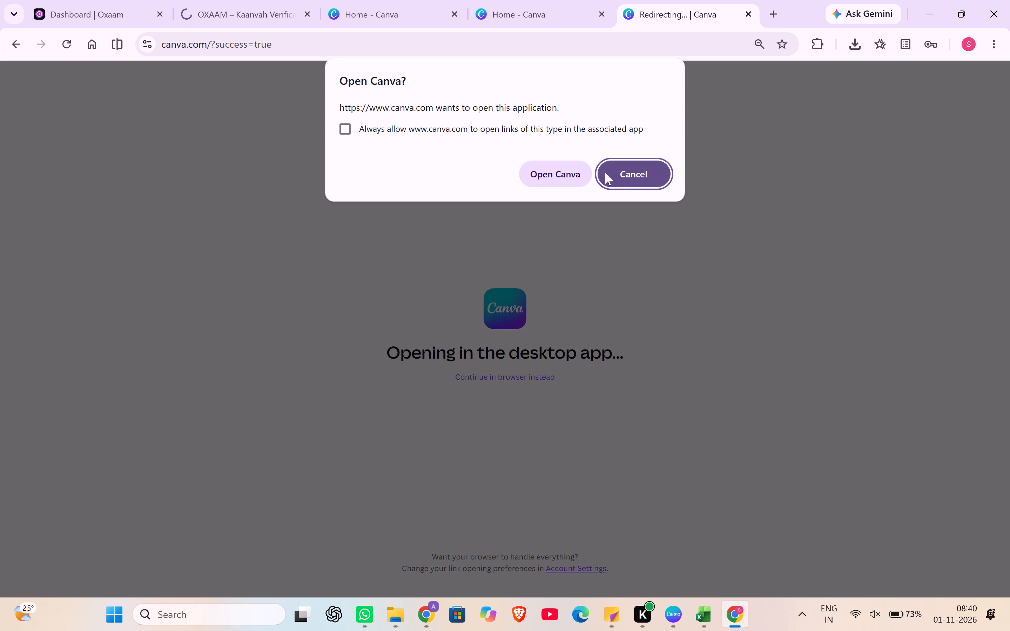
pyautogui.click(619, 175)
pyautogui.click(527, 375)
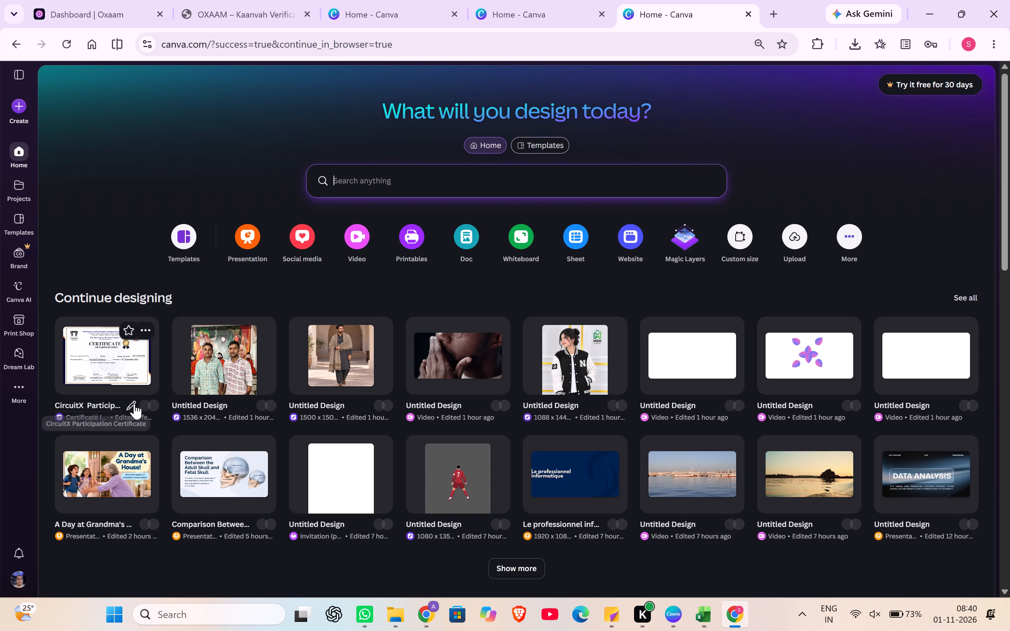
# Look through the actions available for the CircuitX Participation Certificate in both home page tabs, and close its reopened design tab.
pyautogui.click(147, 327)
pyautogui.scroll(-5, 194, 420)
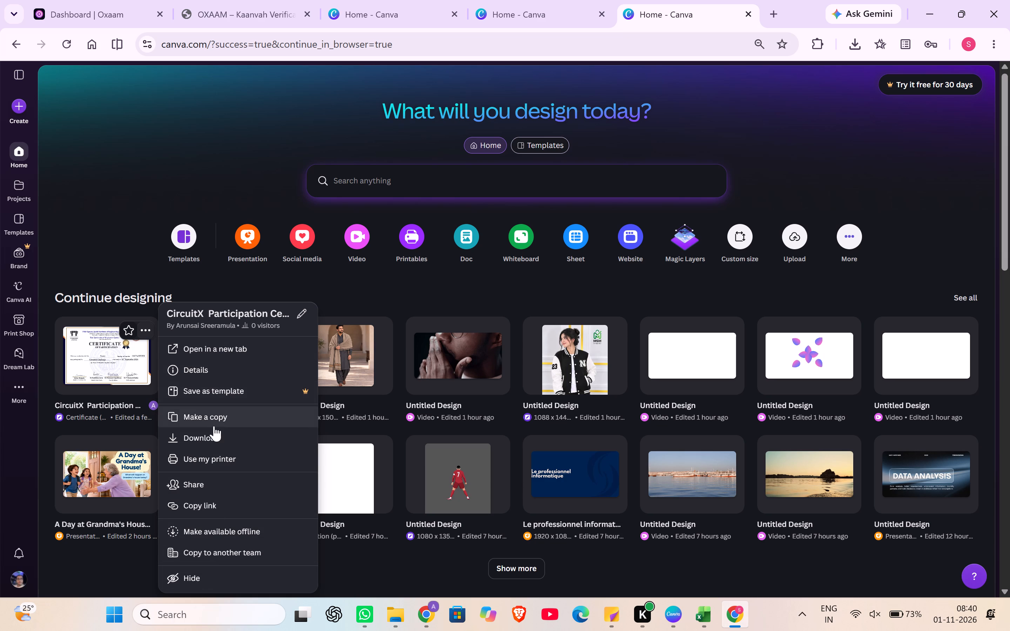
pyautogui.scroll(-4, 197, 415)
pyautogui.scroll(-4, 217, 526)
pyautogui.click(123, 234)
pyautogui.click(80, 365)
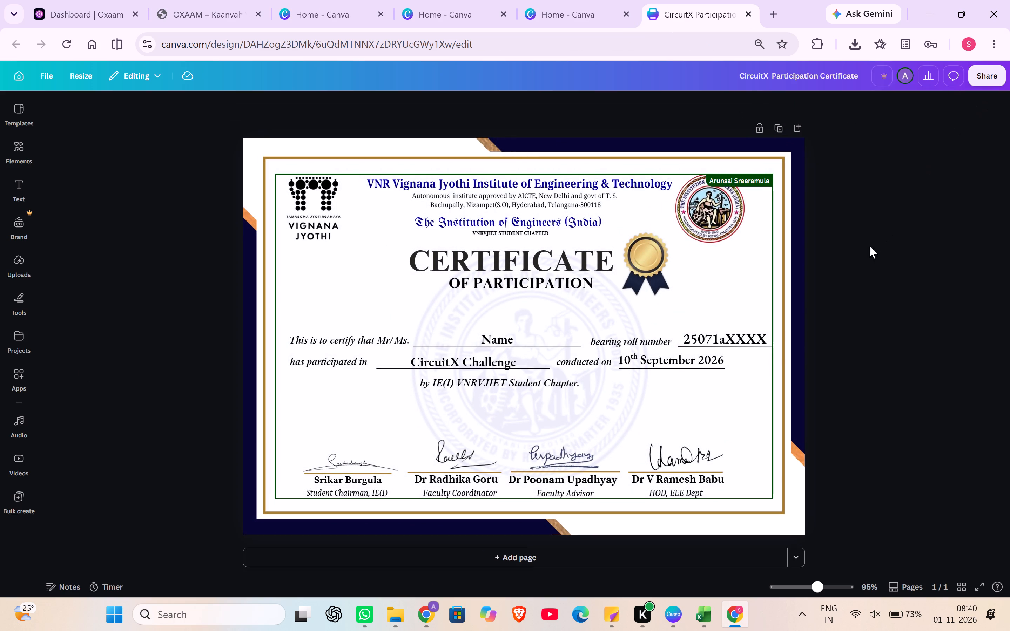
pyautogui.click(531, 7)
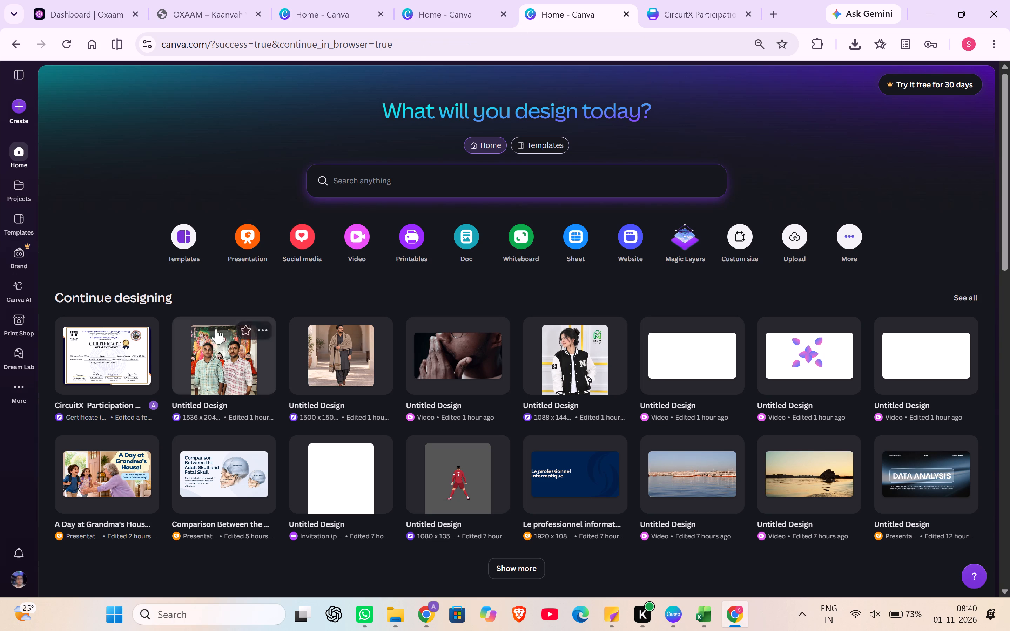
pyautogui.click(450, 0)
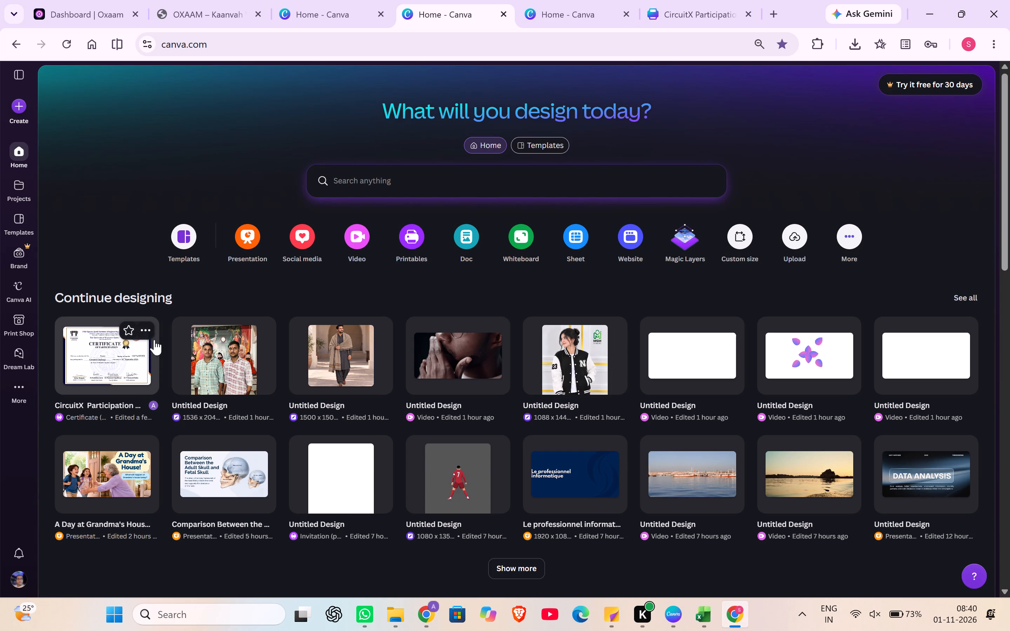
pyautogui.click(147, 333)
pyautogui.scroll(-4, 211, 401)
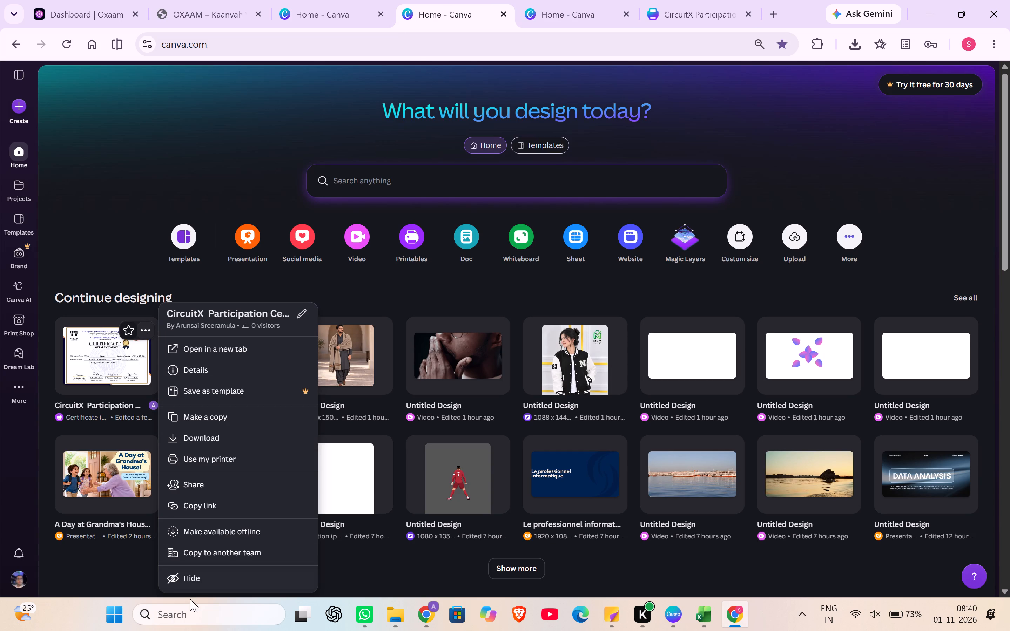
pyautogui.click(749, 15)
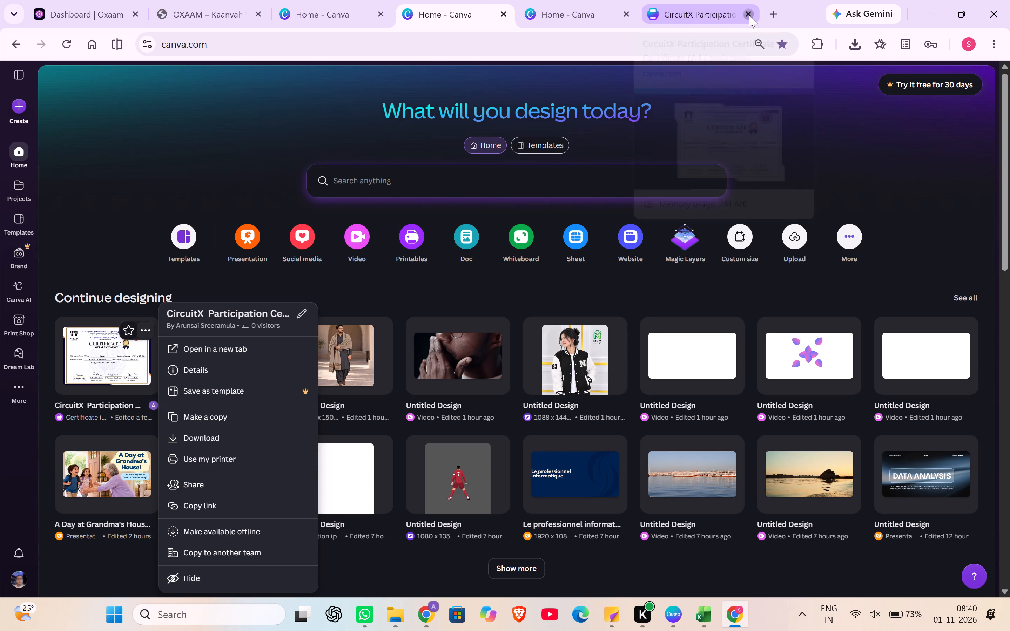
pyautogui.scroll(-3, 206, 439)
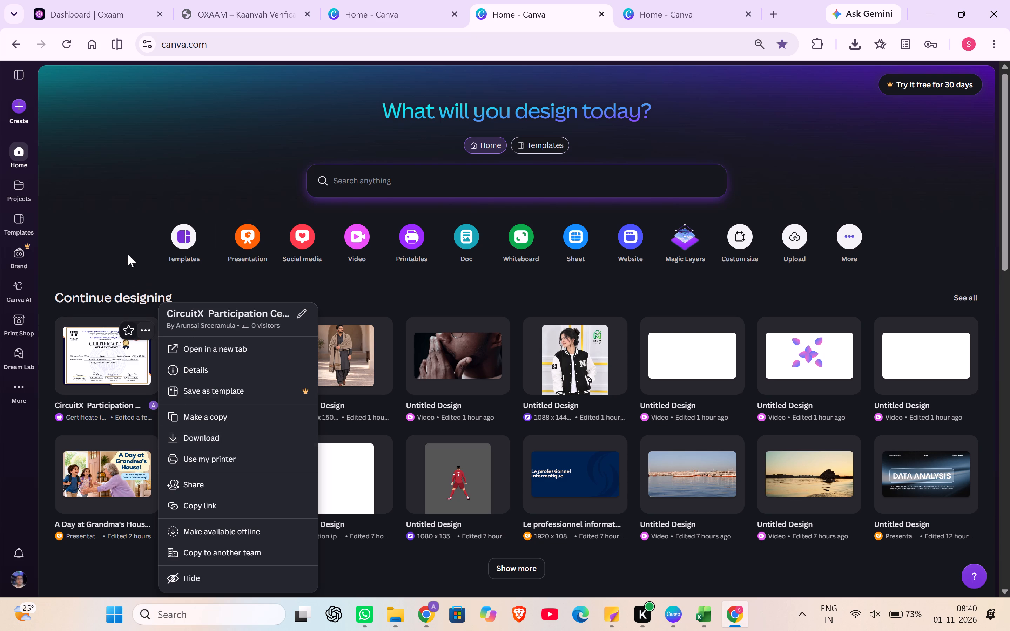
pyautogui.click(128, 253)
pyautogui.click(148, 332)
pyautogui.scroll(-3, 200, 449)
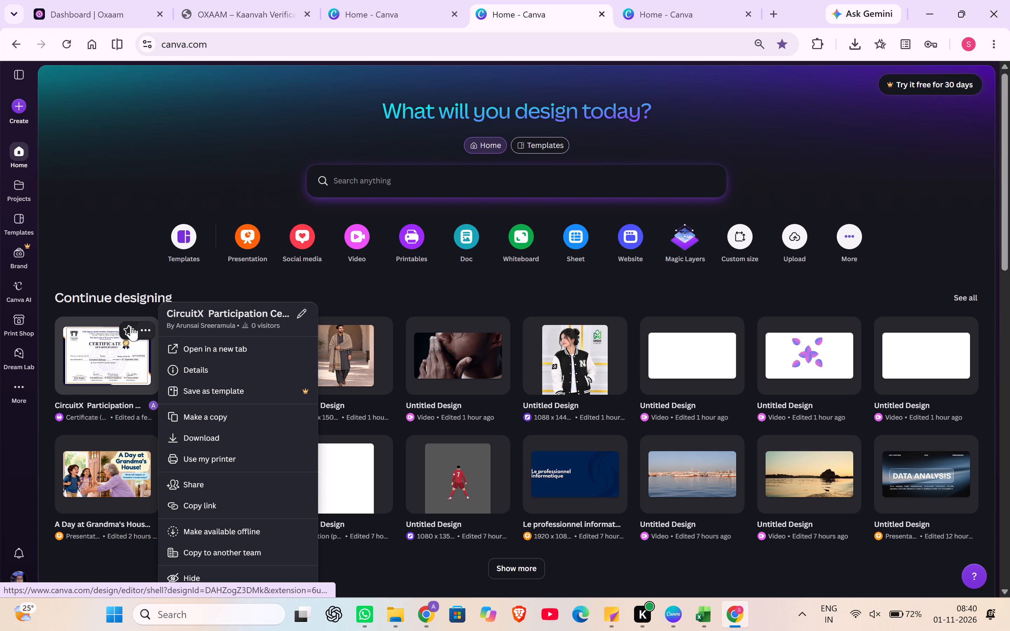
pyautogui.click(107, 230)
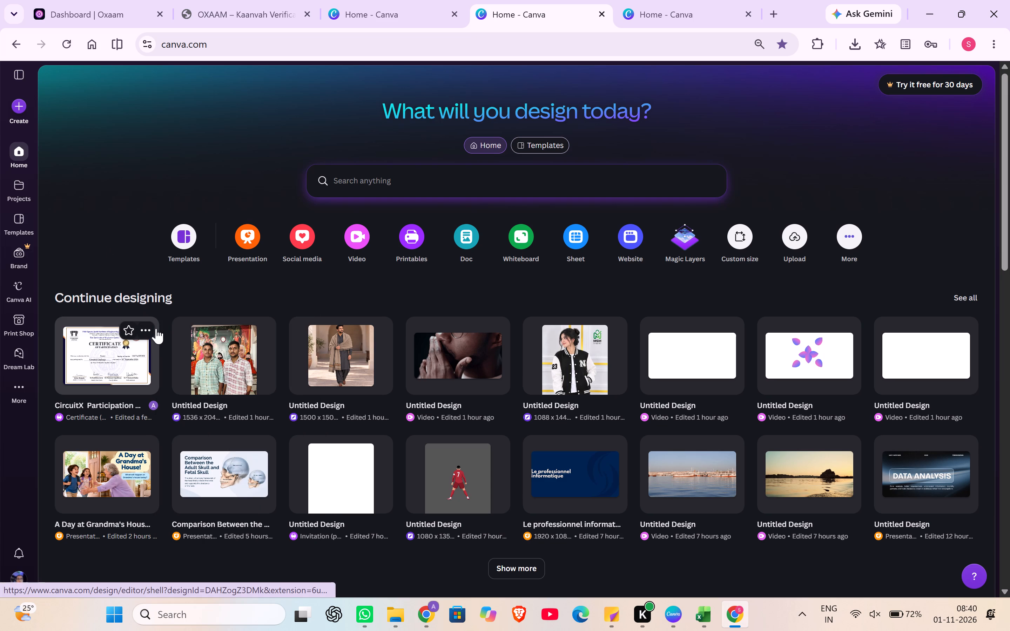
# Hide the CircuitX Participation Certificate from the recent designs and check the home page's design list.
pyautogui.rightClick(149, 333)
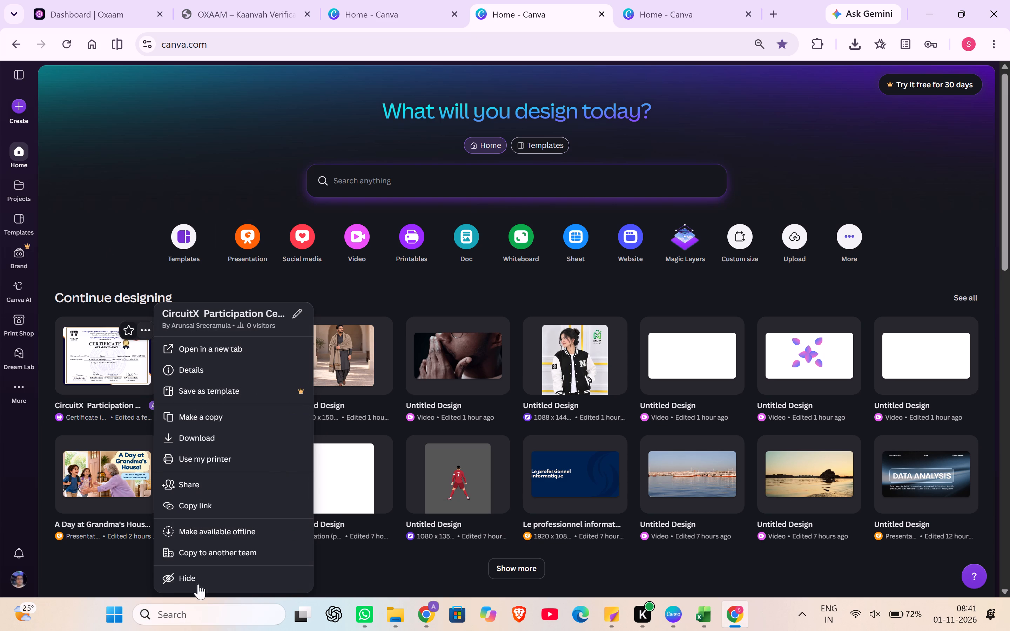
pyautogui.click(201, 571)
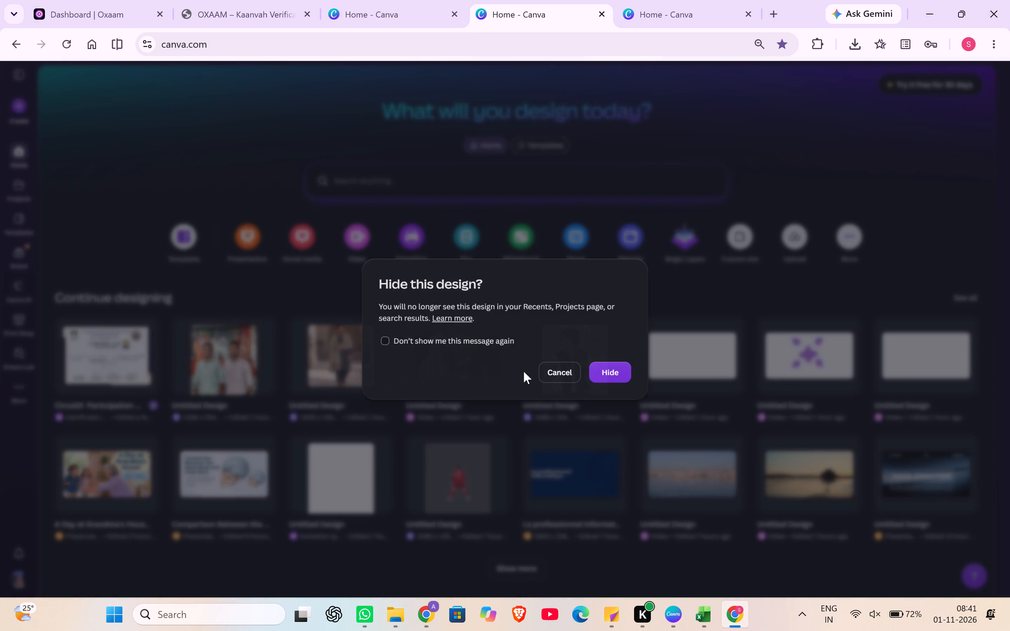
pyautogui.click(604, 373)
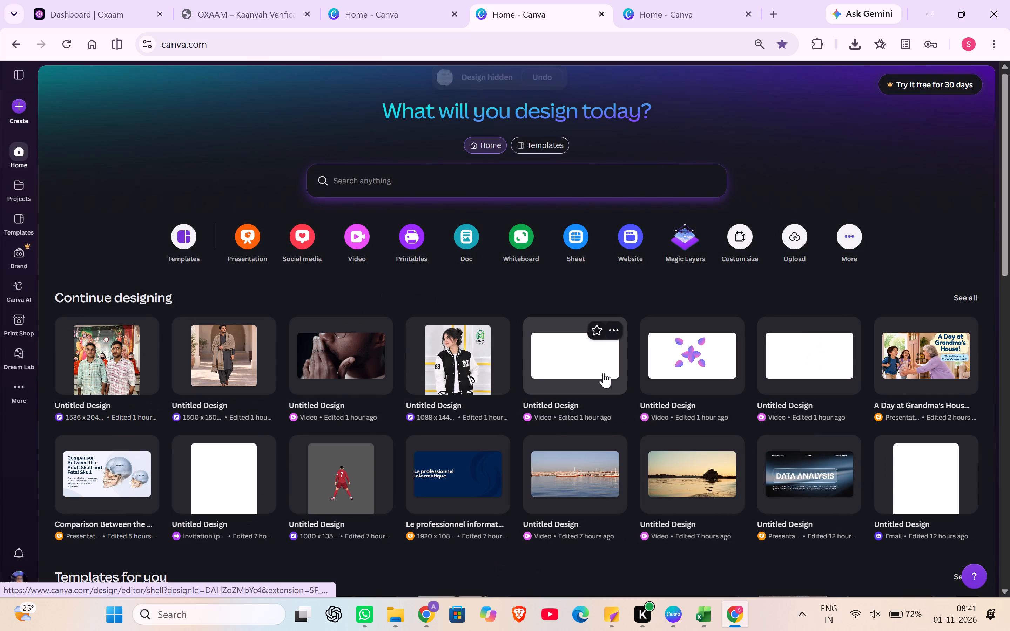
pyautogui.scroll(-4, 575, 341)
pyautogui.scroll(4, 343, 341)
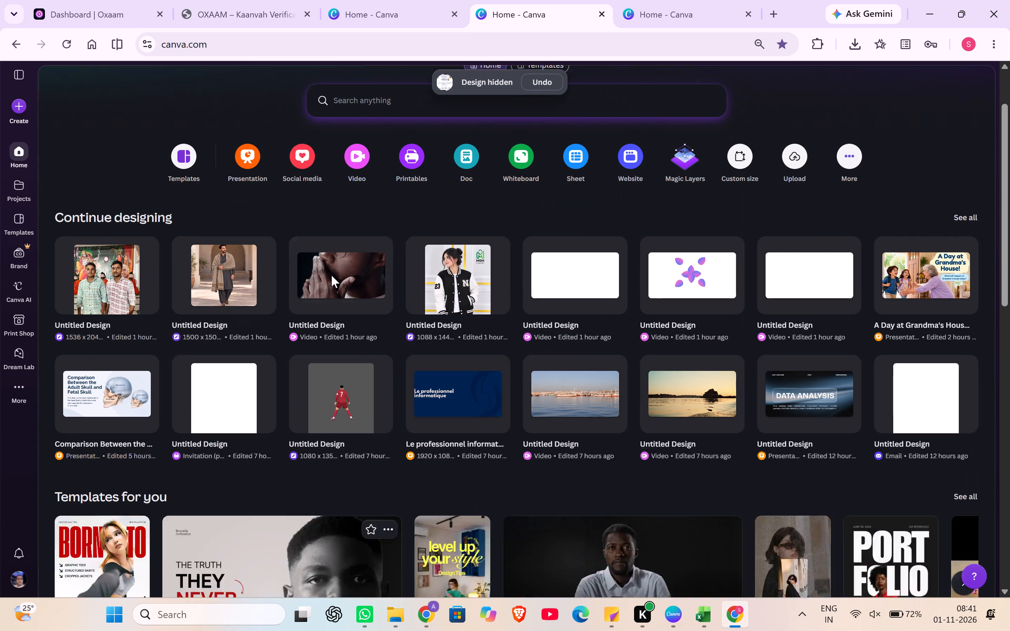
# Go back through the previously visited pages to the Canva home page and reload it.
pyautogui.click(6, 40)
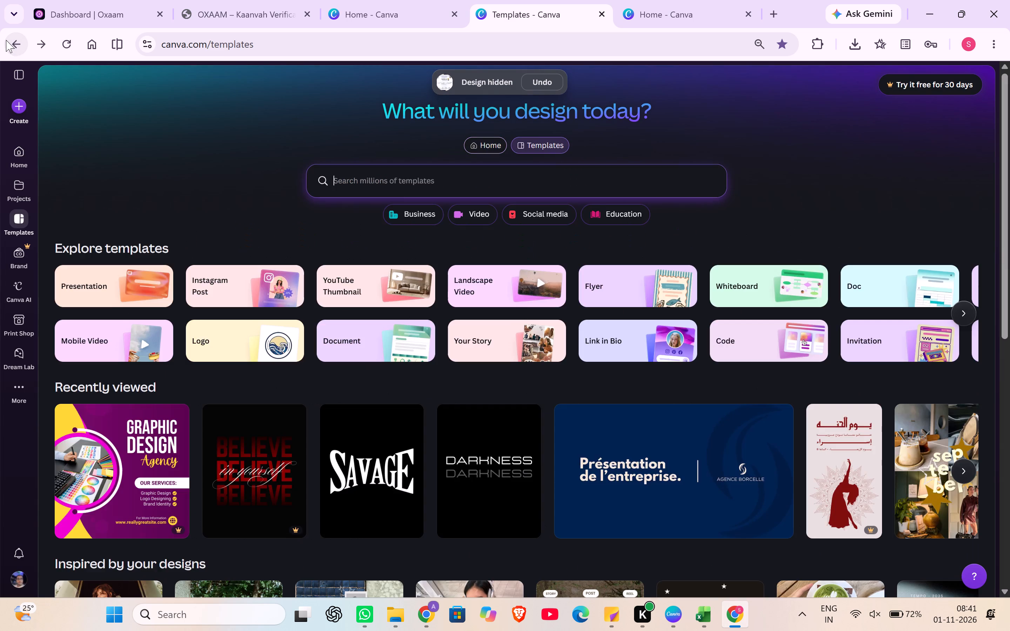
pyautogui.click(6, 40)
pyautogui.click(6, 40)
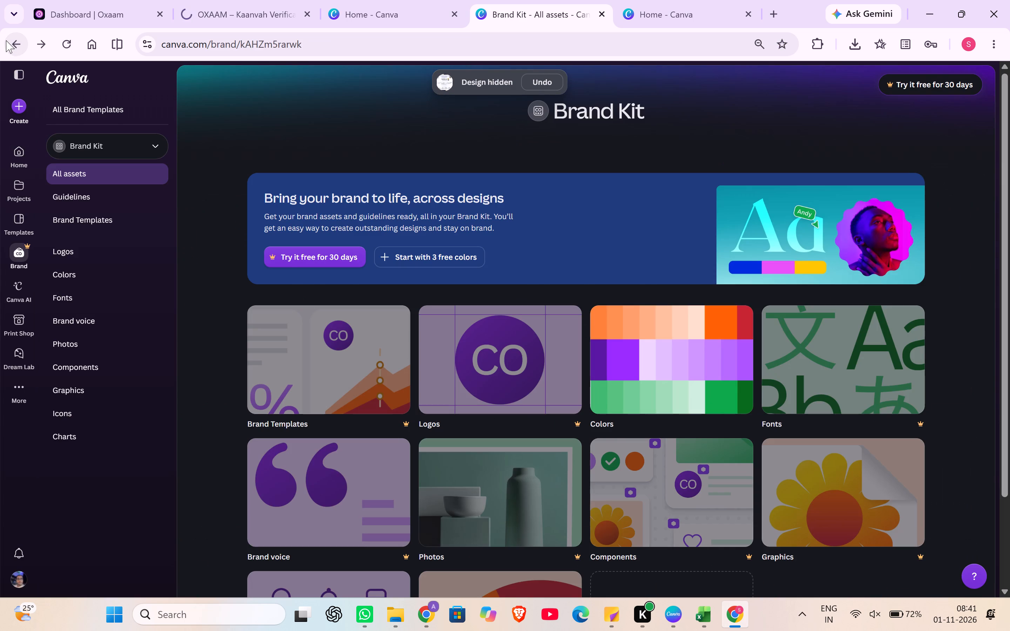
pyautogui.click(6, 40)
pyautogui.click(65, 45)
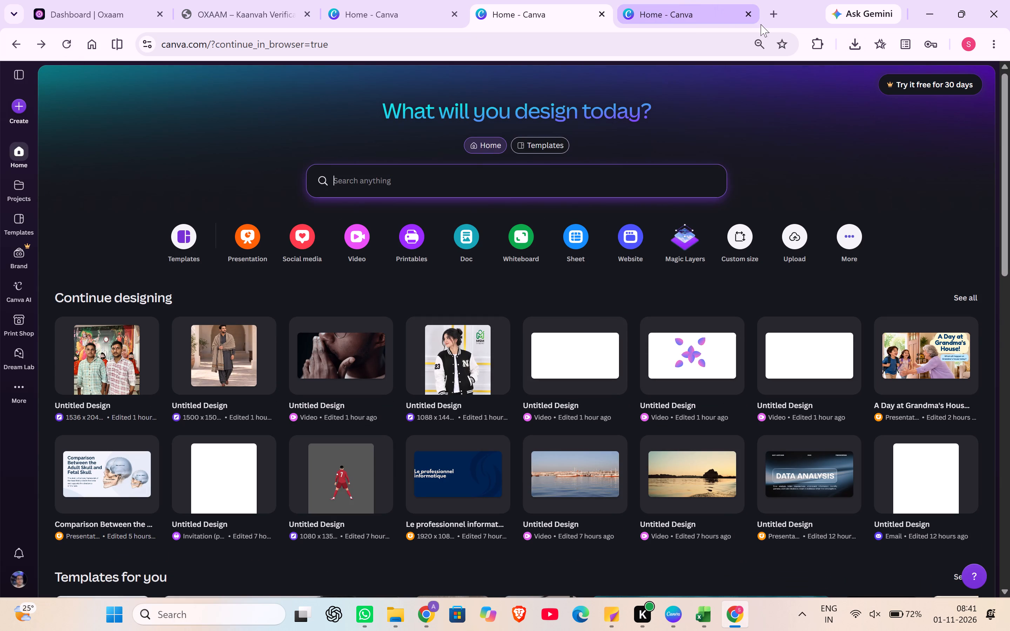
# Close the two extra Canva home tabs, keeping one open.
pyautogui.click(749, 15)
pyautogui.click(682, 7)
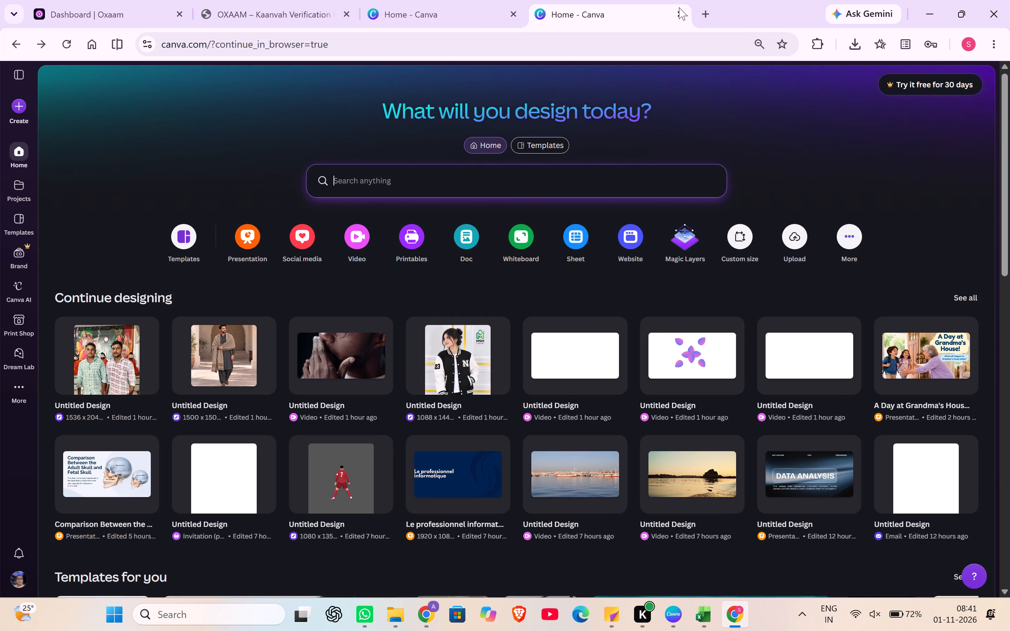
pyautogui.click(679, 7)
pyautogui.click(679, 12)
# Return to the Google results for canva and reopen Canva through its login result, continuing in the browser instead of the desktop app.
pyautogui.click(0, 45)
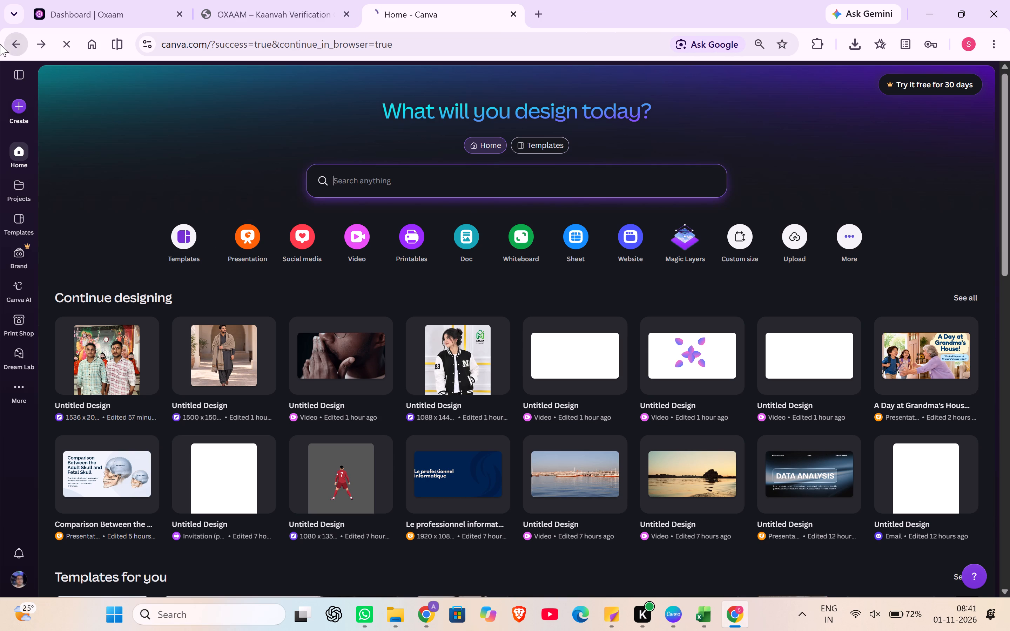
pyautogui.click(15, 46)
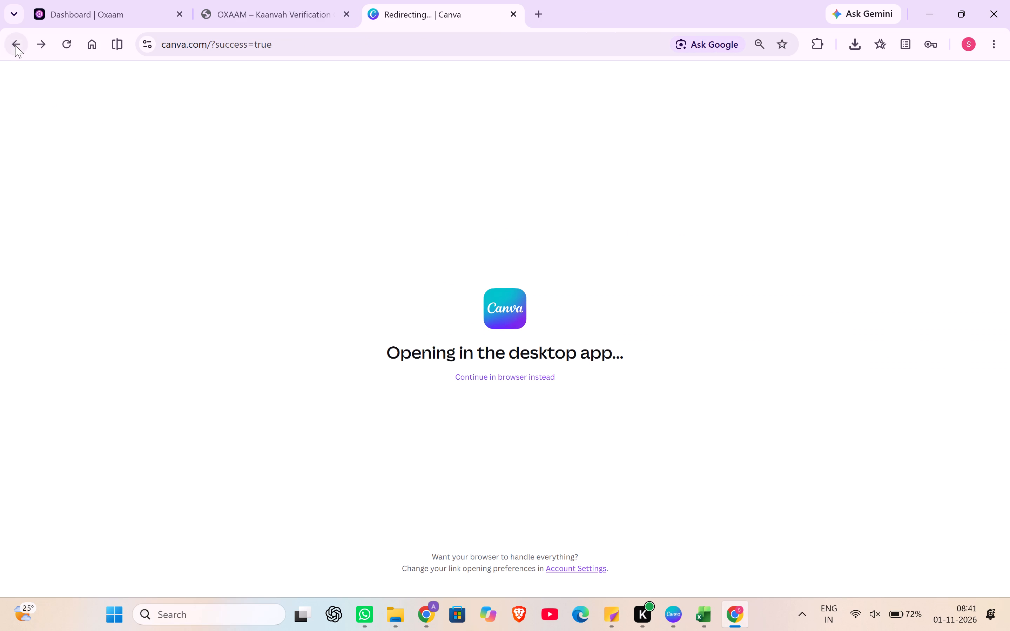
pyautogui.click(15, 45)
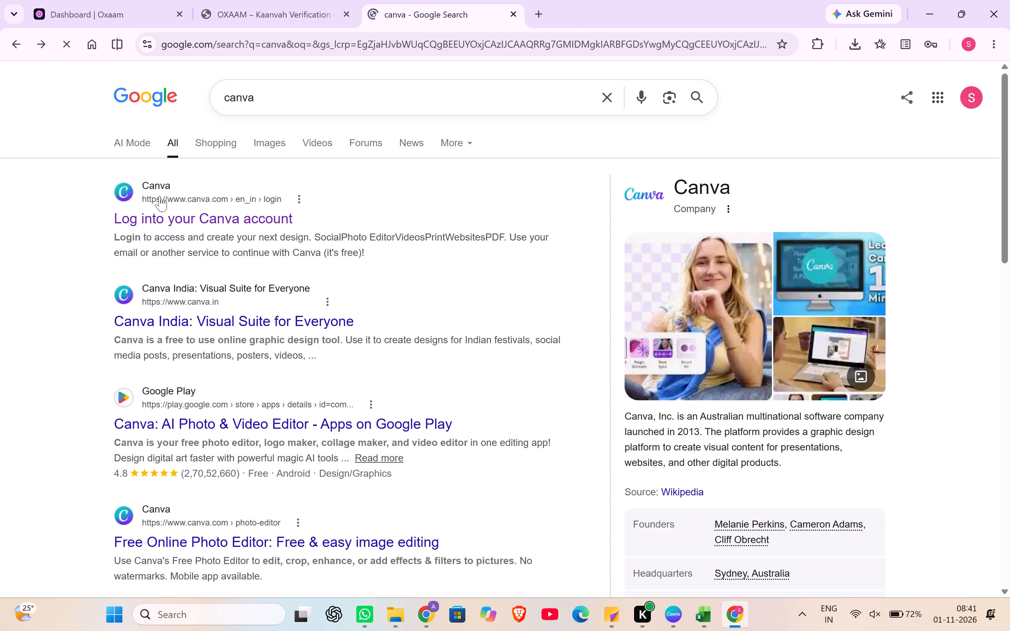
pyautogui.click(197, 222)
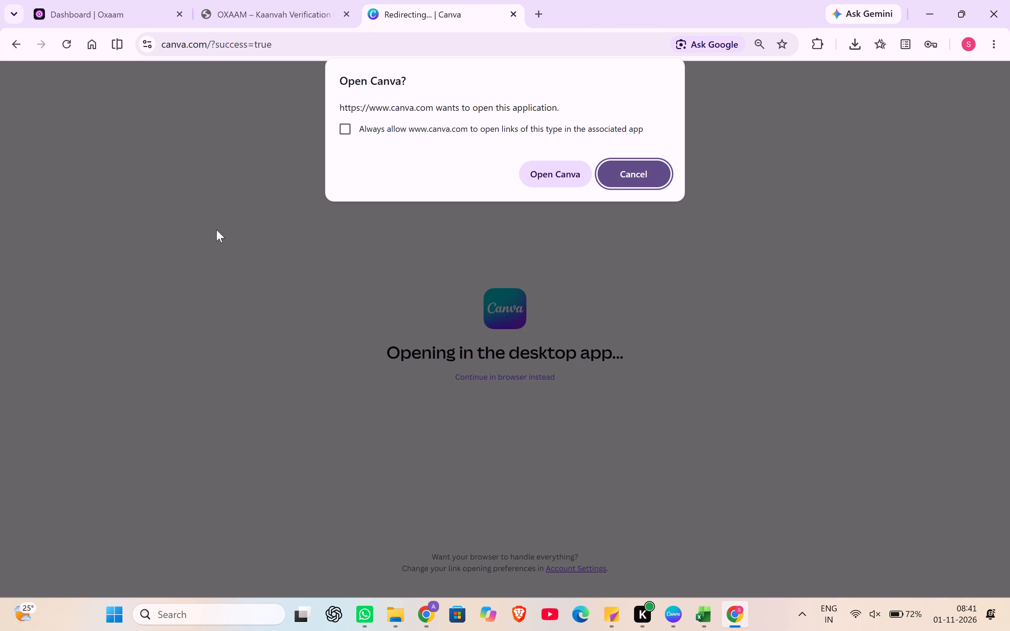
pyautogui.click(625, 177)
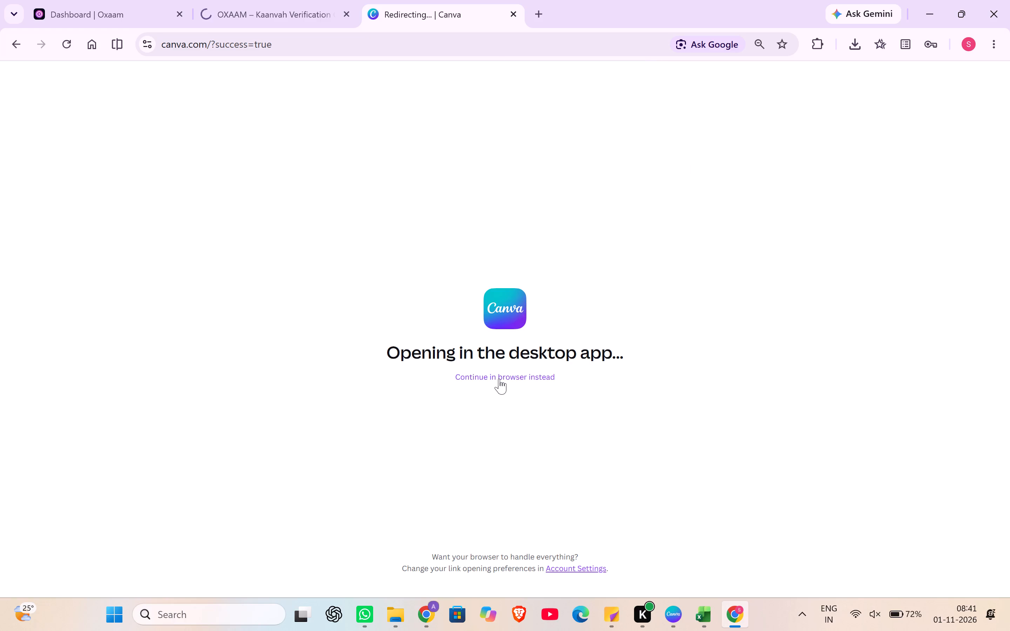
pyautogui.click(499, 378)
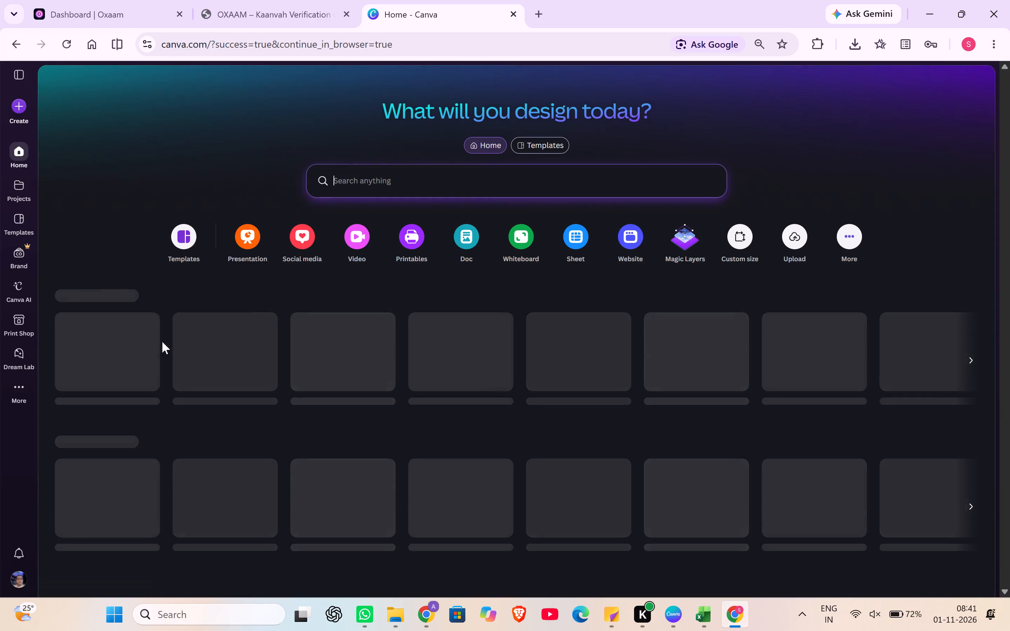
pyautogui.click(14, 577)
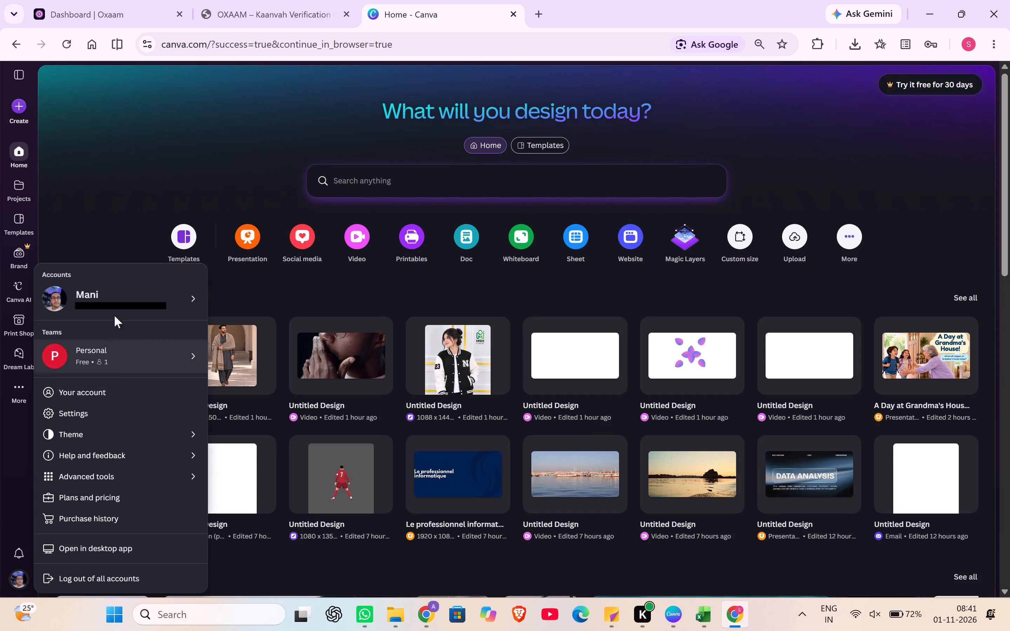
pyautogui.click(119, 298)
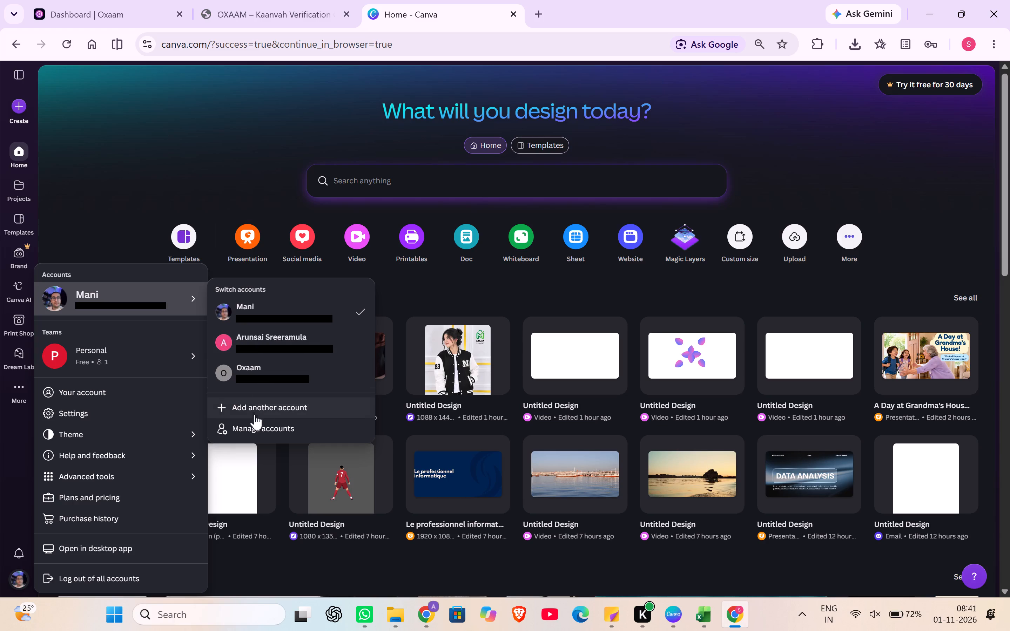
pyautogui.click(249, 435)
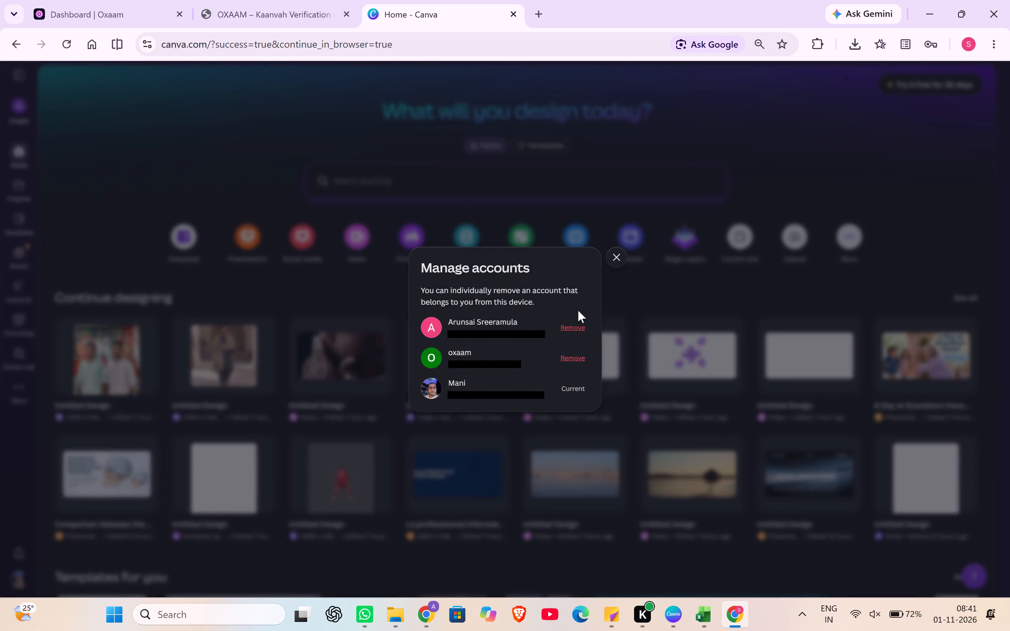
pyautogui.click(575, 361)
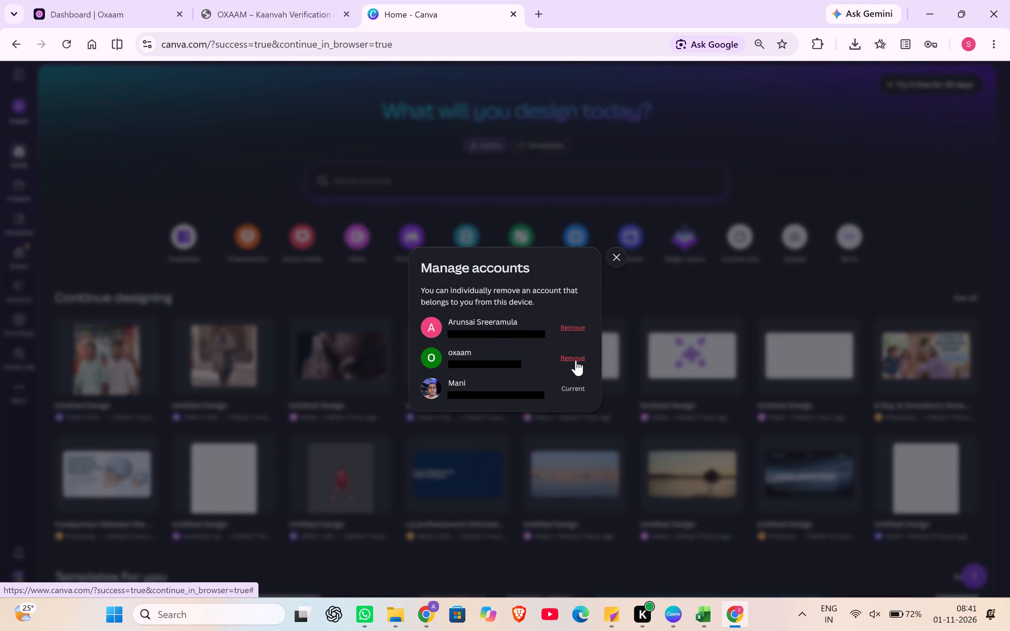
pyautogui.click(626, 188)
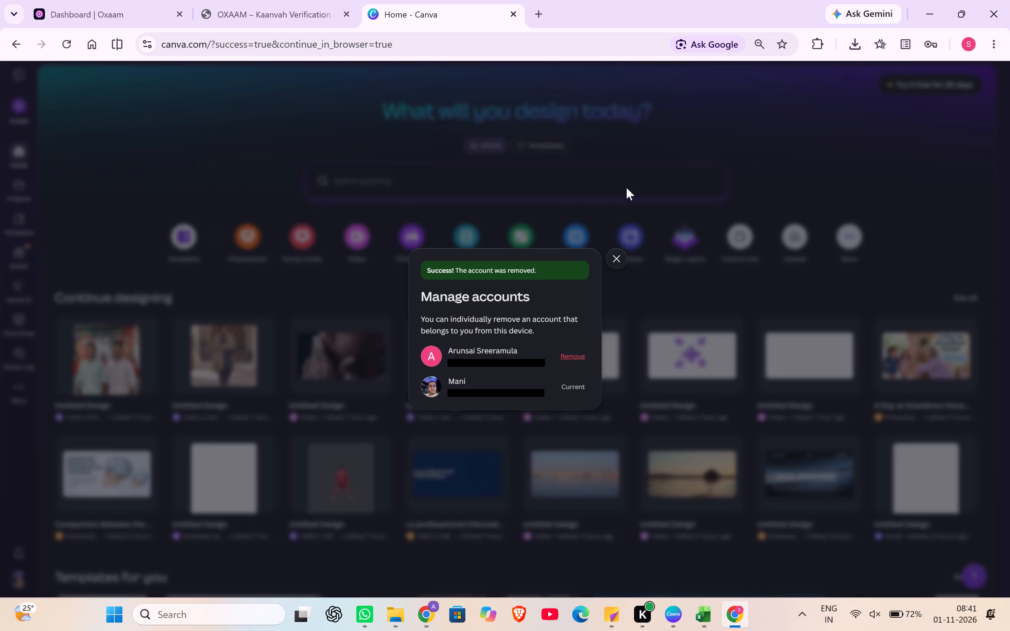
# Open the list of Canva accounts available for switching.
pyautogui.click(14, 581)
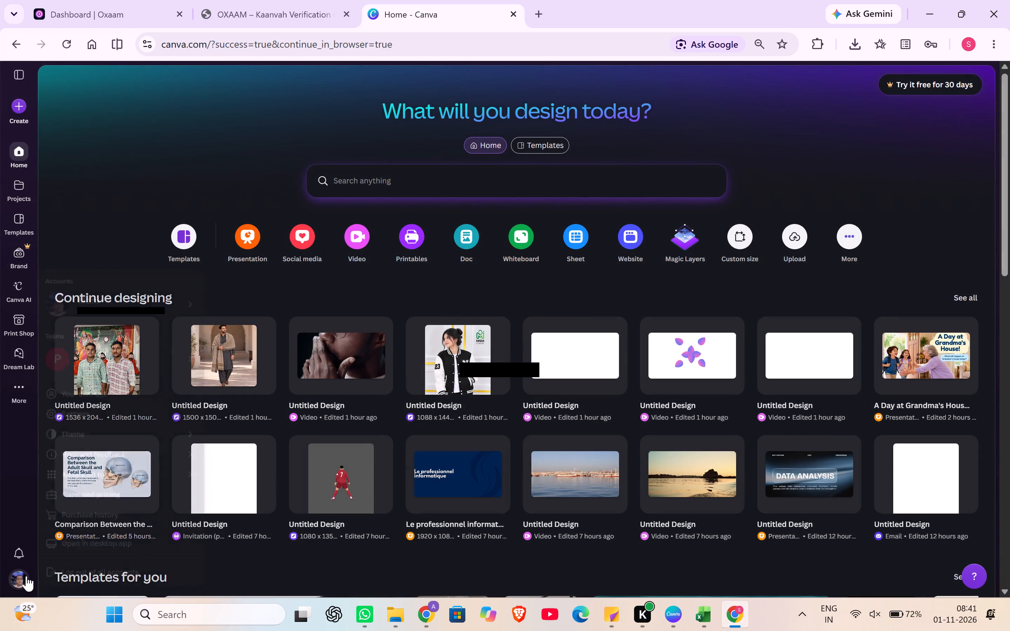
pyautogui.click(113, 299)
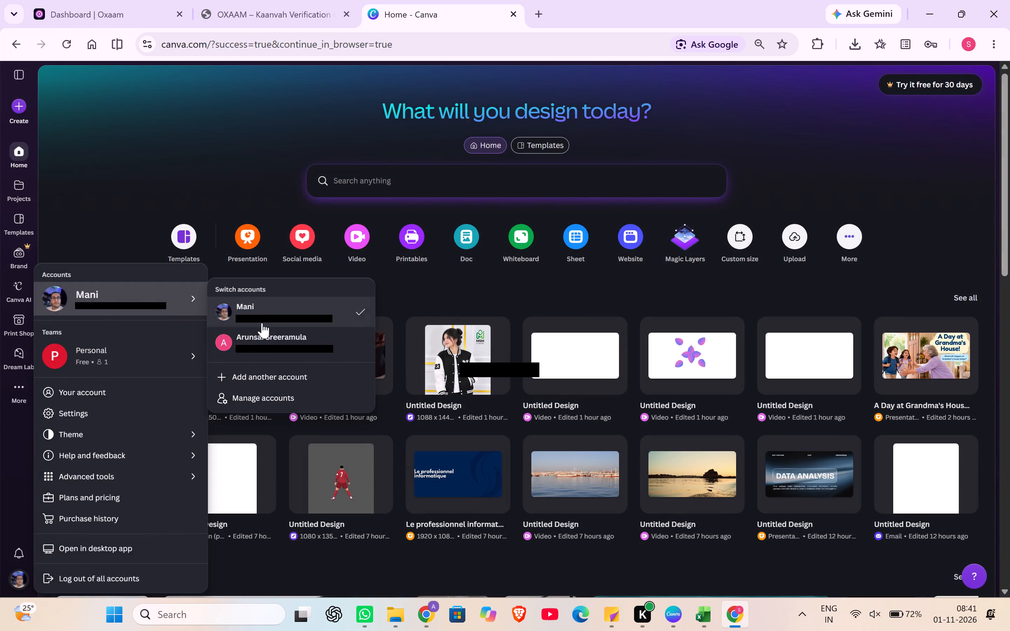
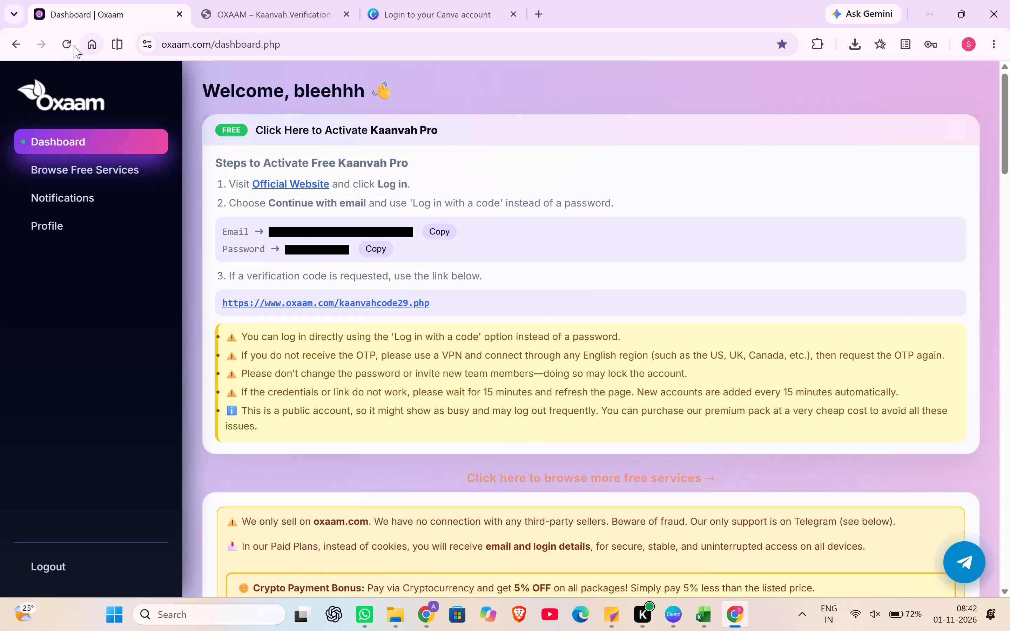
# Refresh the Oxaam dashboard and expand the free Kaanvah Pro activation steps to get a new set of login details.
pyautogui.click(69, 46)
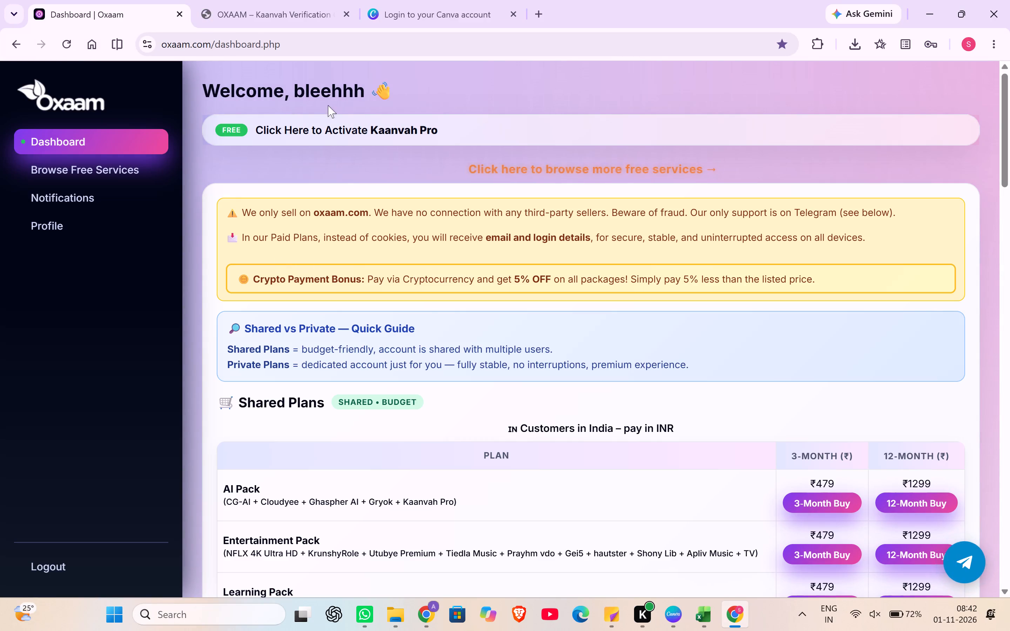
pyautogui.click(335, 127)
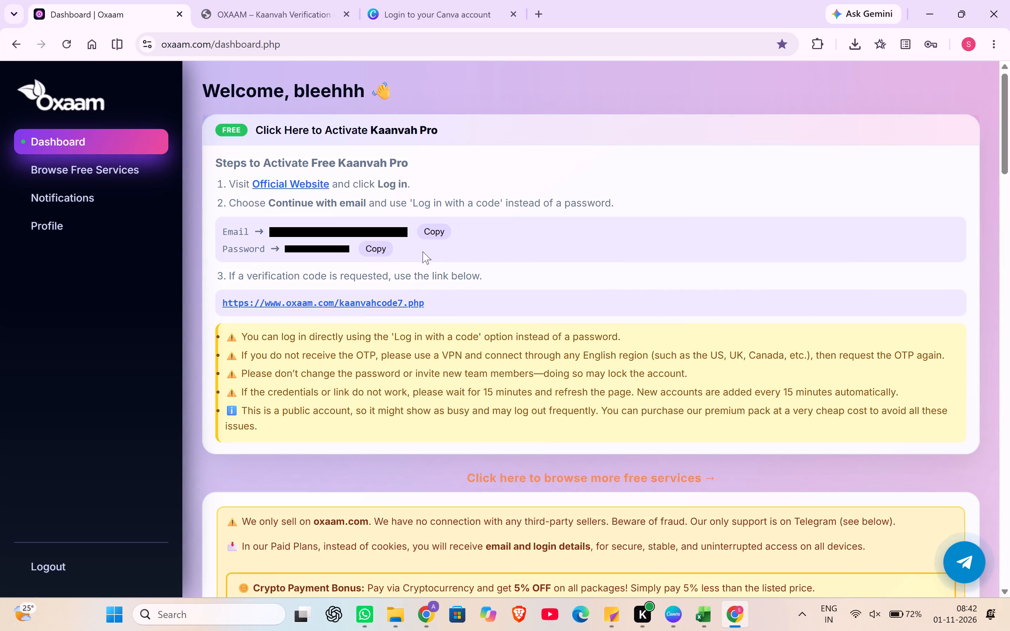
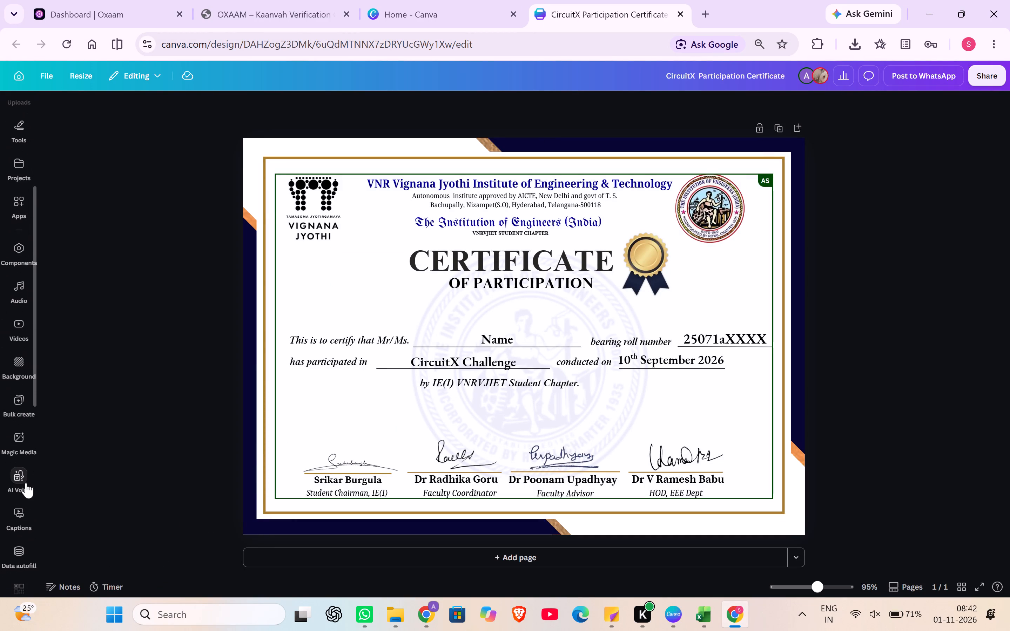
# Find the Bulk create app for the certificate design and start Bulk Create to reach its data source options.
pyautogui.scroll(-2, 23, 435)
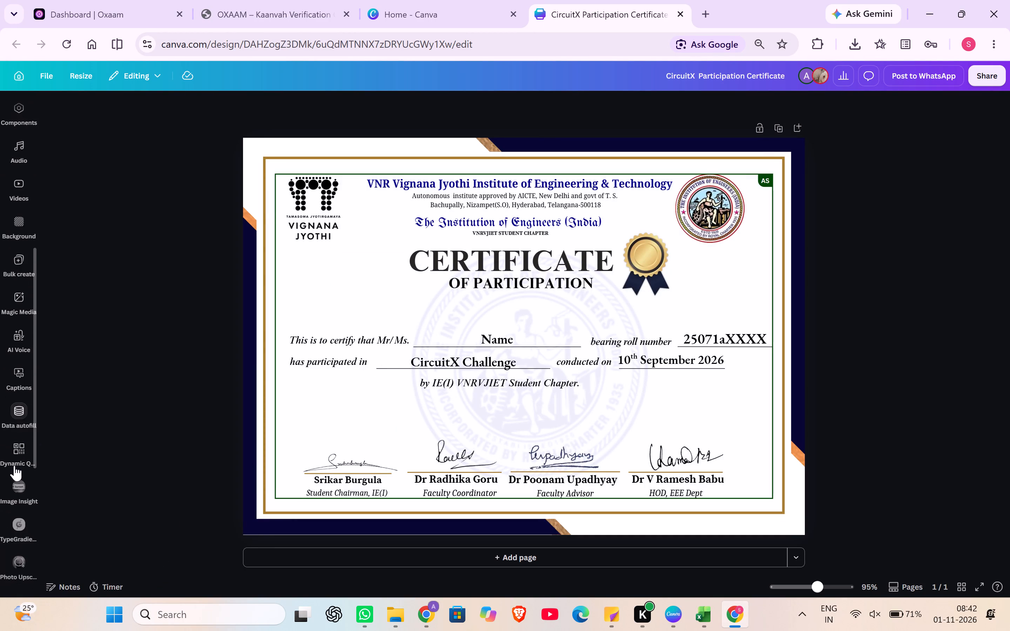
pyautogui.scroll(-9, 14, 469)
pyautogui.scroll(9, 14, 472)
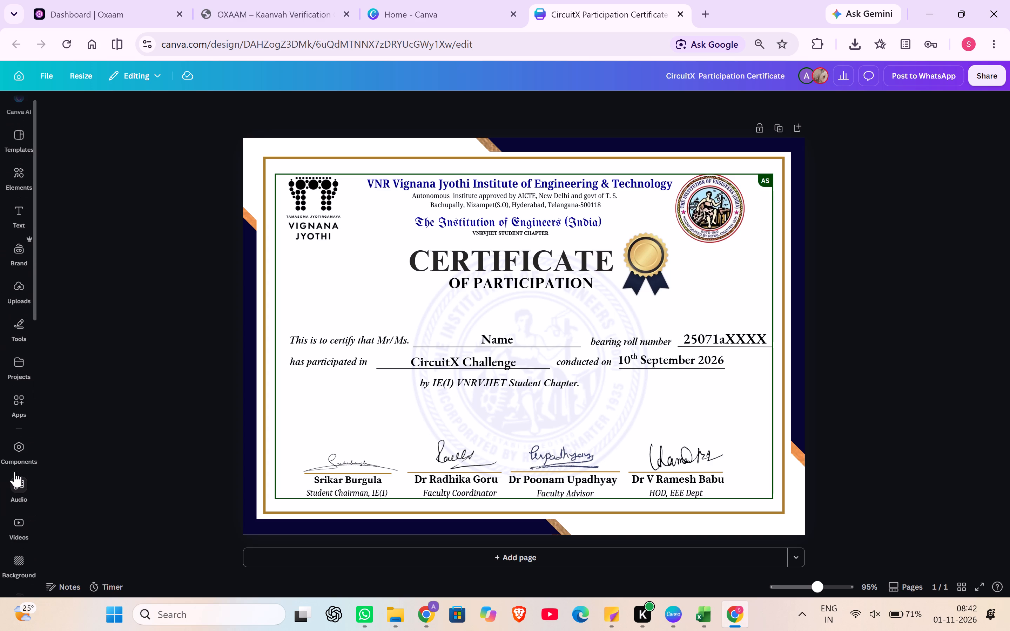
pyautogui.scroll(3, 14, 472)
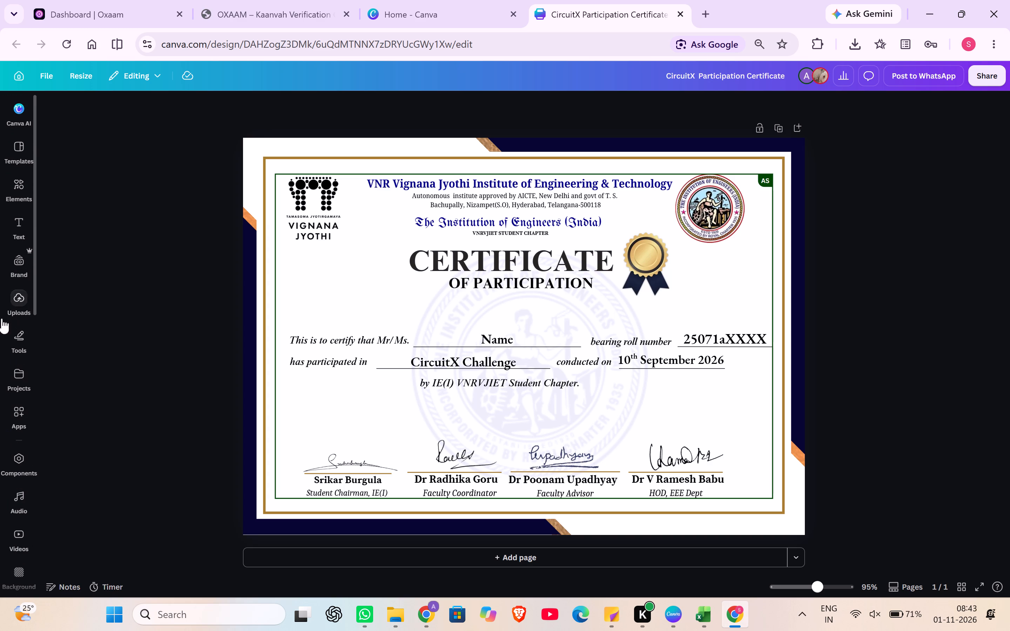
pyautogui.click(17, 404)
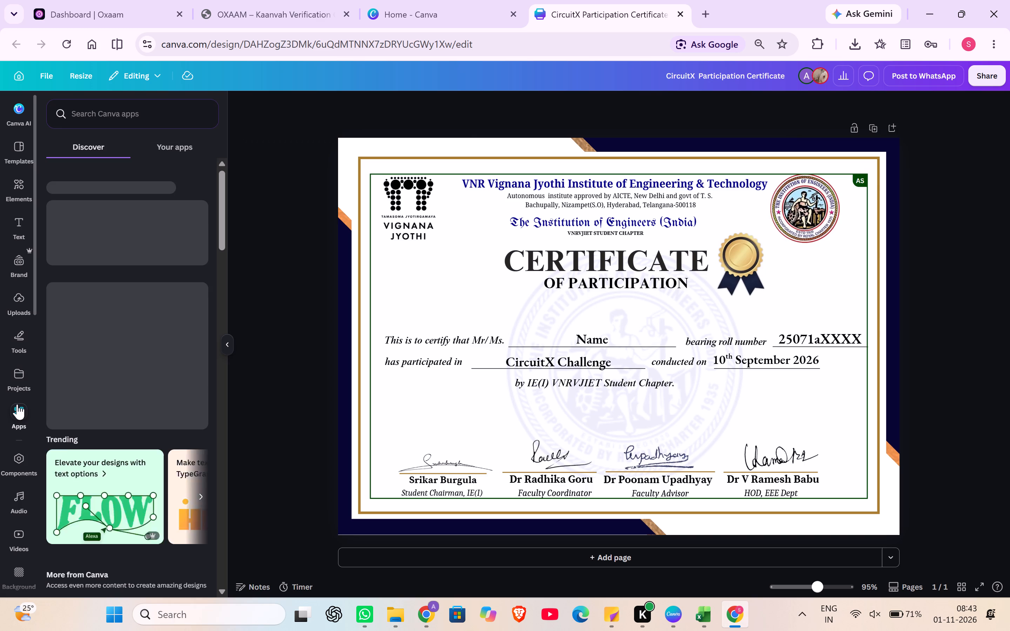
pyautogui.scroll(-3, 99, 470)
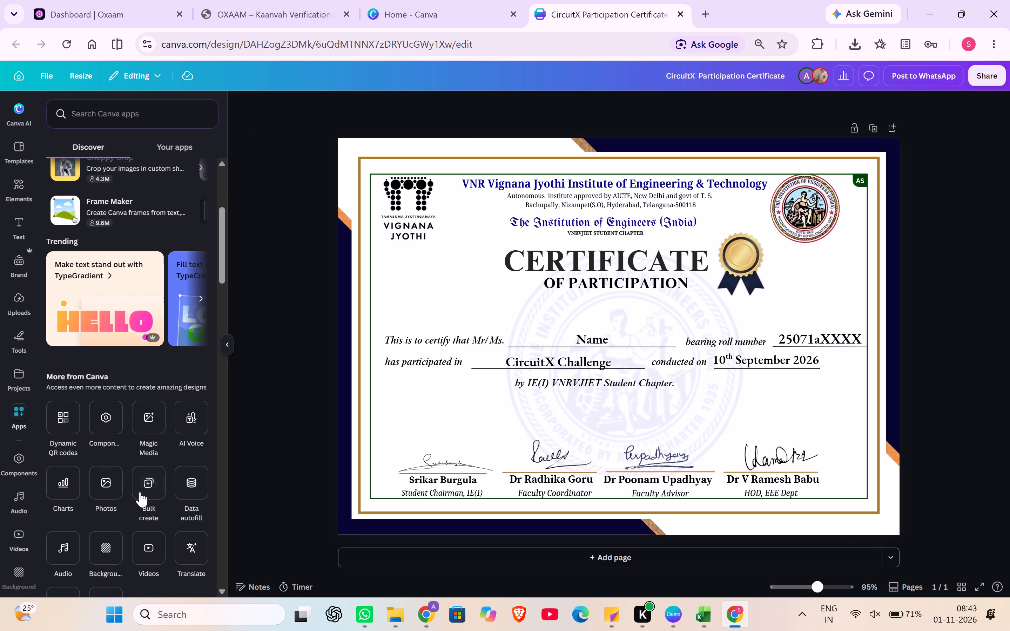
pyautogui.click(146, 485)
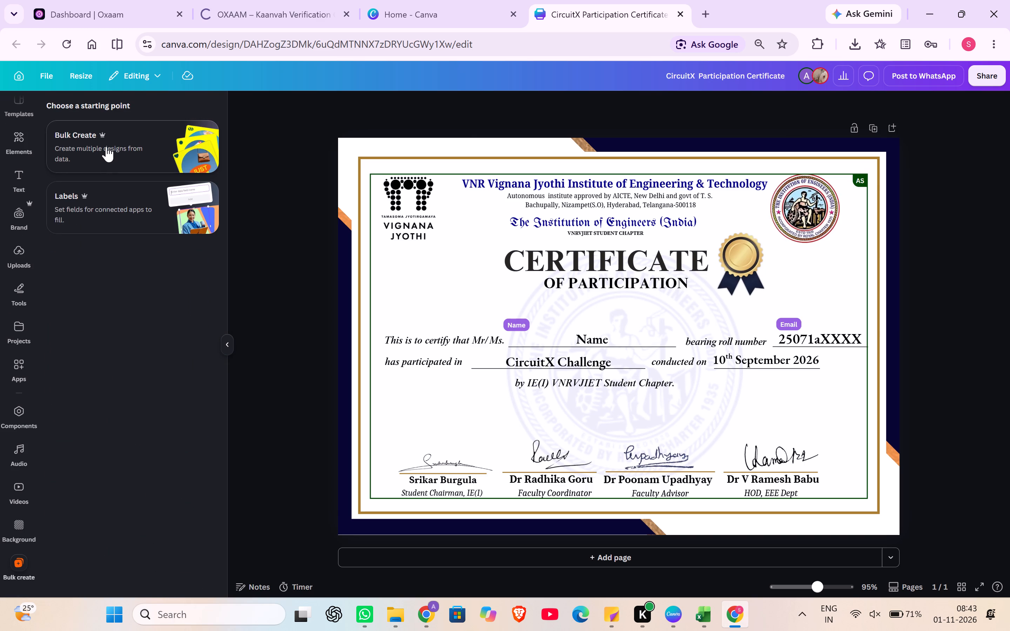
pyautogui.click(106, 147)
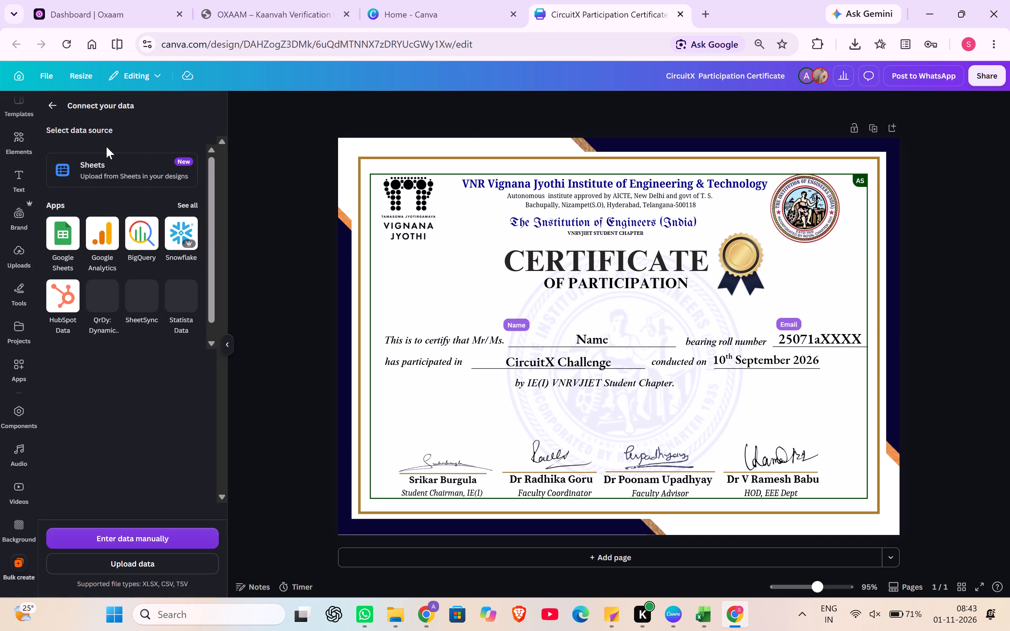
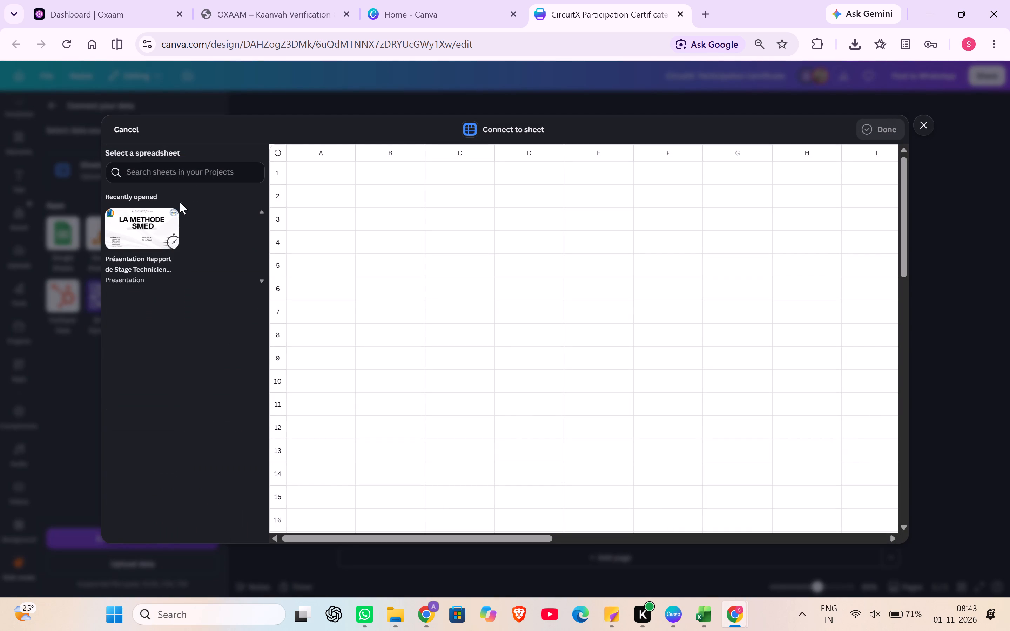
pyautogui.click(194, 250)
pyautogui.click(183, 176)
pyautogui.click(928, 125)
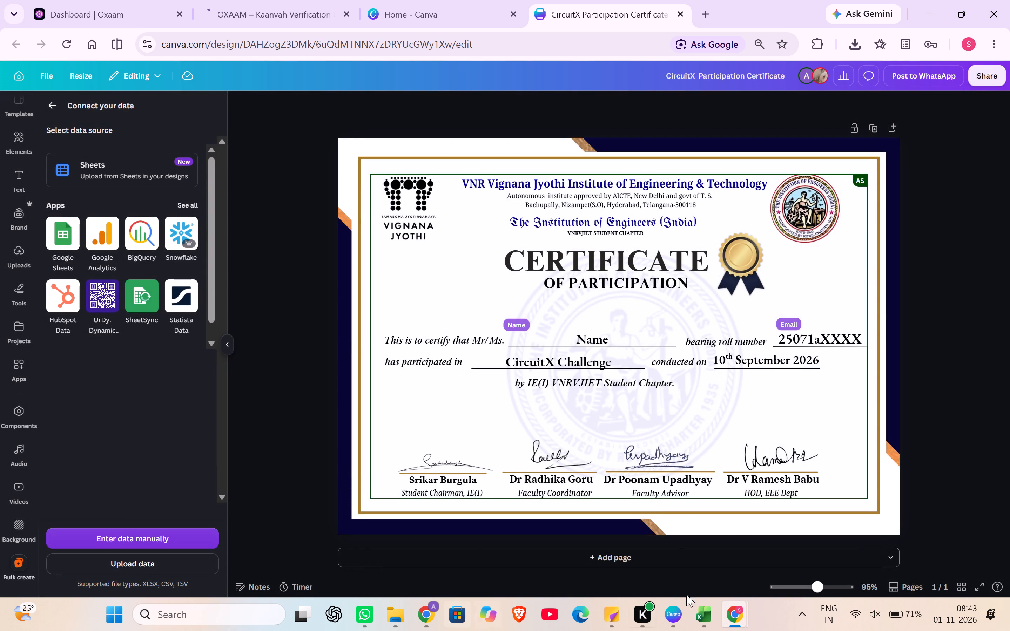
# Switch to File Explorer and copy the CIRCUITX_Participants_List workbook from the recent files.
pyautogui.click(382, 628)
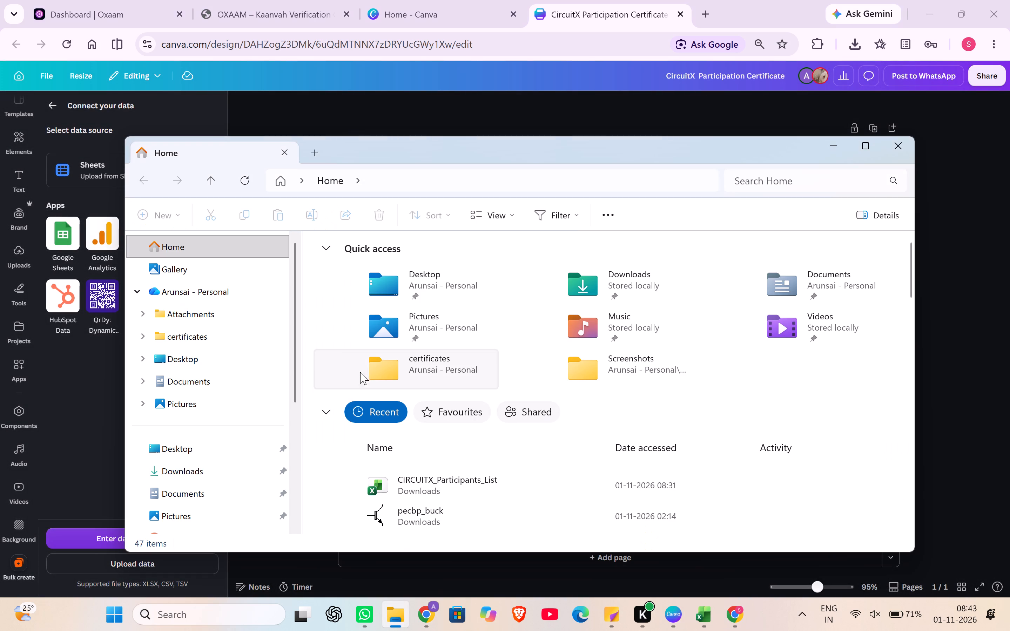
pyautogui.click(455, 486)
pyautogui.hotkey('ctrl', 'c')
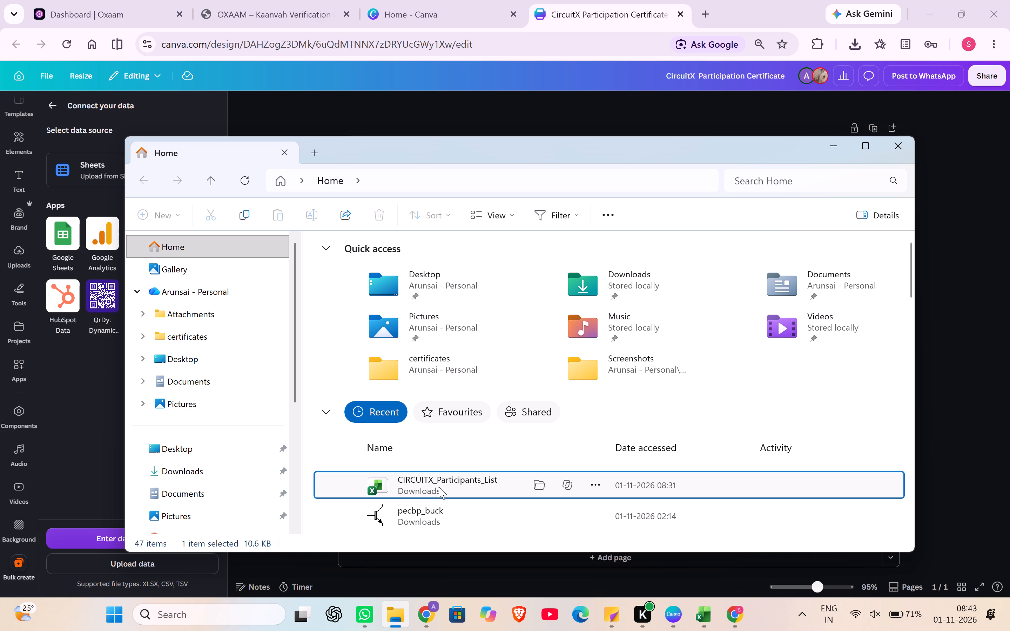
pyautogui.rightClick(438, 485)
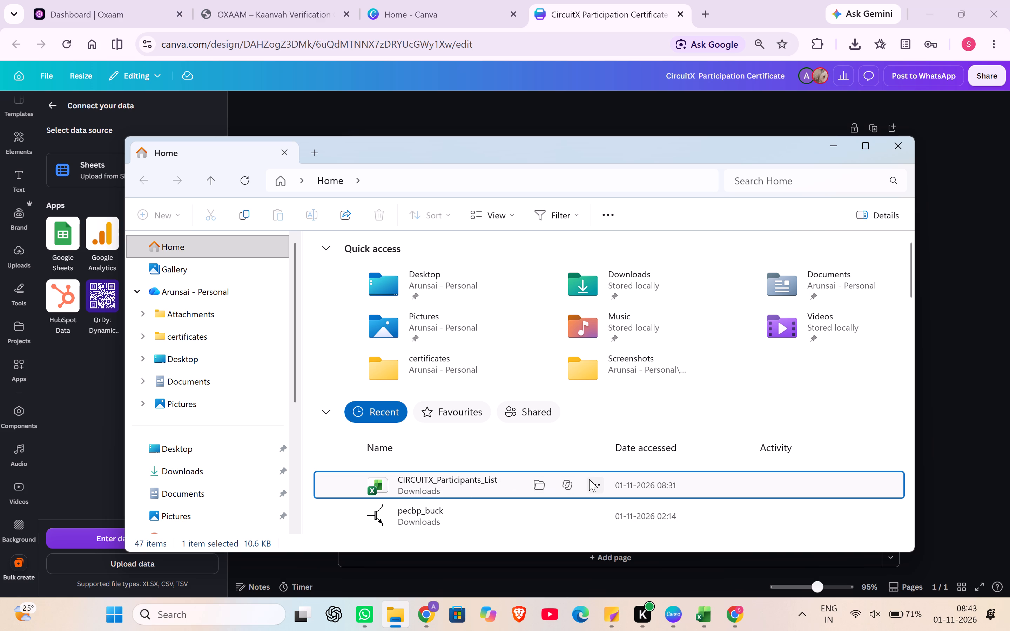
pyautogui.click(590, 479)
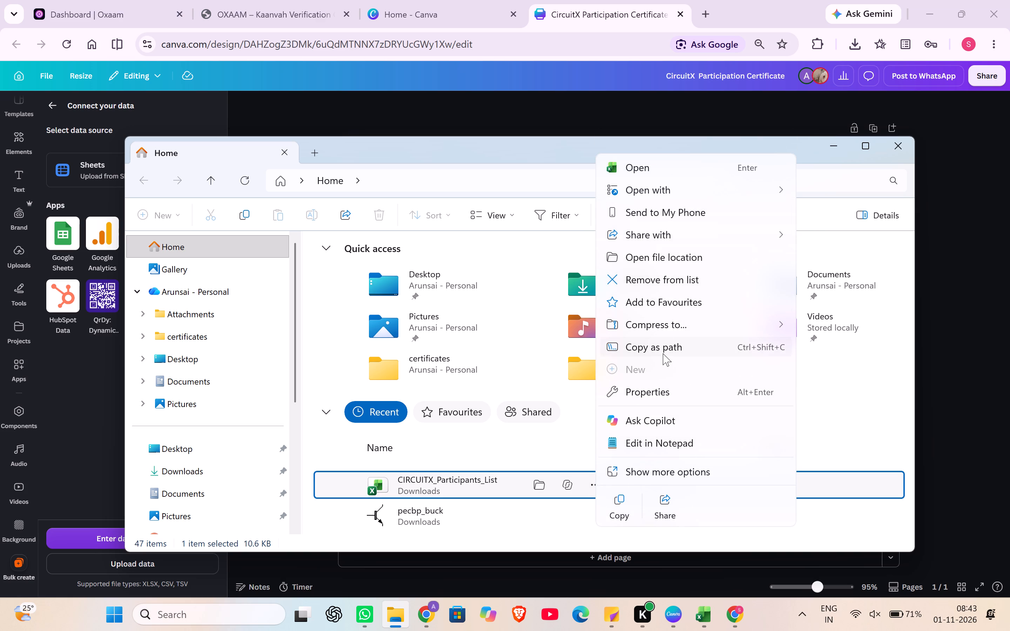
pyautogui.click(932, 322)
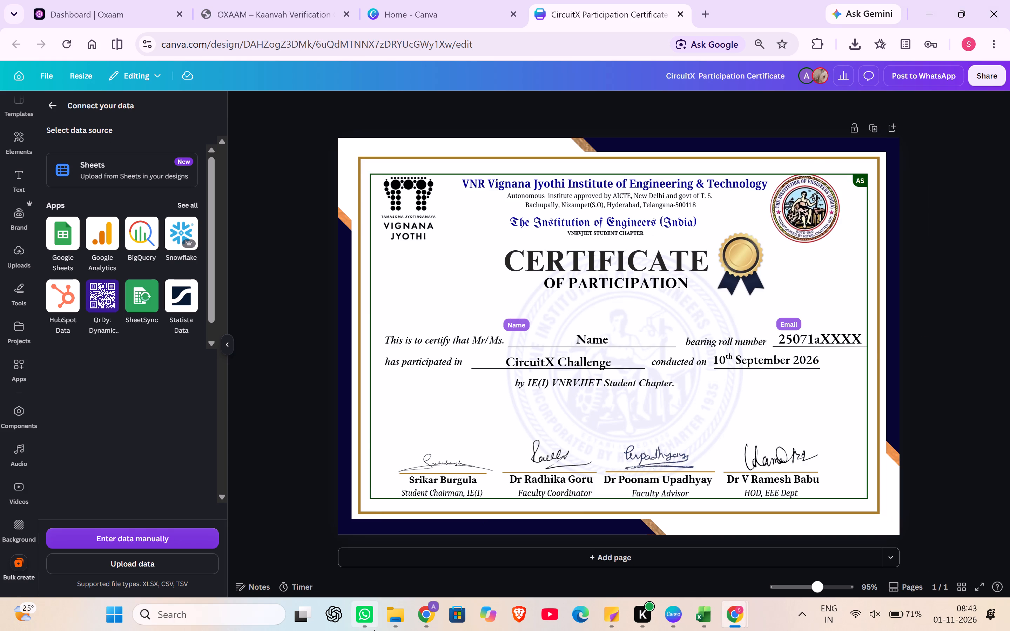
# In File Explorer, open the Downloads folder and look through the file options for the CIRCUITX_Participants_List workbook.
pyautogui.click(397, 615)
pyautogui.click(155, 470)
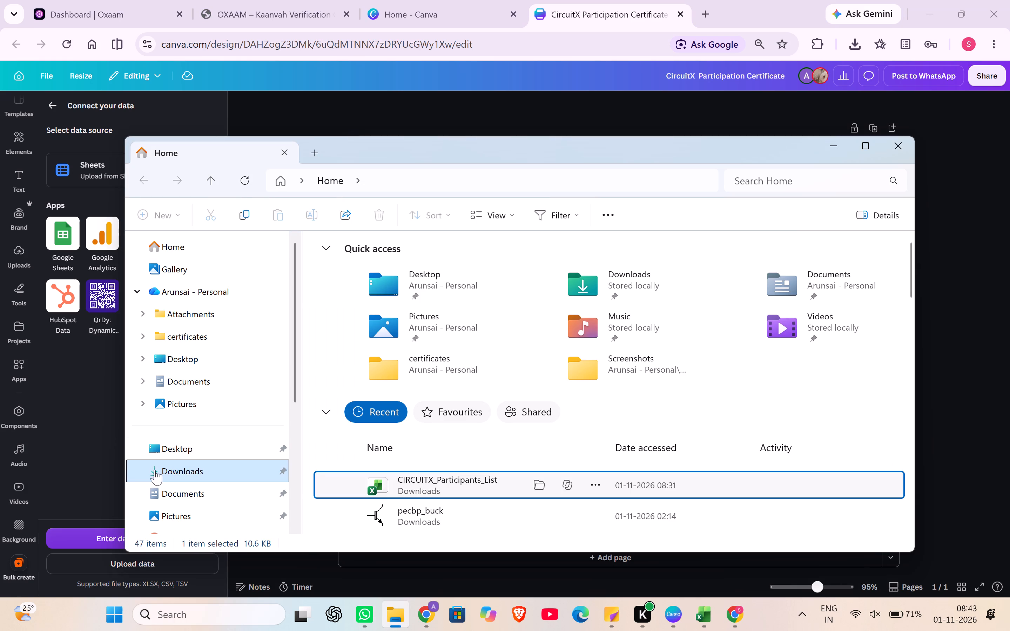
pyautogui.rightClick(434, 280)
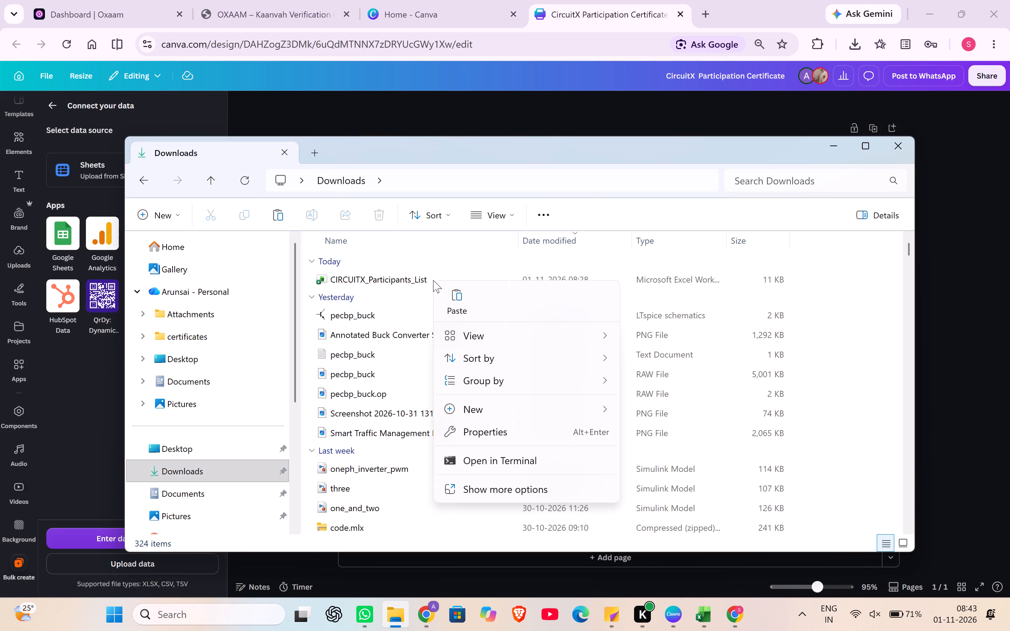
pyautogui.click(694, 275)
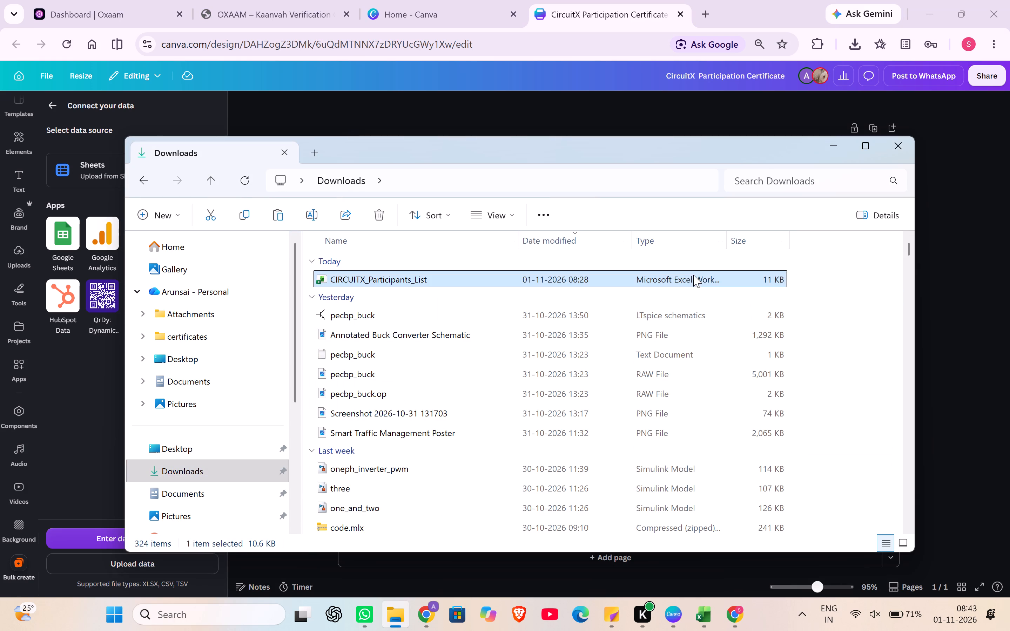
pyautogui.rightClick(689, 275)
pyautogui.click(564, 281)
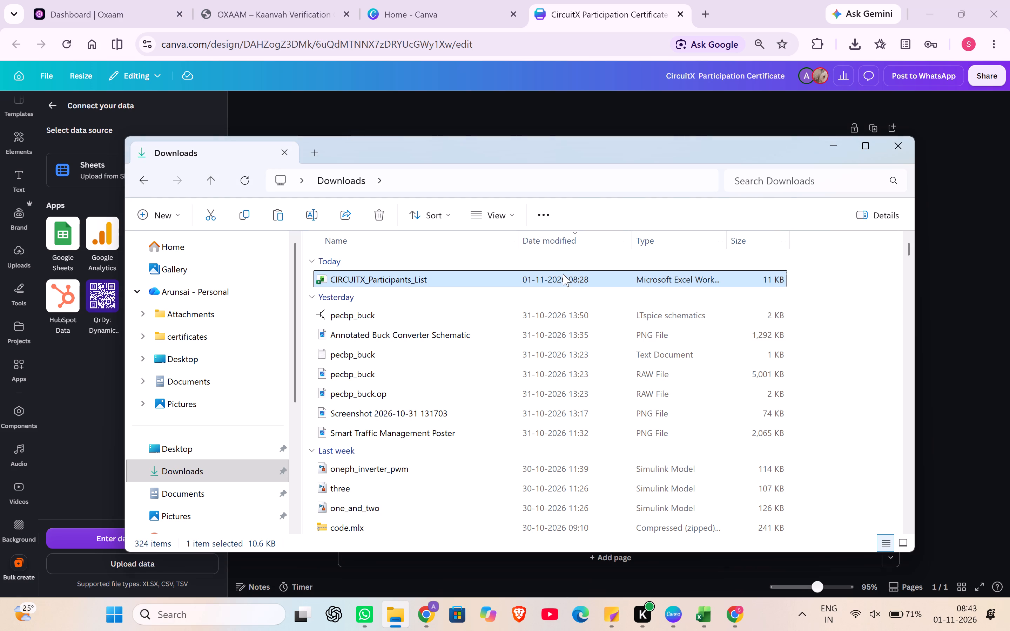
pyautogui.rightClick(563, 273)
pyautogui.click(624, 204)
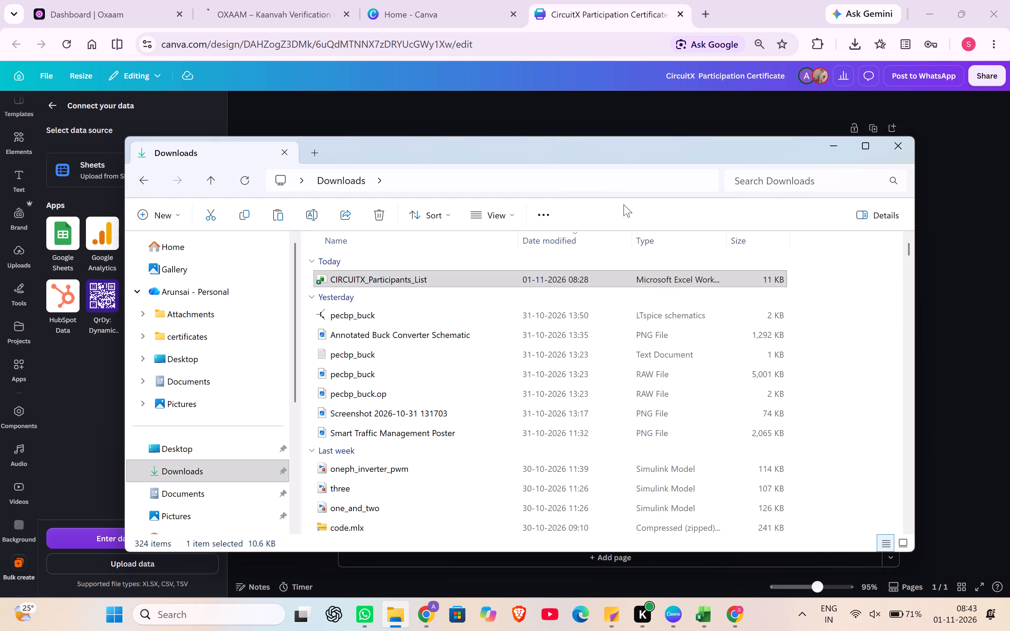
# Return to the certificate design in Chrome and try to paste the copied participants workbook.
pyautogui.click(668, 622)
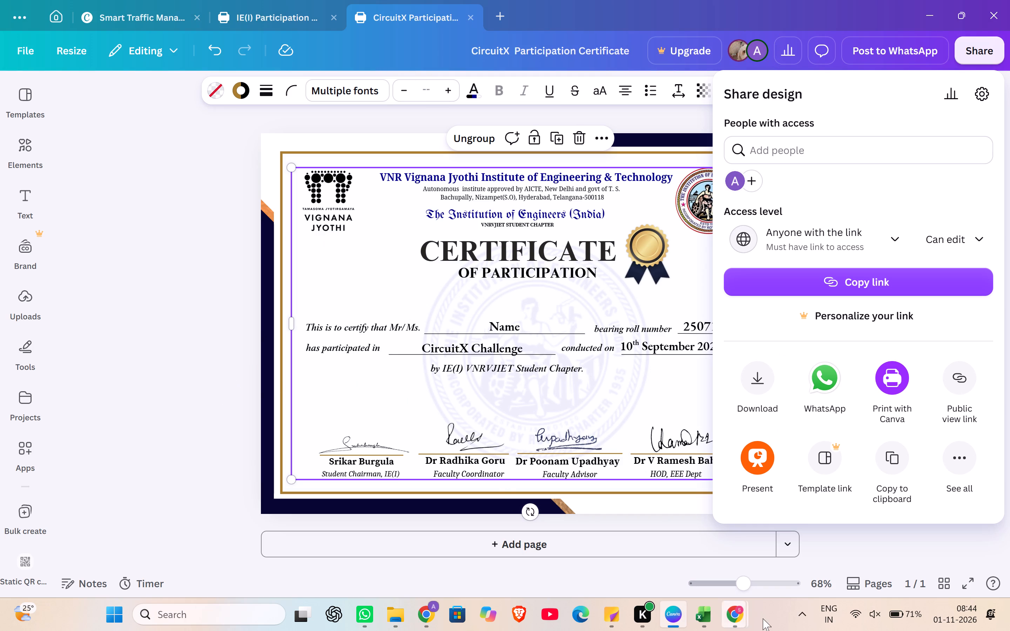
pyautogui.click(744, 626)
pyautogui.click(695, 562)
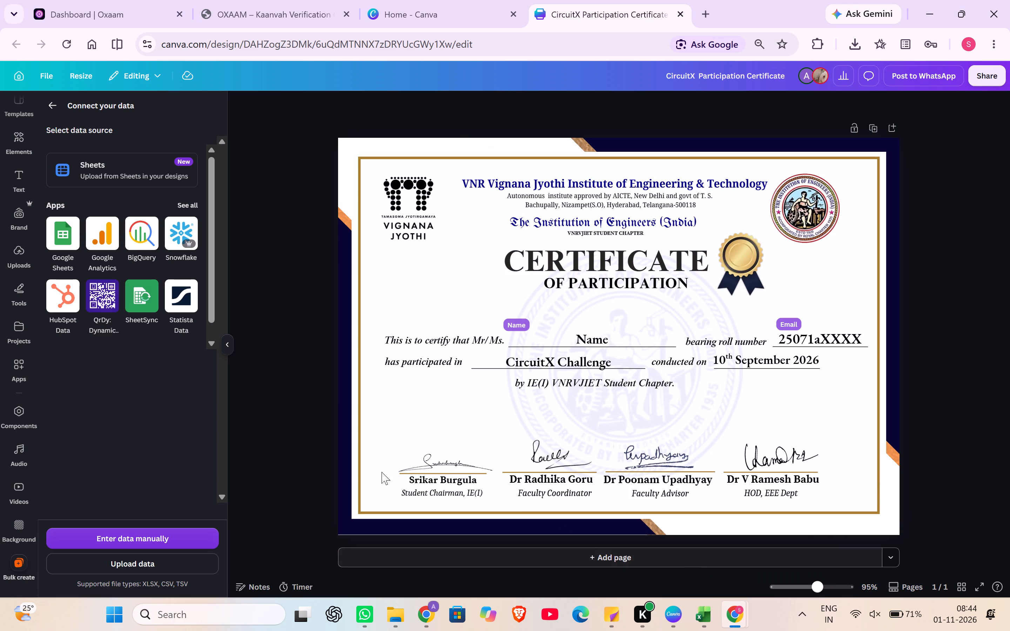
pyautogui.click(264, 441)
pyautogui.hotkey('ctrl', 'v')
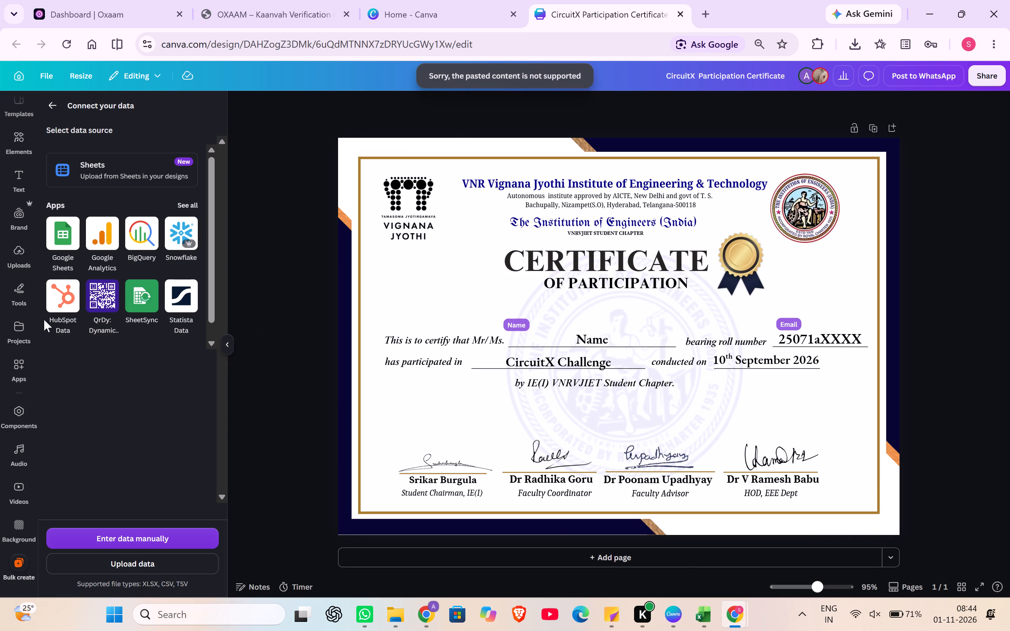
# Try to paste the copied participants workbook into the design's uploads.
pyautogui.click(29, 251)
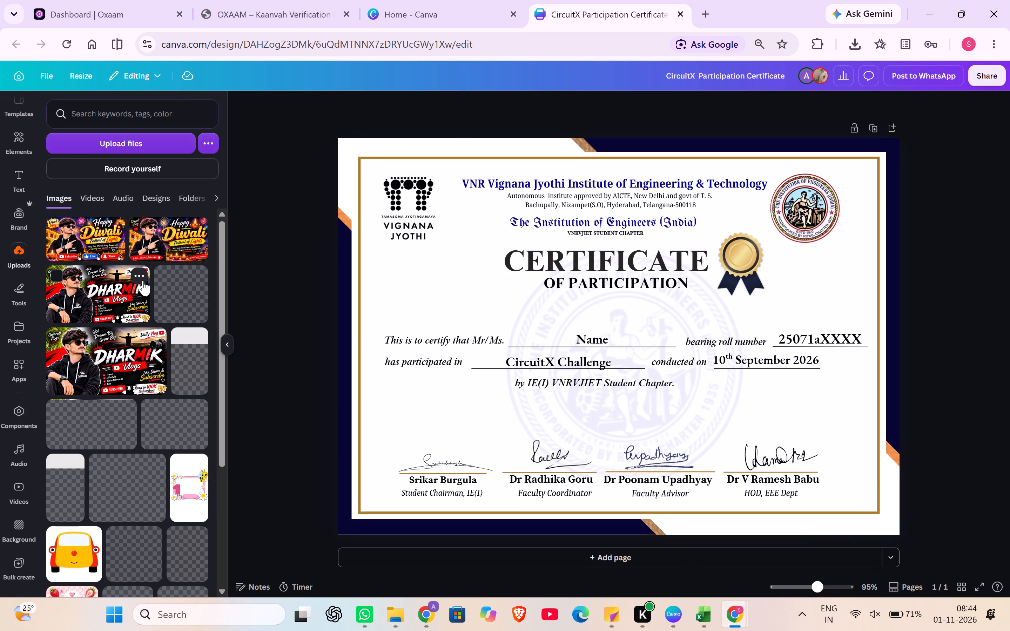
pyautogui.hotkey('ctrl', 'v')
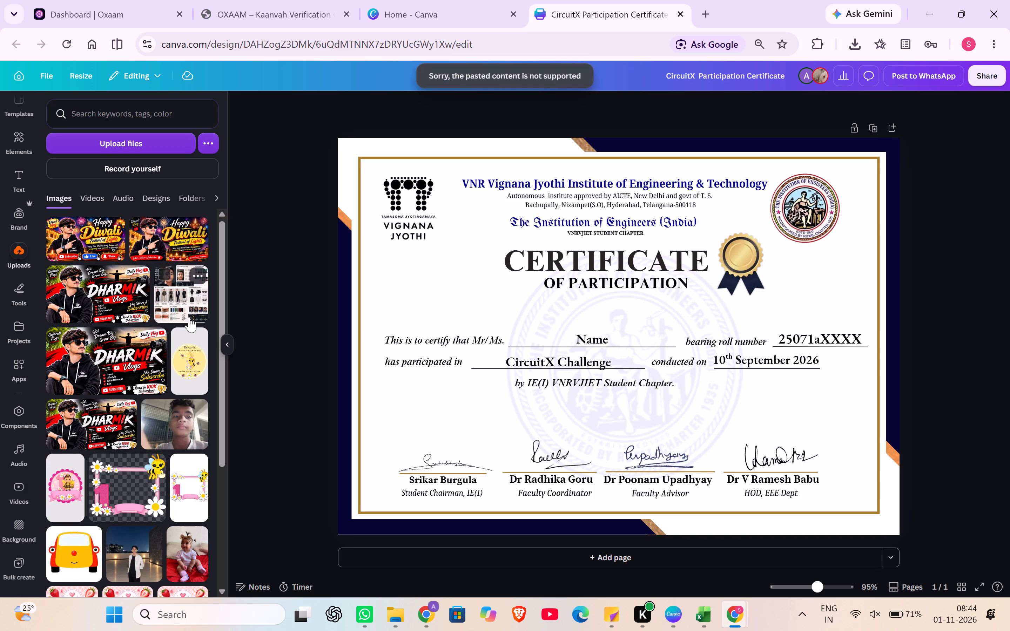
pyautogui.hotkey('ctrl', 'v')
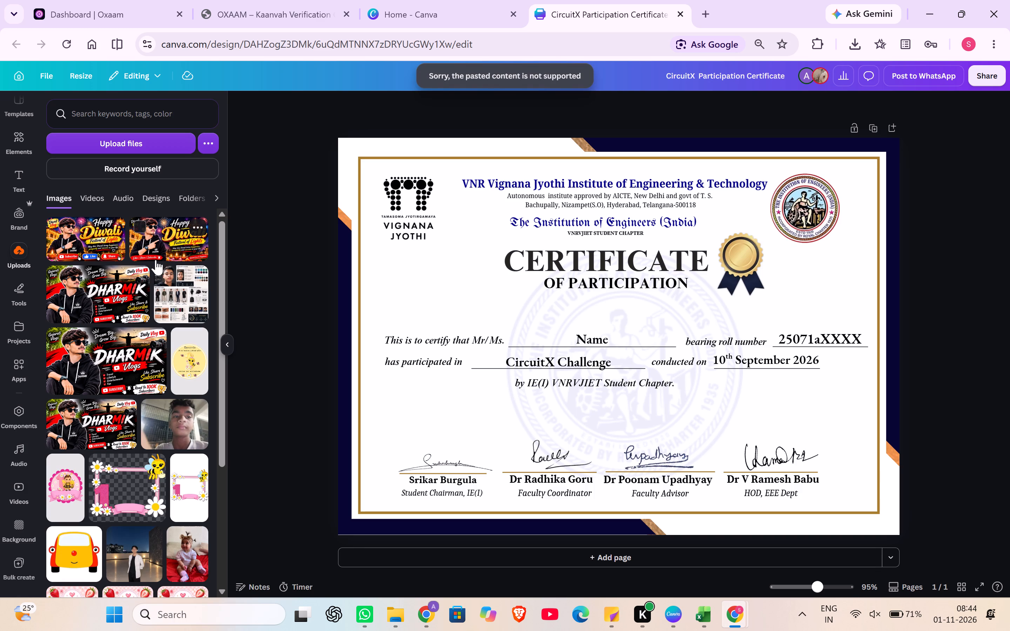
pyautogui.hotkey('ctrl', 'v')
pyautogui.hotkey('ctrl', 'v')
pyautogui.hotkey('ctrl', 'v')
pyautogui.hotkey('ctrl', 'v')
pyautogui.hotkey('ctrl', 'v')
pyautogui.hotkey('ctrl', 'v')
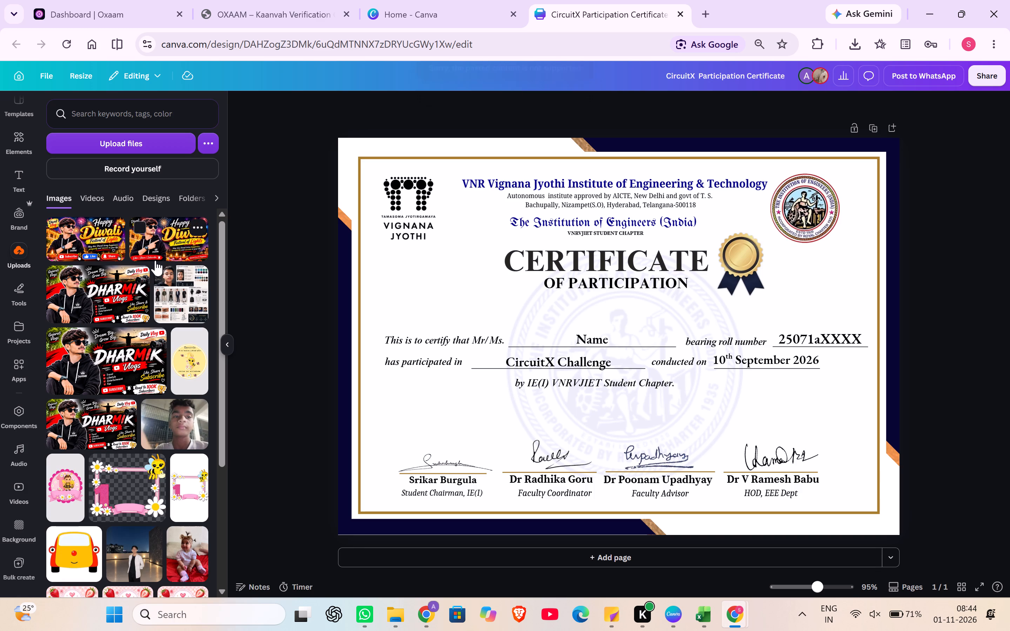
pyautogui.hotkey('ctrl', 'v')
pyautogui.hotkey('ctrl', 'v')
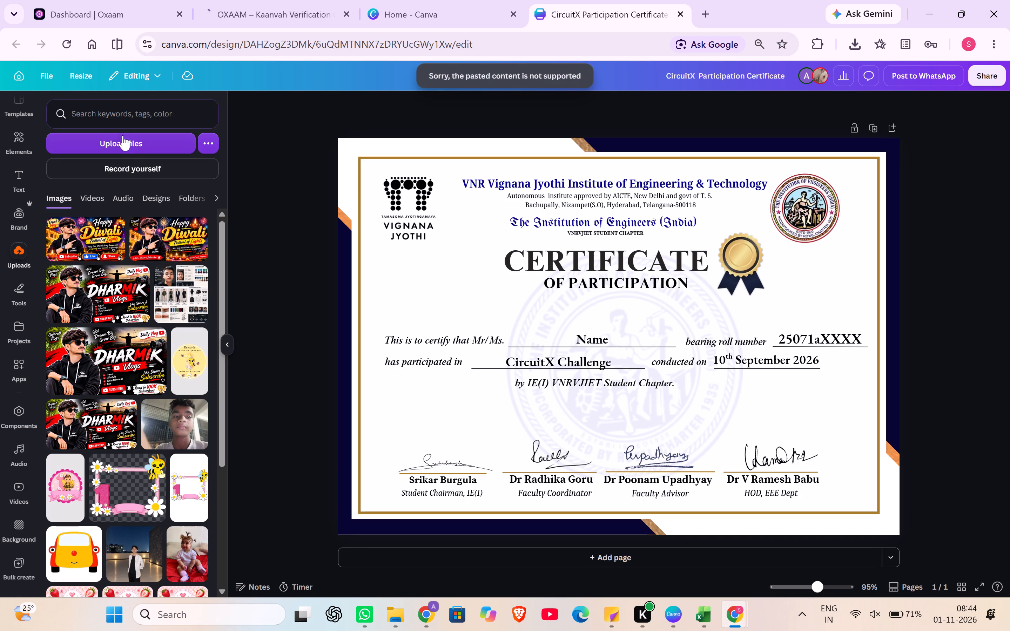
# Upload the CIRCUITX_Participants_List workbook from the Downloads folder to the design's uploads.
pyautogui.click(138, 151)
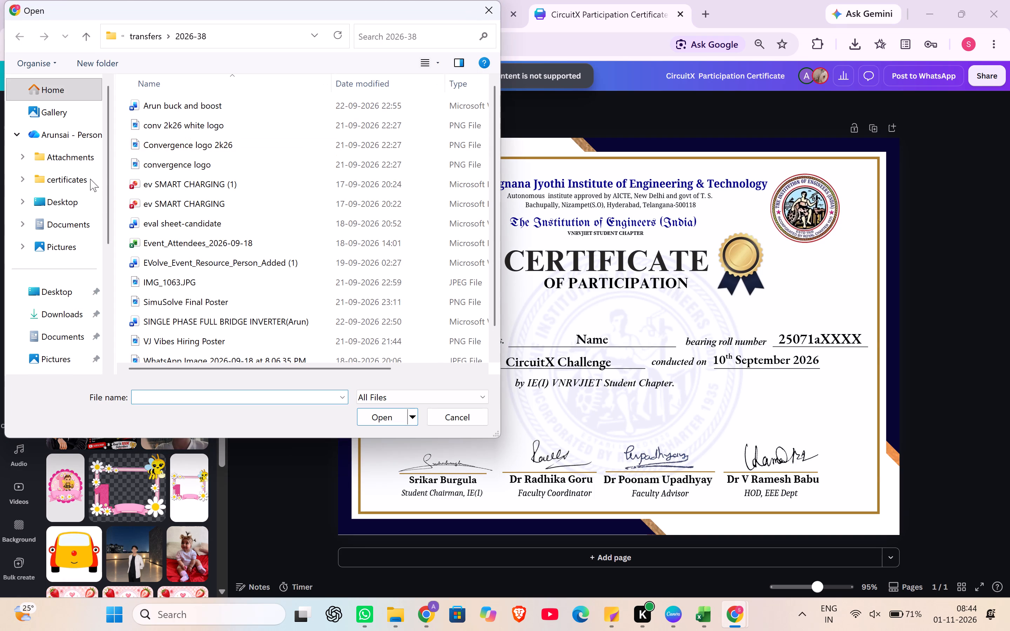
pyautogui.click(62, 311)
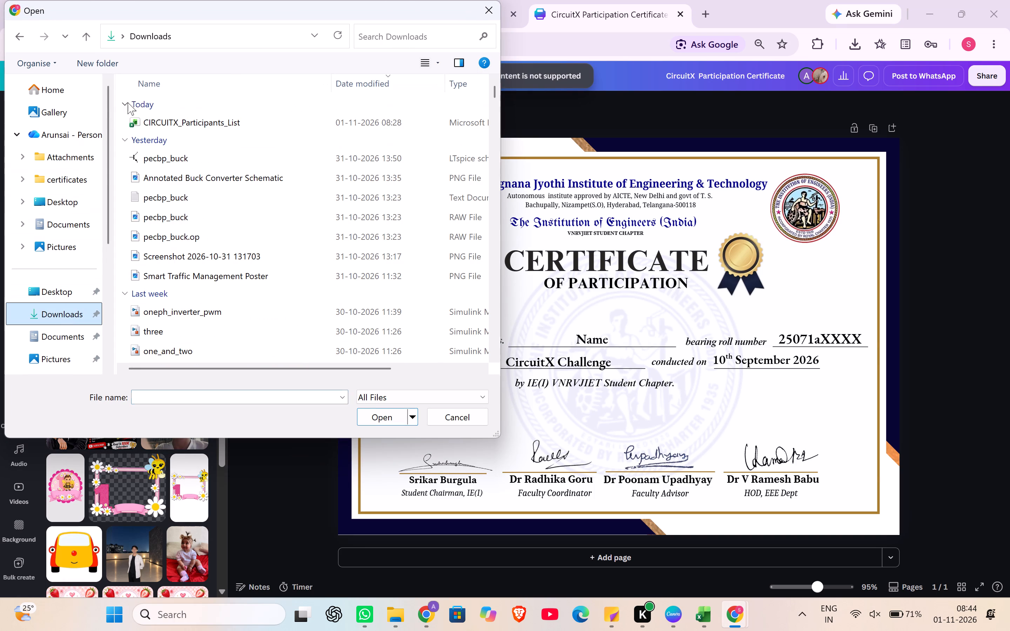
pyautogui.click(173, 118)
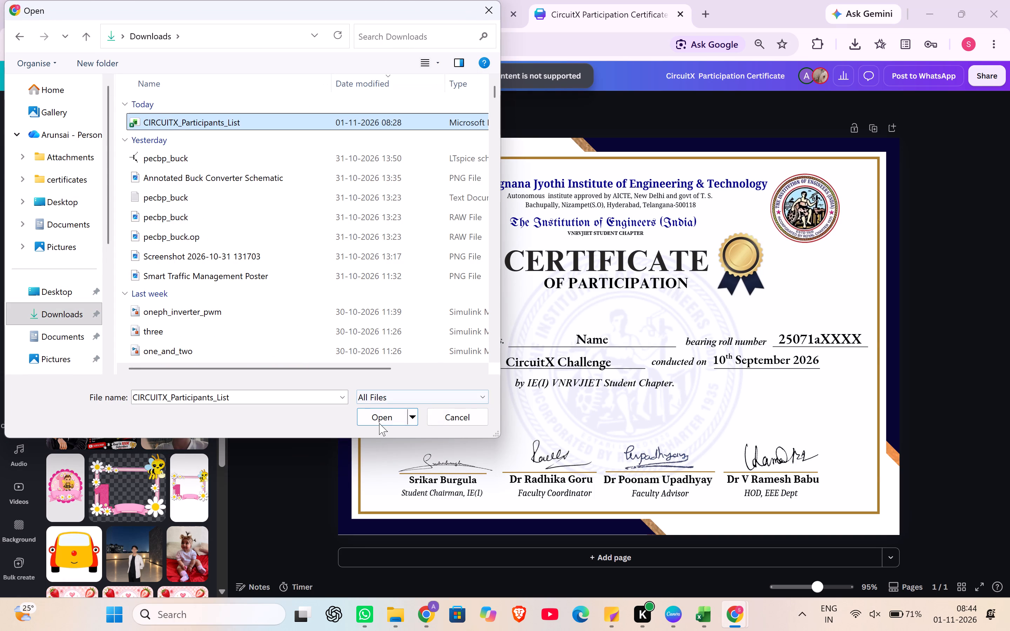
pyautogui.click(378, 422)
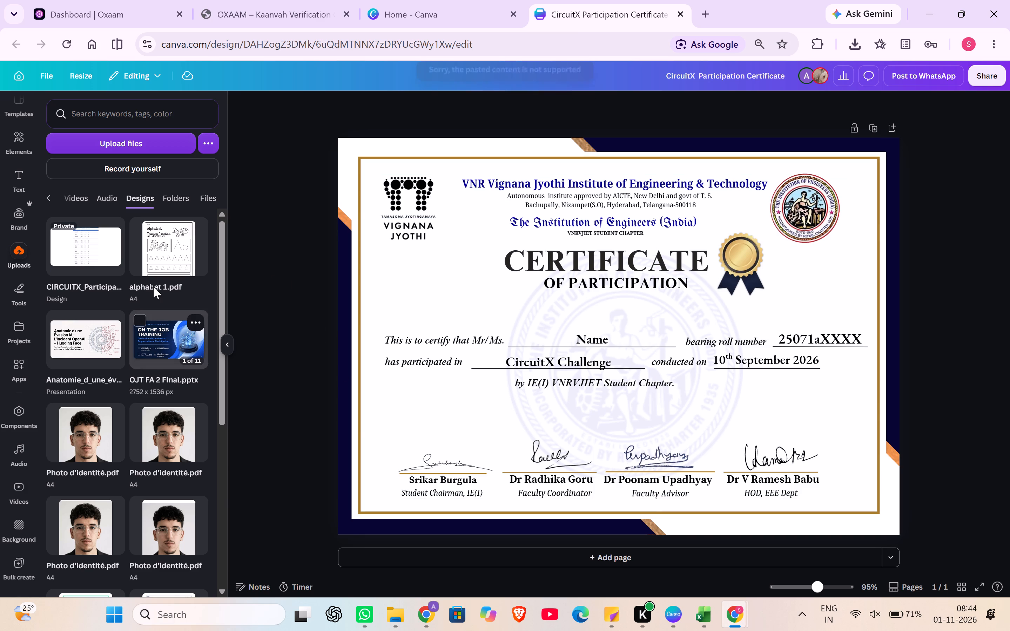
pyautogui.click(283, 353)
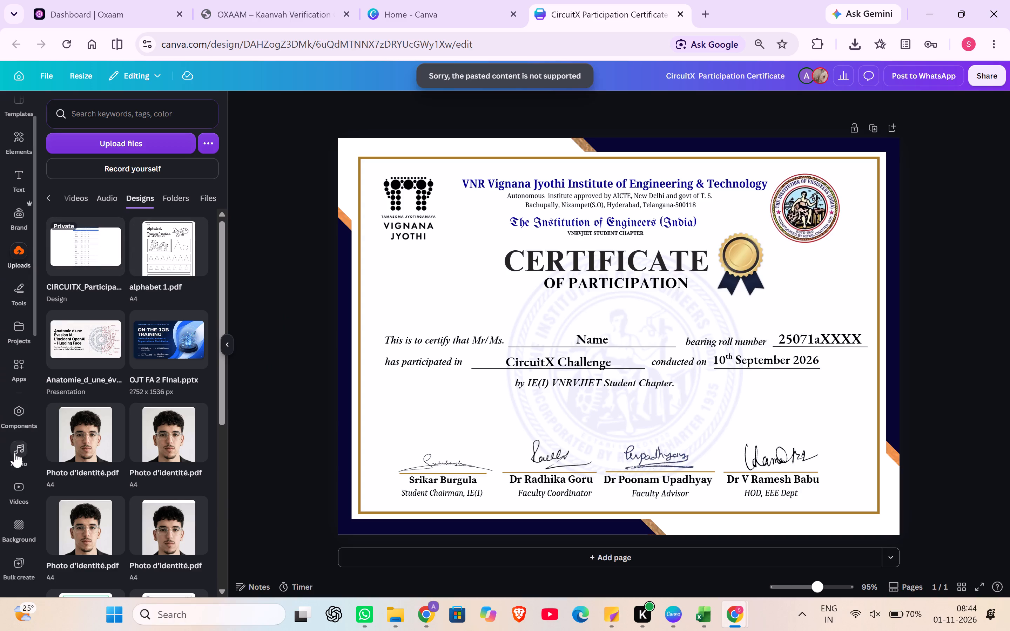
# Return to the Bulk create data source options for the certificate.
pyautogui.click(26, 558)
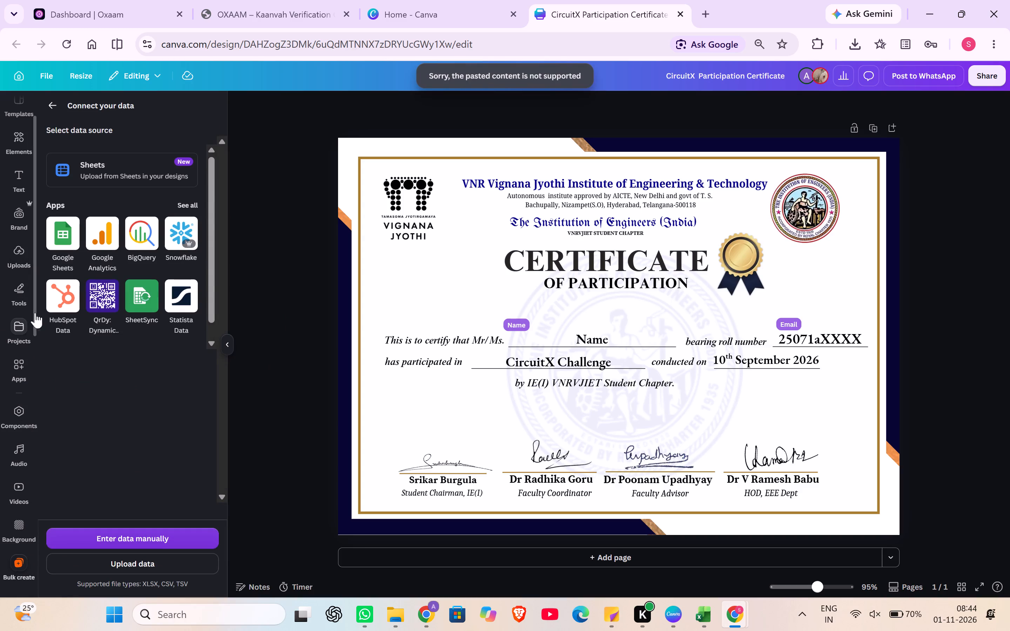
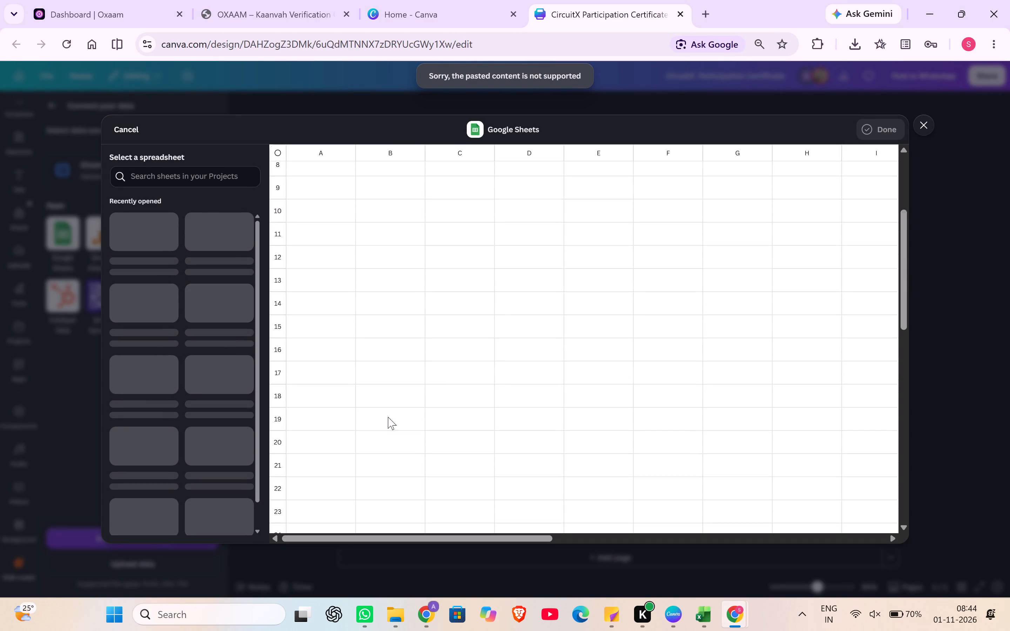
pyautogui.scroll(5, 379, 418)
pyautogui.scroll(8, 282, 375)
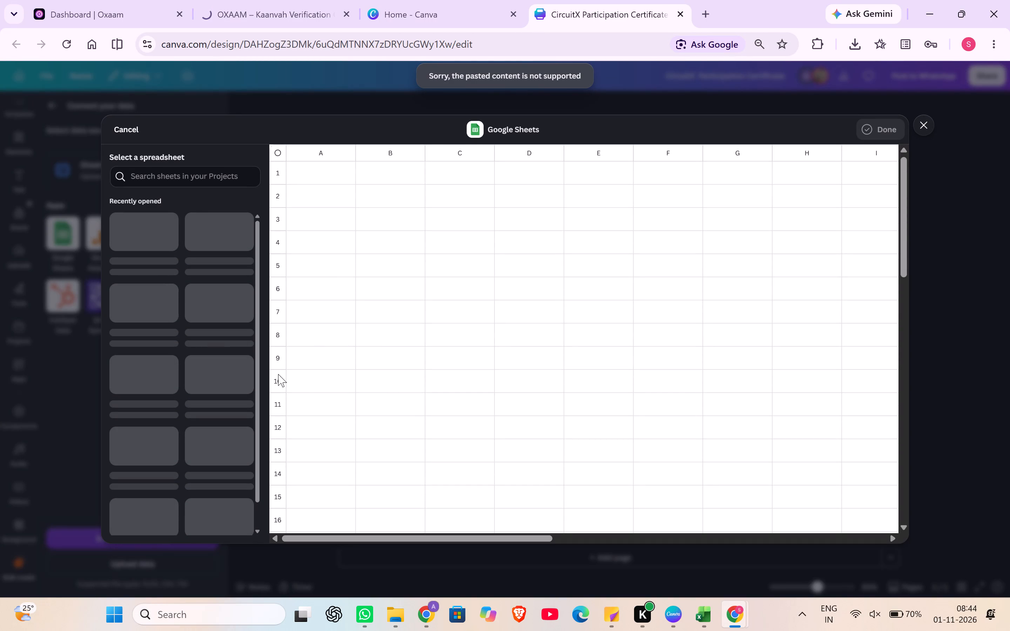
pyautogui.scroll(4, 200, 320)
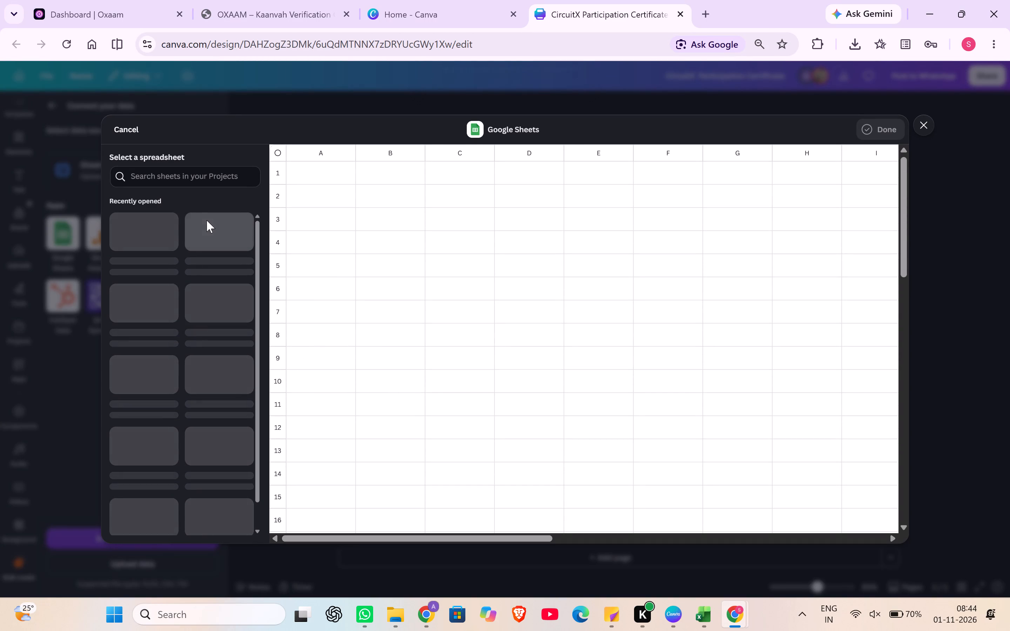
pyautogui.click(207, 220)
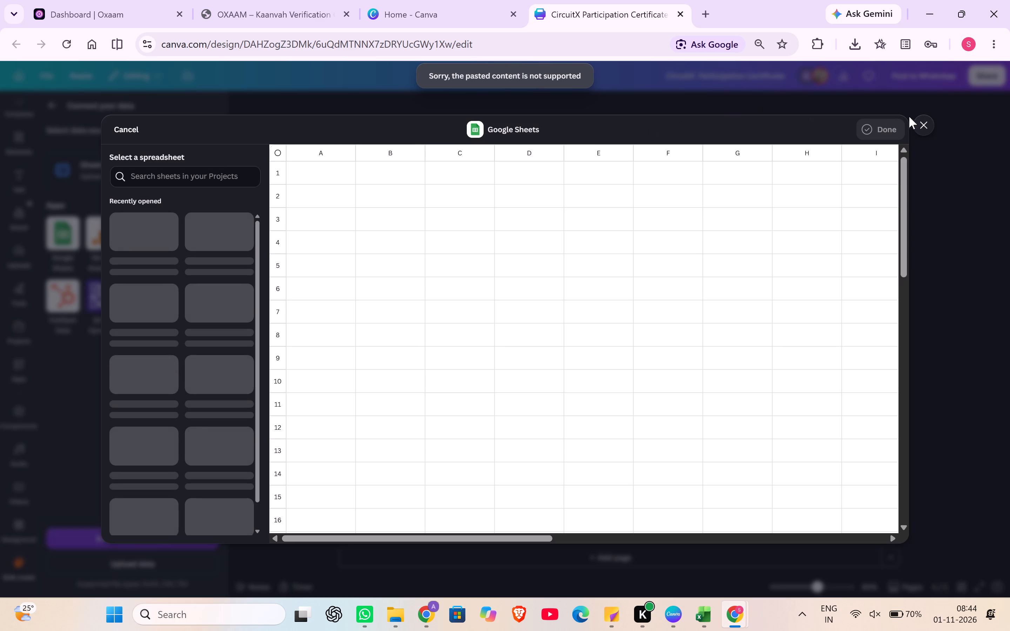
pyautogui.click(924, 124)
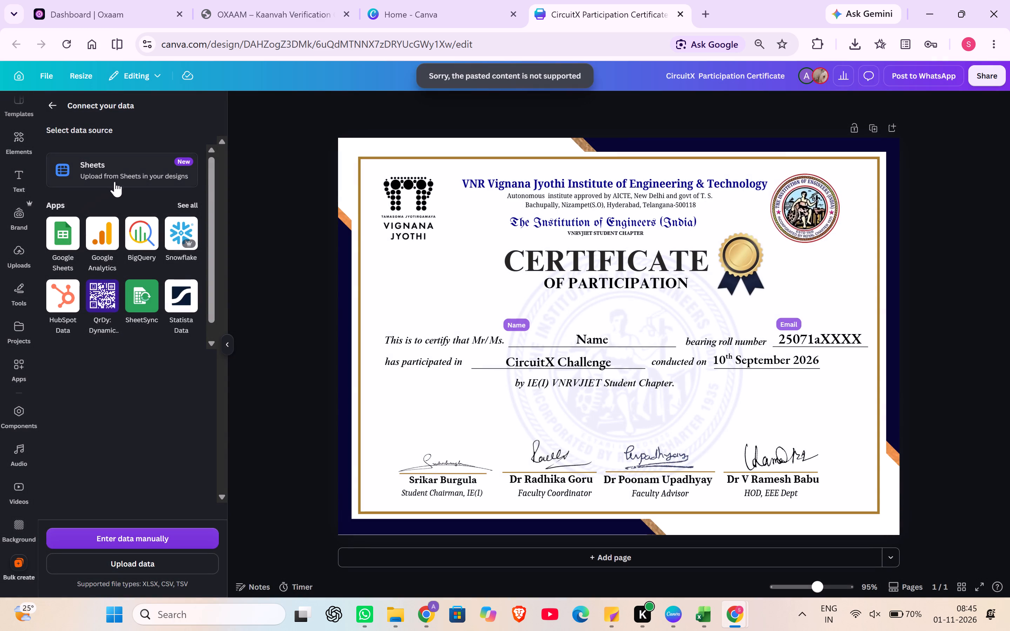
# Upload the CIRCUITX_Participants_List workbook from the Downloads folder as the Bulk create data source.
pyautogui.scroll(-1, 112, 524)
pyautogui.click(143, 558)
pyautogui.click(223, 127)
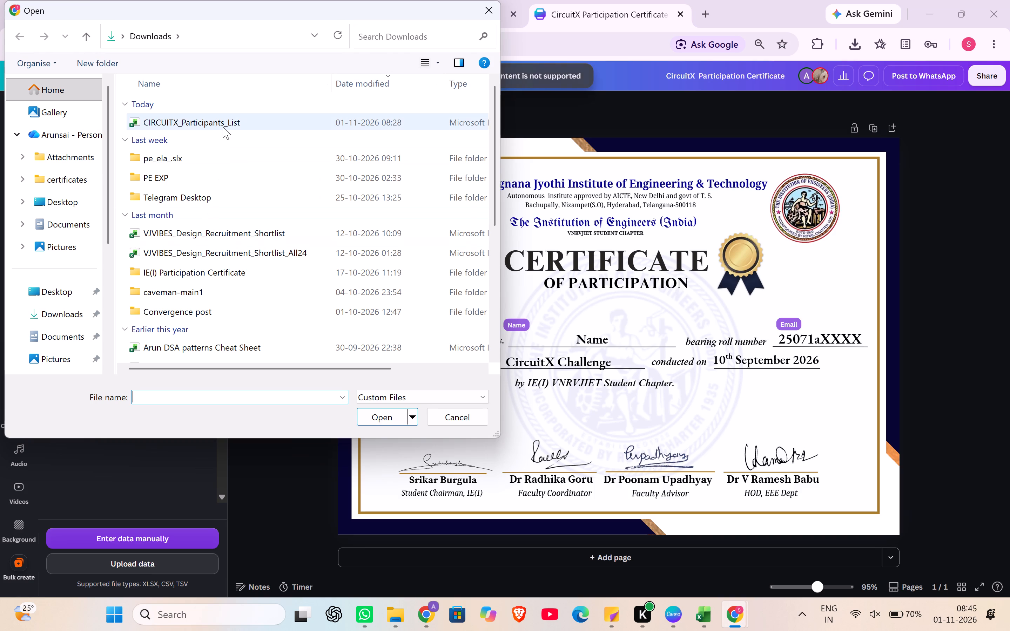
pyautogui.click(374, 418)
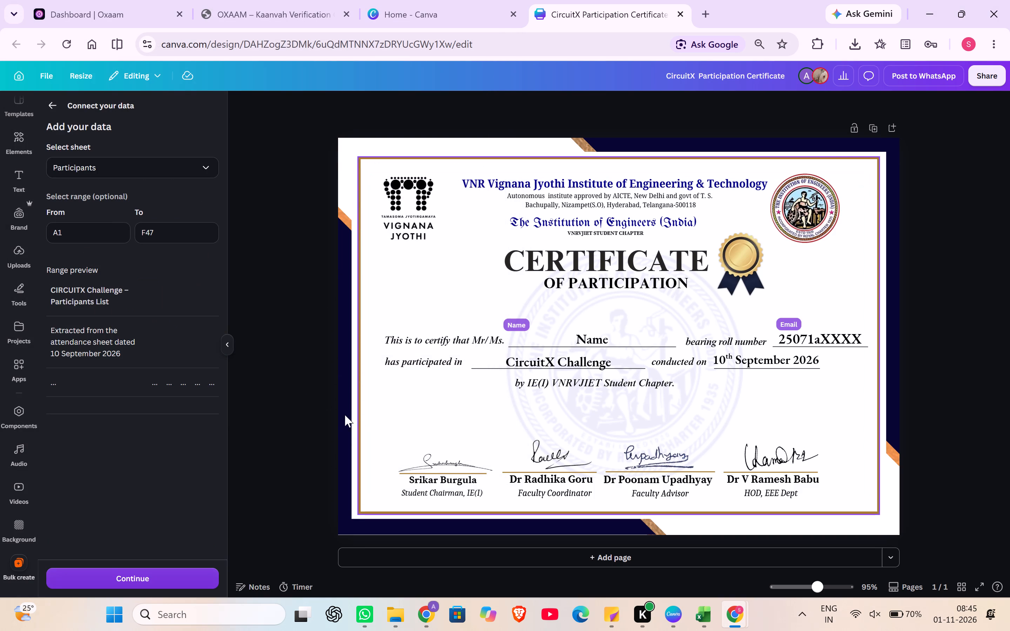
# Accept the Participants sheet with range A1 to F47 as the certificate data and continue to field matching.
pyautogui.scroll(-1, 112, 303)
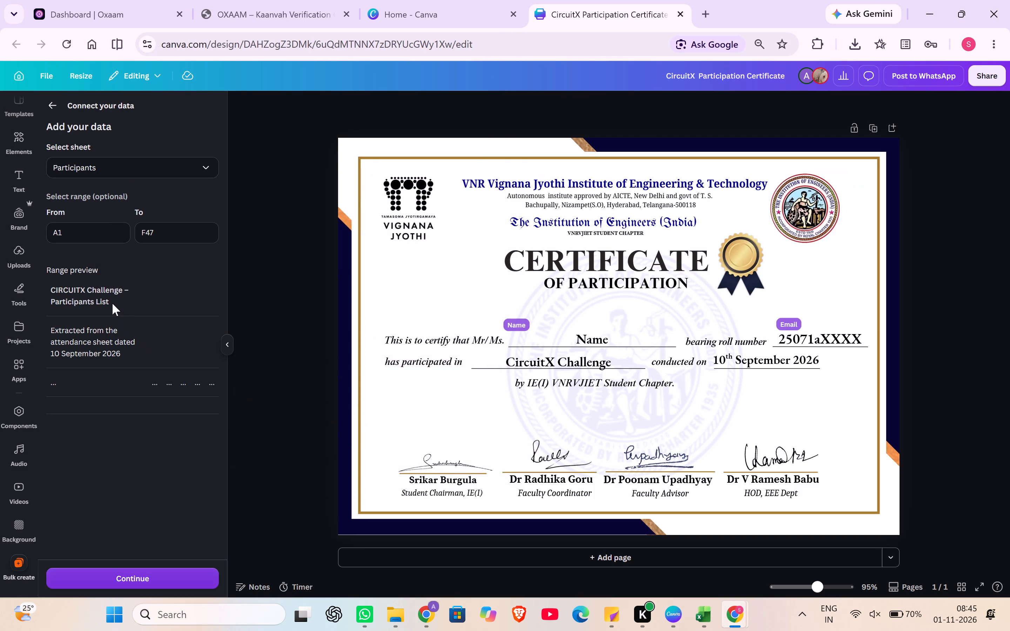
pyautogui.scroll(-4, 112, 303)
pyautogui.scroll(6, 170, 407)
pyautogui.click(153, 171)
pyautogui.click(153, 171)
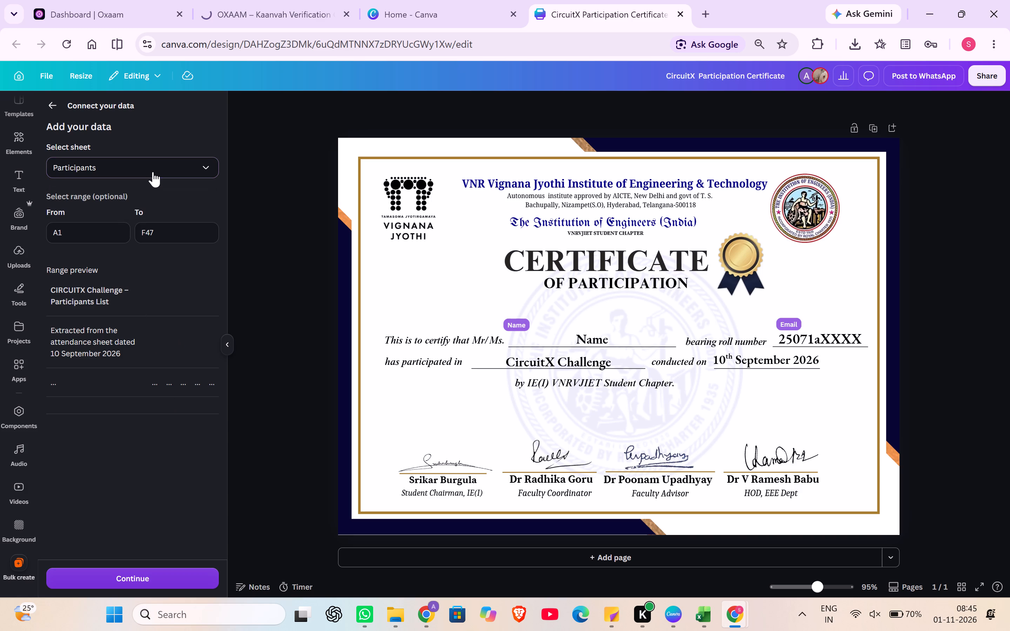
pyautogui.click(114, 296)
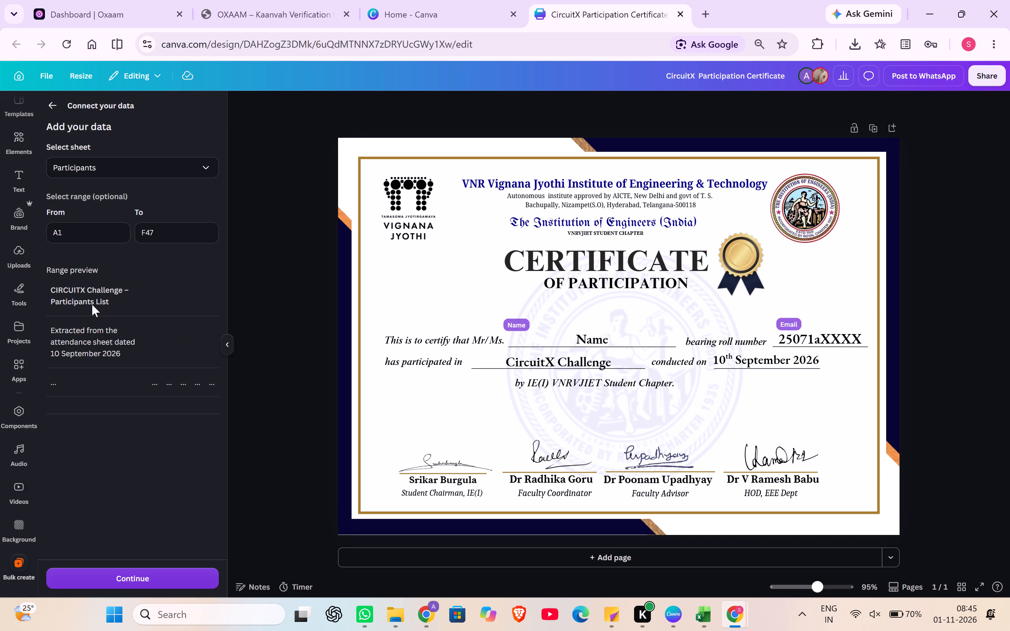
pyautogui.doubleClick(92, 298)
pyautogui.click(134, 574)
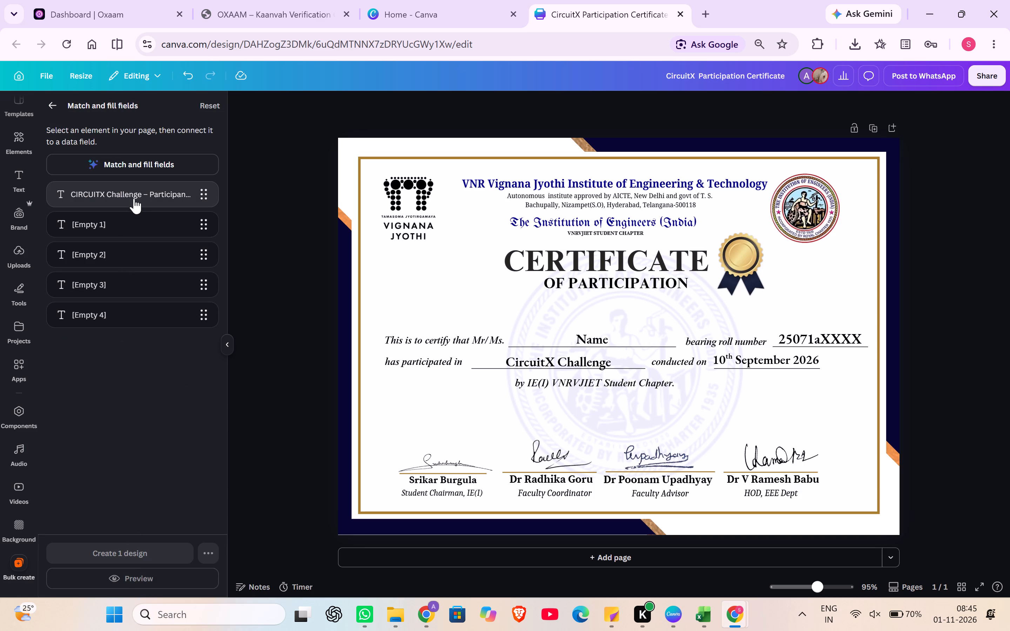
# Examine the data fields read from the participants workbook.
pyautogui.click(134, 196)
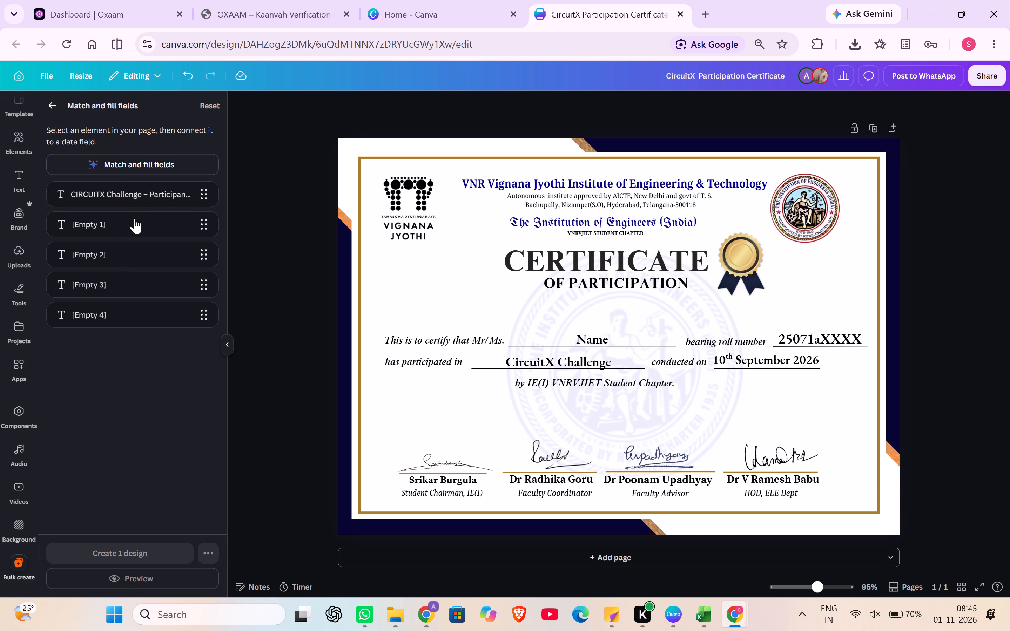
pyautogui.doubleClick(163, 196)
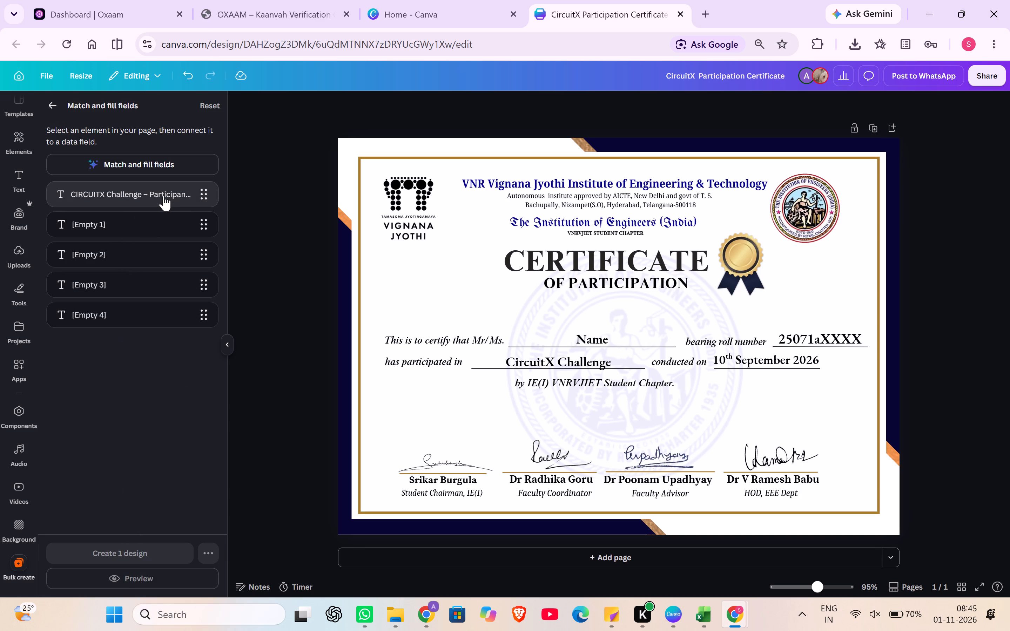
pyautogui.click(163, 196)
pyautogui.click(75, 199)
pyautogui.click(57, 224)
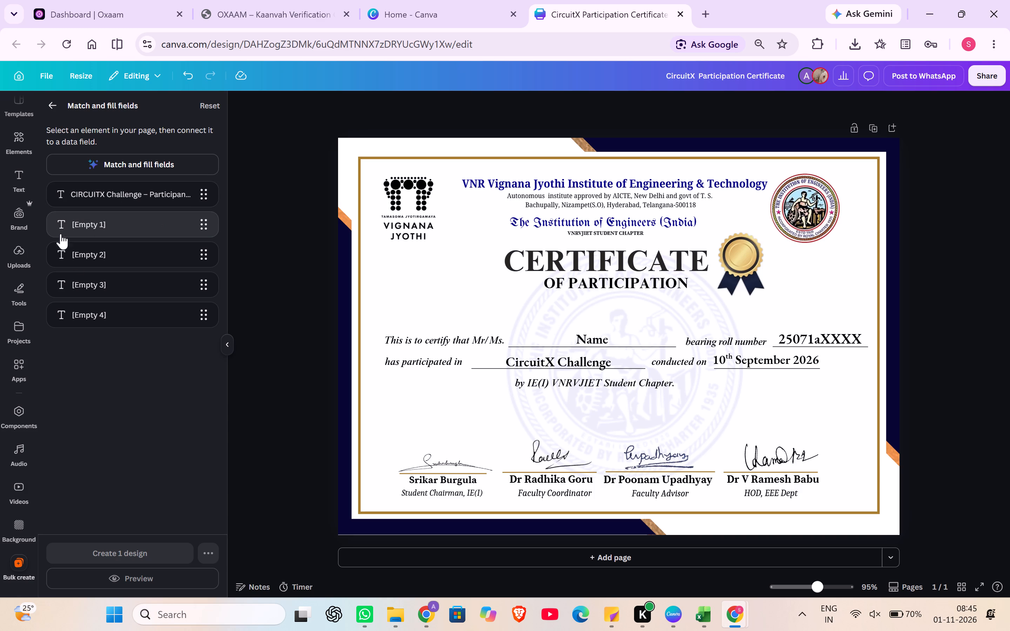
pyautogui.click(78, 258)
pyautogui.click(87, 296)
pyautogui.click(93, 325)
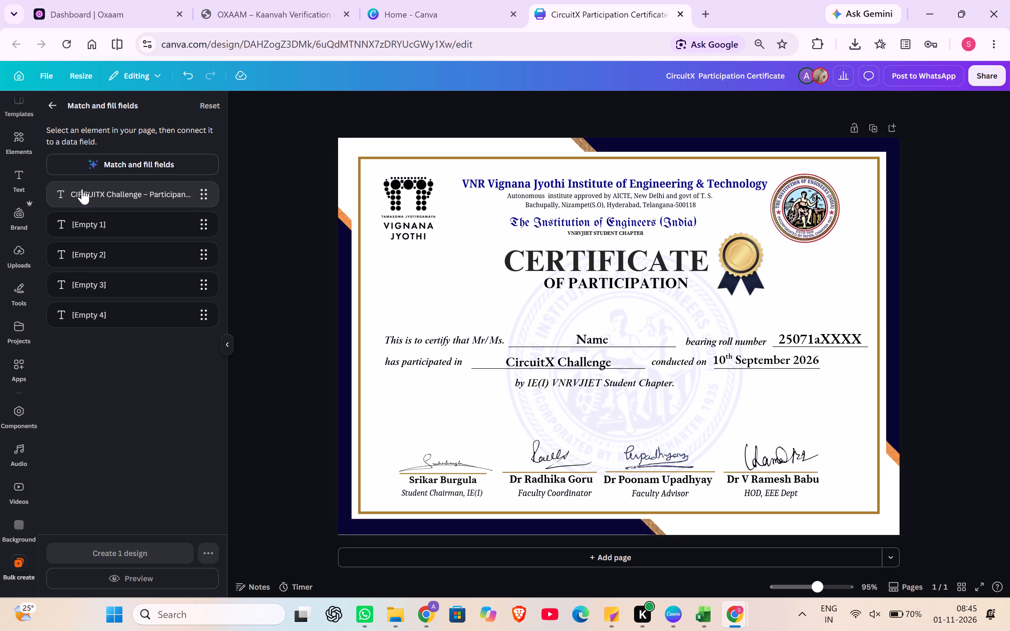
pyautogui.doubleClick(82, 189)
pyautogui.doubleClick(67, 190)
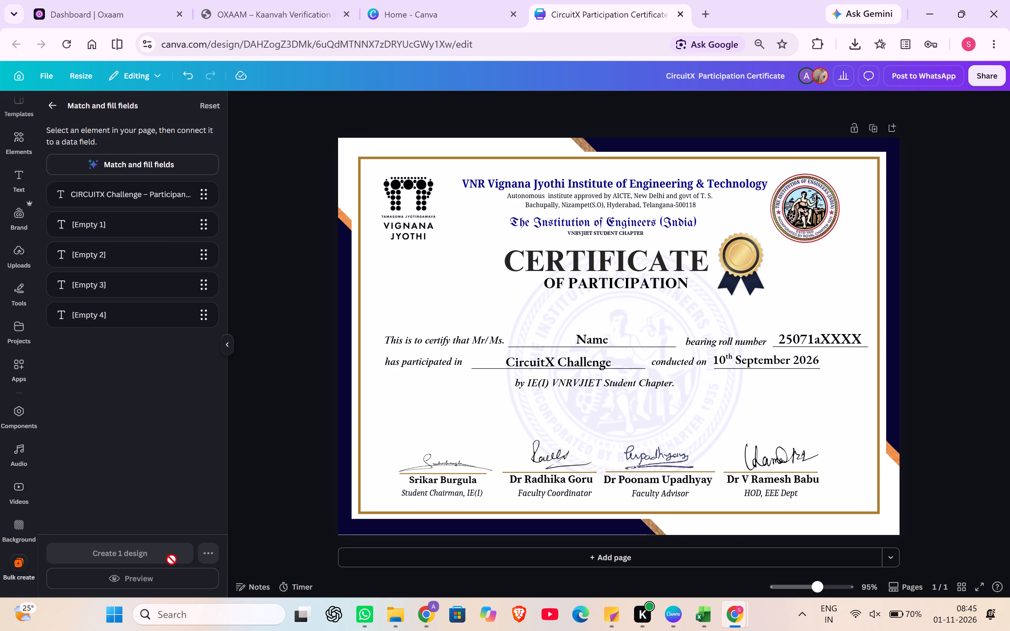
# Check which data fields the certificate's Name placeholder can be connected to.
pyautogui.click(578, 345)
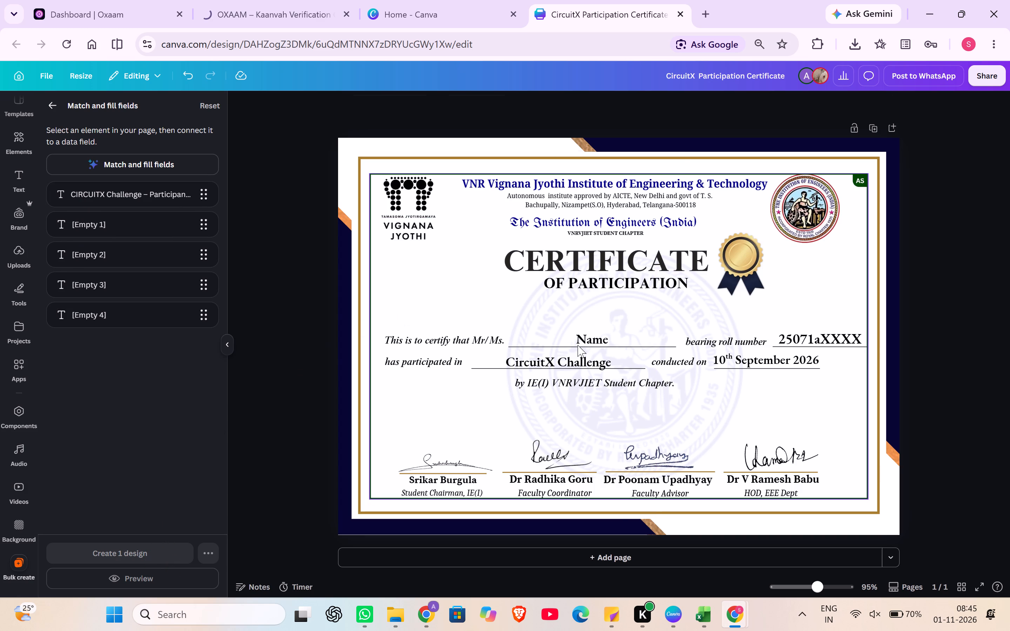
pyautogui.click(579, 338)
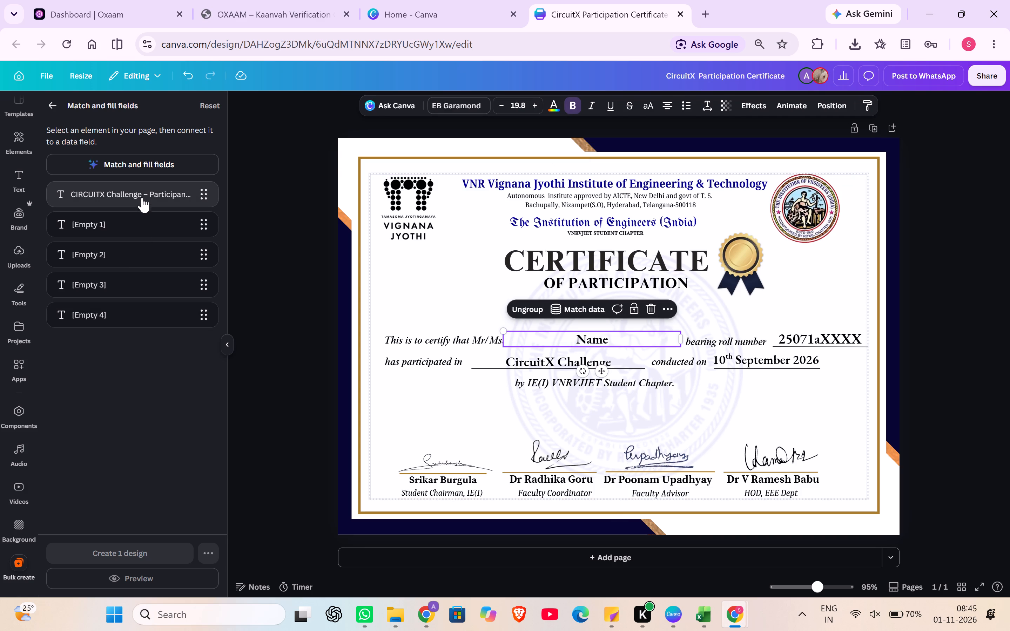
pyautogui.click(144, 188)
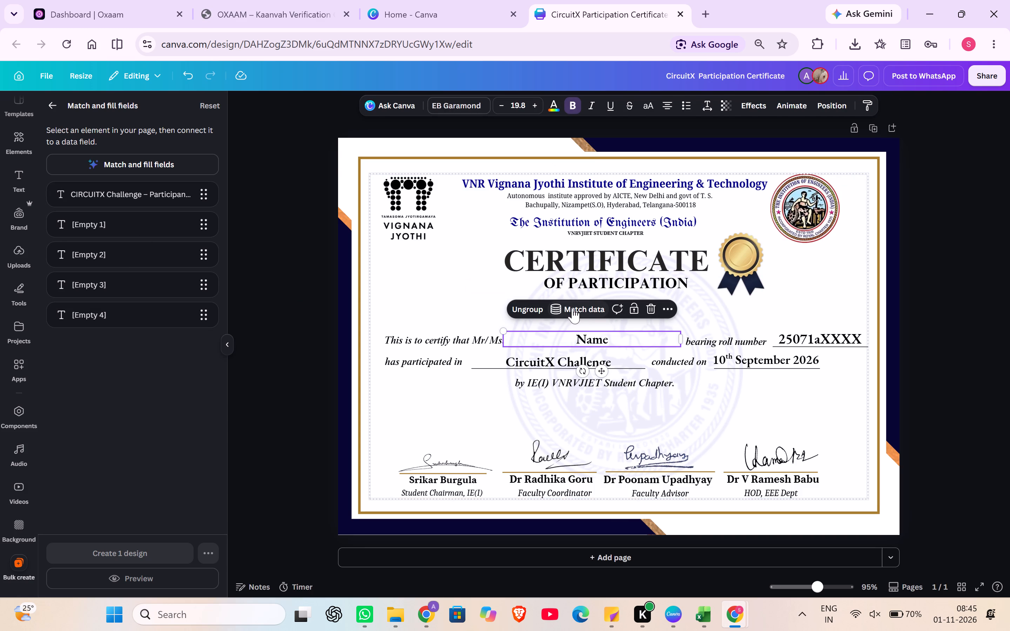
pyautogui.click(581, 310)
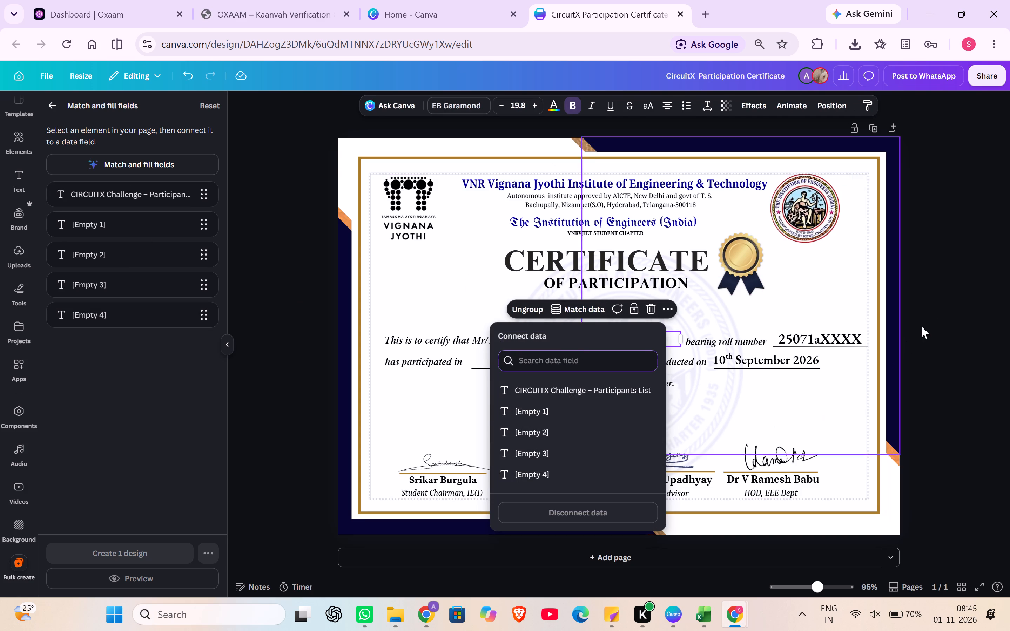
pyautogui.click(961, 301)
# Switch to the participants workbook in Excel and clear the S. No. column from its header in row 4 to row 47.
pyautogui.click(692, 621)
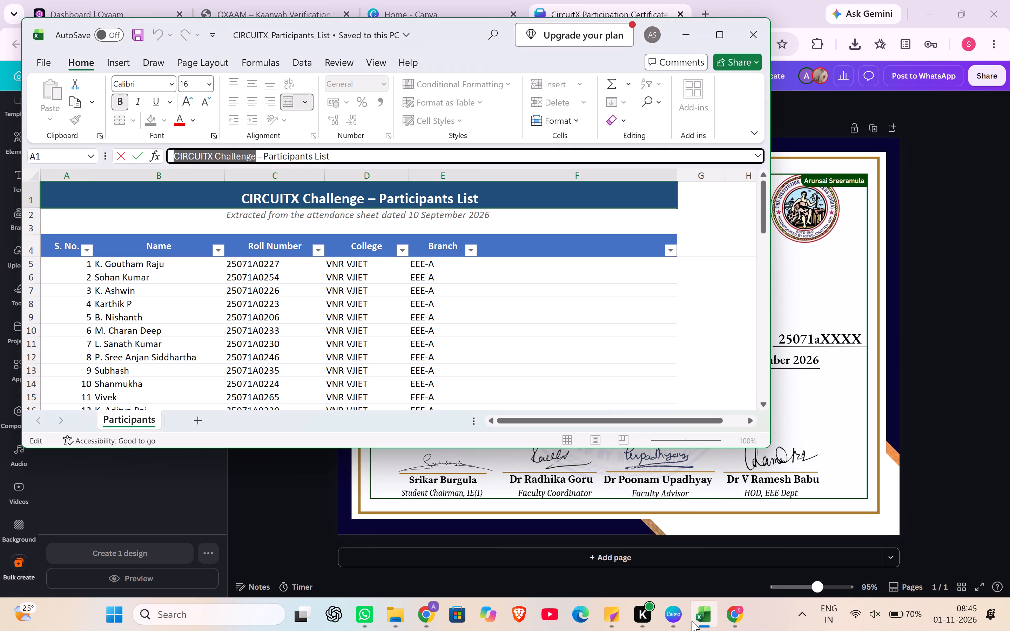
pyautogui.click(155, 267)
pyautogui.moveTo(146, 289); pyautogui.dragTo(156, 354)
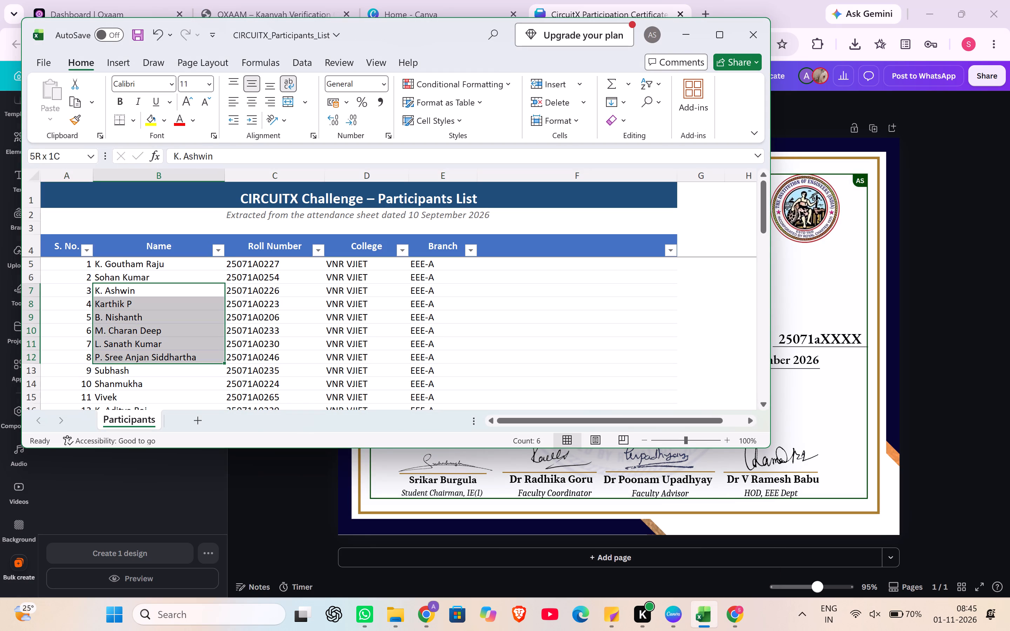
pyautogui.moveTo(156, 354); pyautogui.dragTo(156, 364)
pyautogui.click(166, 294)
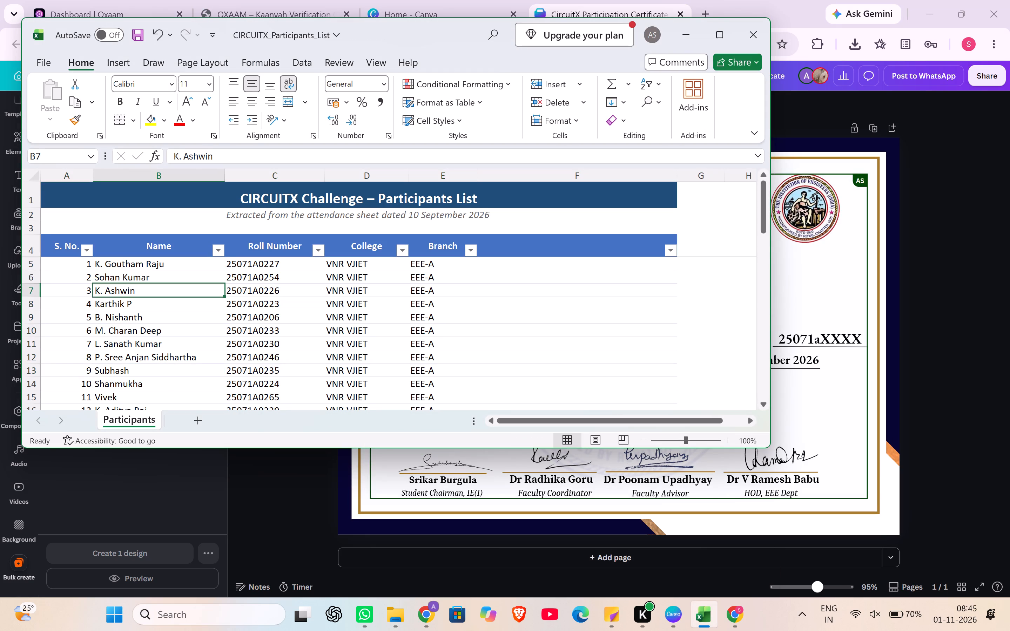
pyautogui.moveTo(71, 245); pyautogui.dragTo(90, 419)
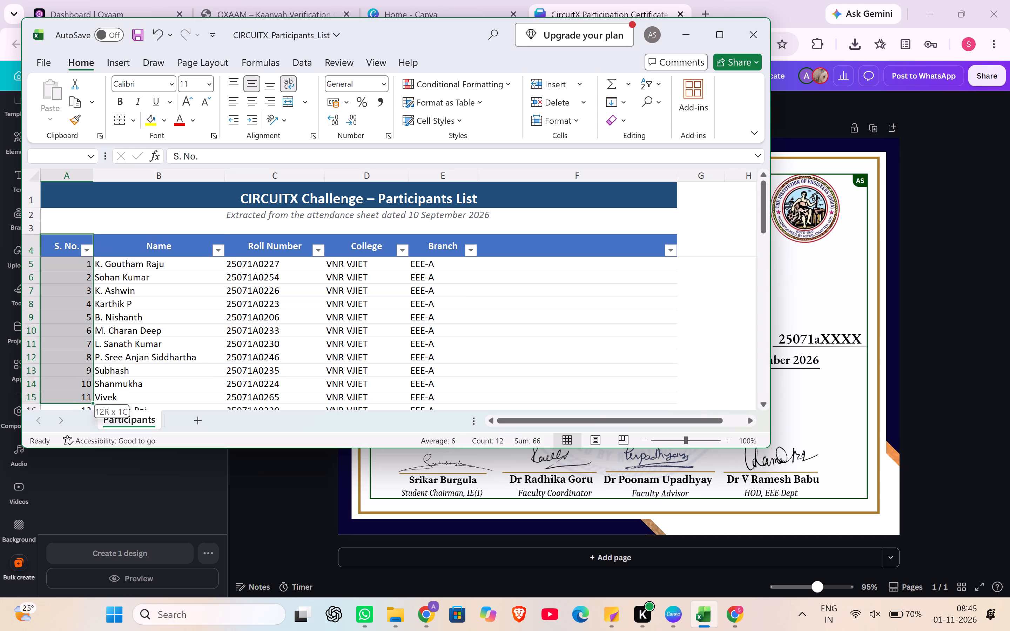
pyautogui.moveTo(90, 419); pyautogui.dragTo(90, 477)
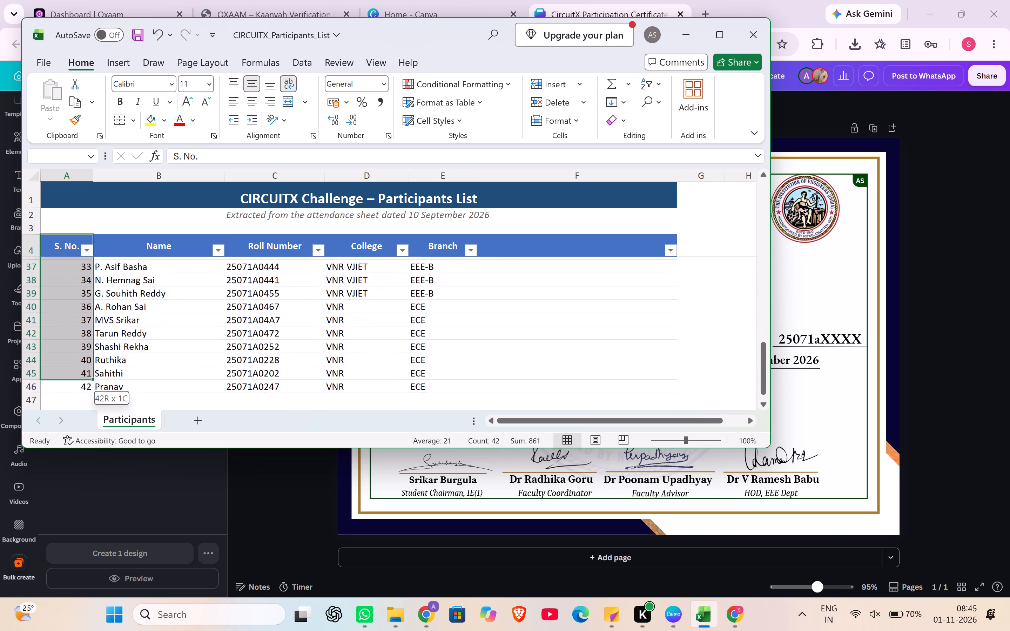
pyautogui.moveTo(90, 477); pyautogui.dragTo(91, 491)
pyautogui.press('Delete')
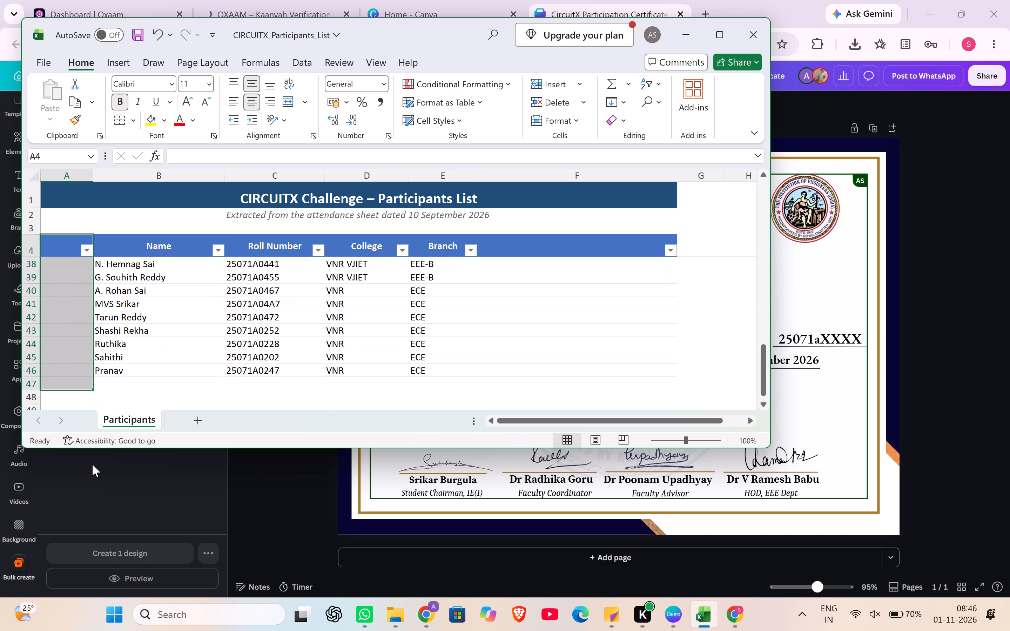
pyautogui.press('Delete')
# Clear the College column from its header in row 4 to row 47.
pyautogui.scroll(8, 203, 334)
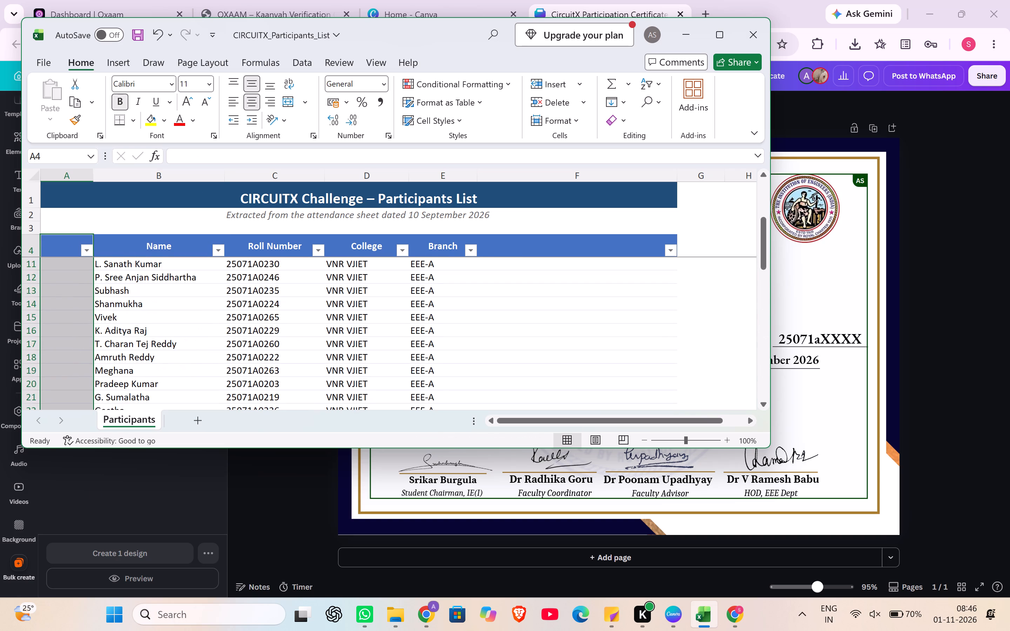
pyautogui.scroll(16, 203, 346)
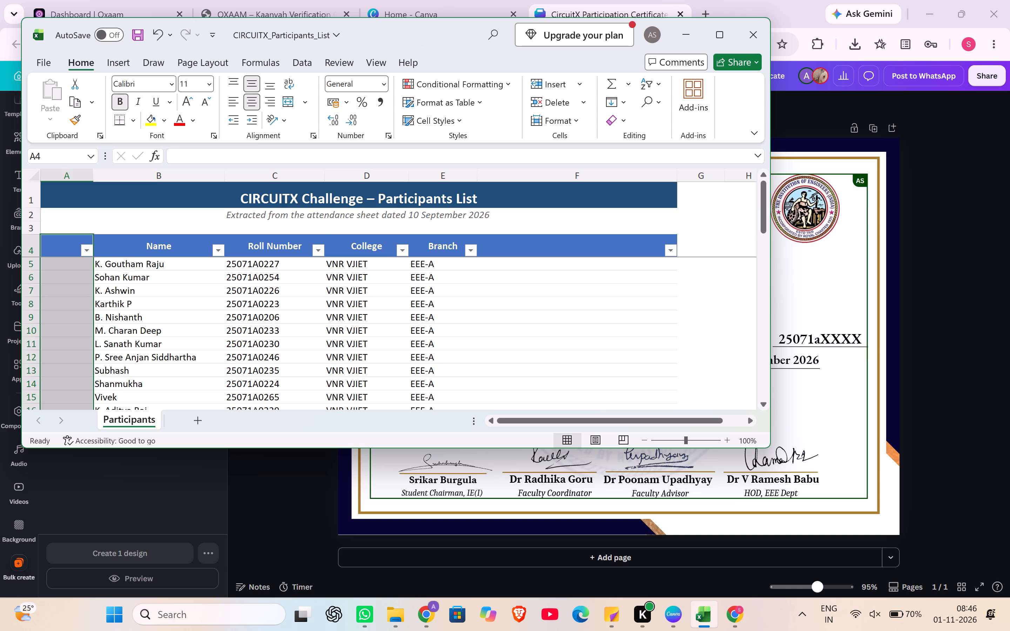
pyautogui.moveTo(336, 246); pyautogui.dragTo(386, 510)
pyautogui.press('Delete')
# Clear the Branch column and the blank column beside it from row 4 to row 47, and delete both as entire columns.
pyautogui.scroll(4, 378, 438)
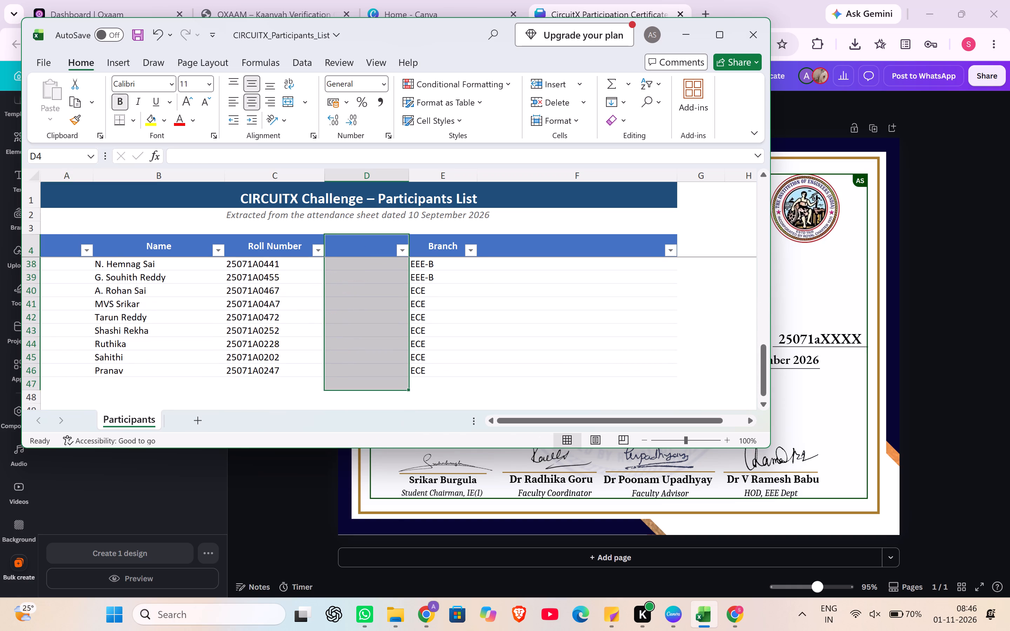
pyautogui.scroll(5, 459, 363)
pyautogui.scroll(19, 460, 362)
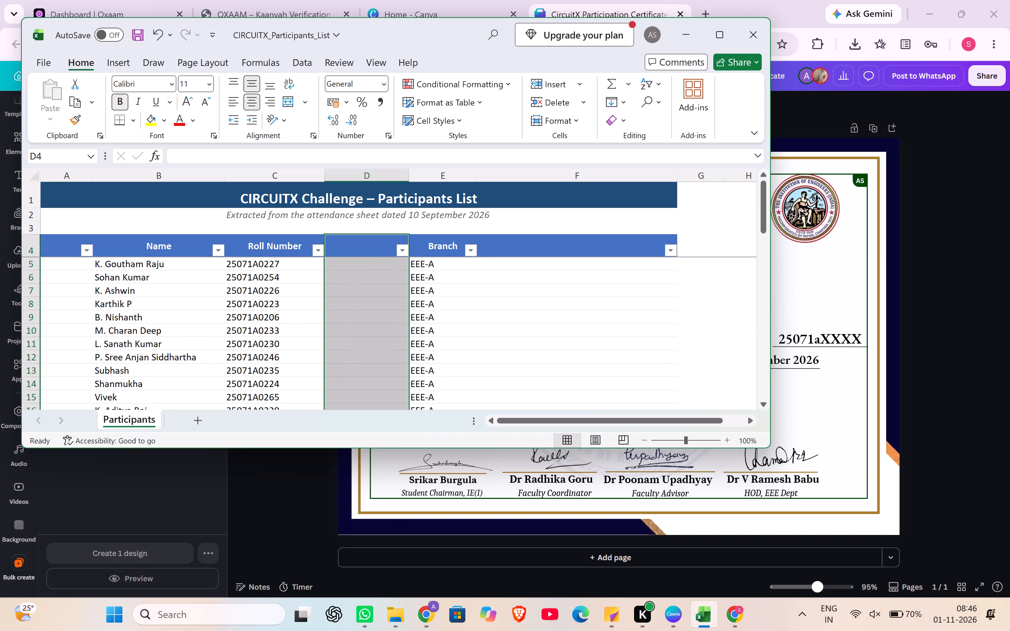
pyautogui.moveTo(436, 243); pyautogui.dragTo(511, 540)
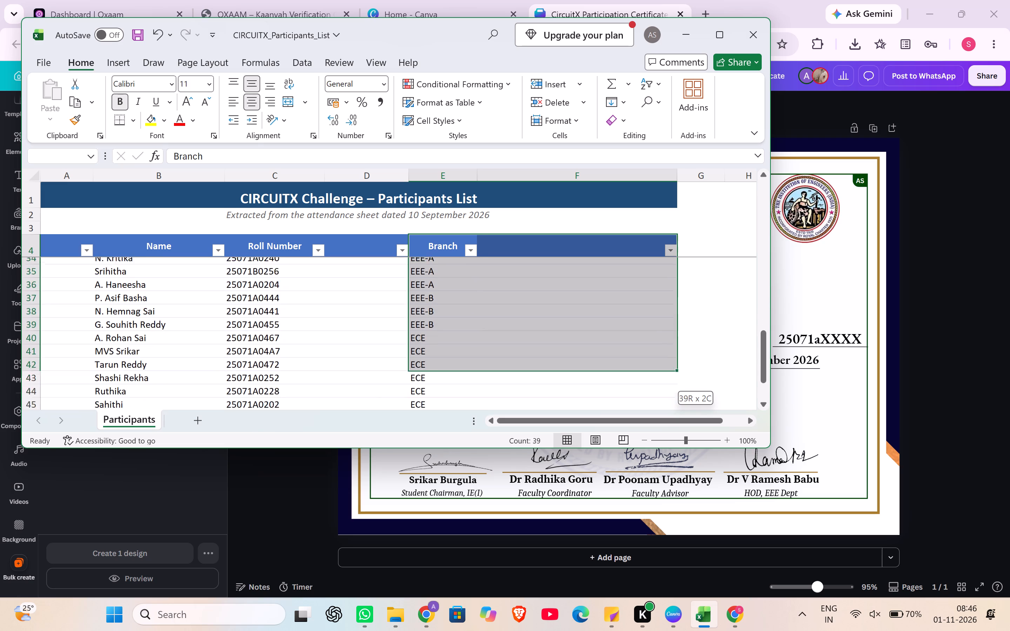
pyautogui.moveTo(511, 540); pyautogui.dragTo(511, 547)
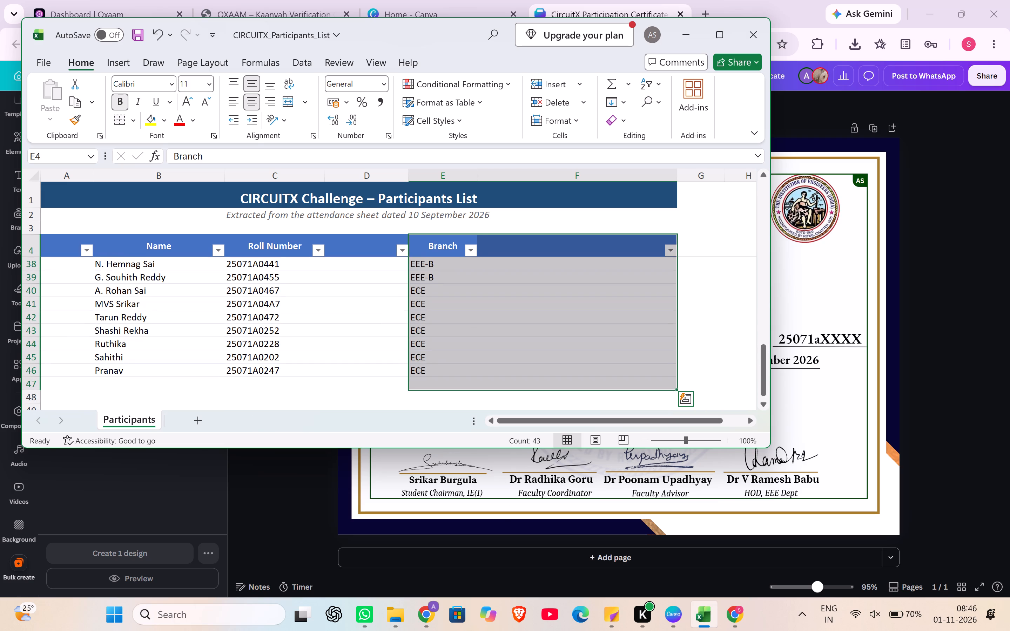
pyautogui.press('Delete')
pyautogui.press('Delete')
pyautogui.rightClick(484, 328)
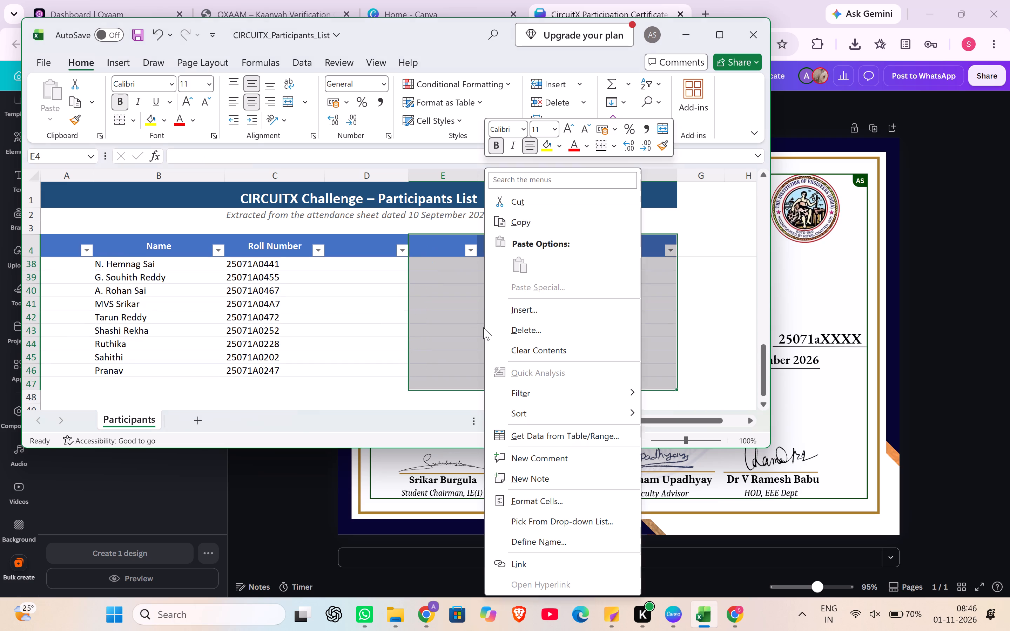
pyautogui.click(523, 321)
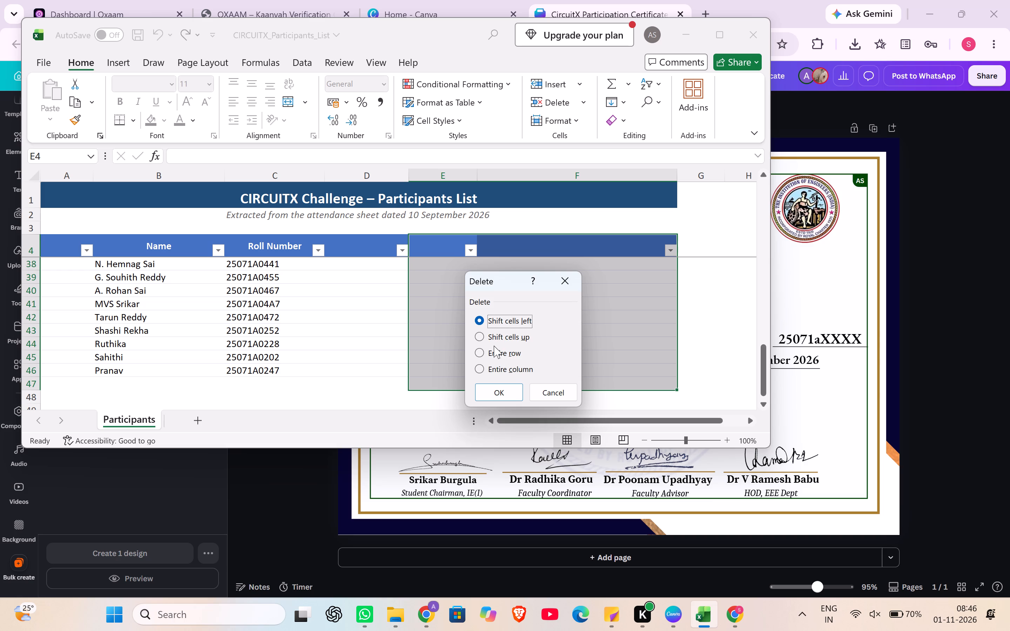
pyautogui.click(480, 367)
pyautogui.click(500, 393)
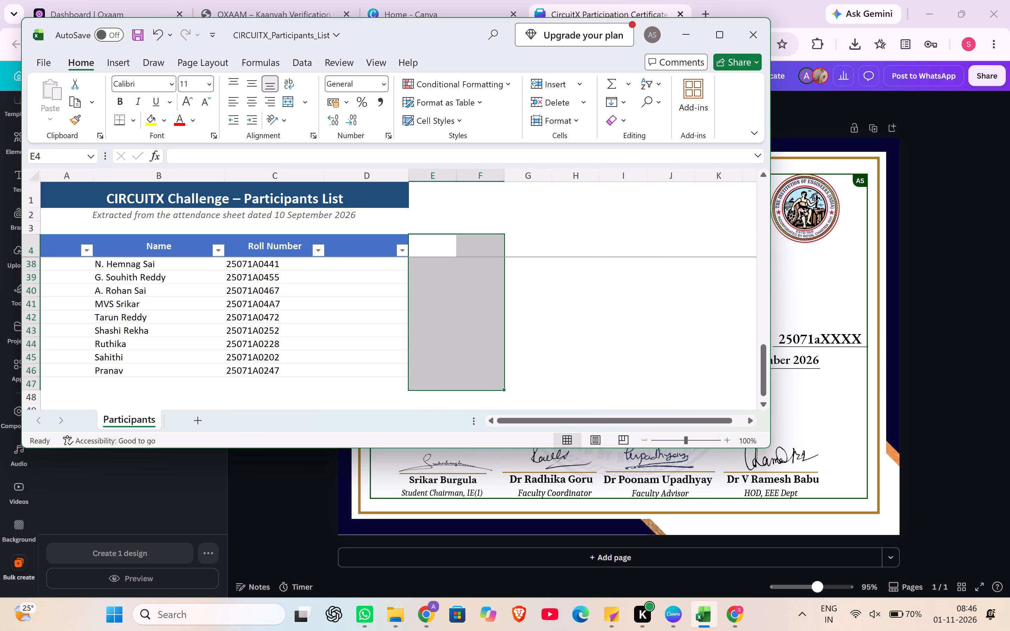
pyautogui.rightClick(466, 332)
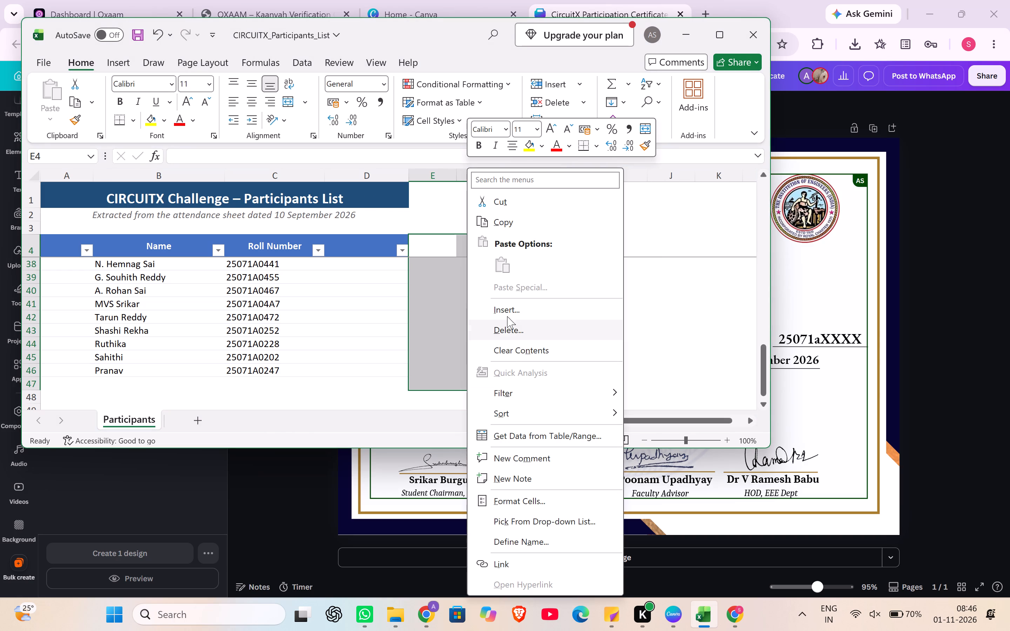
pyautogui.click(482, 327)
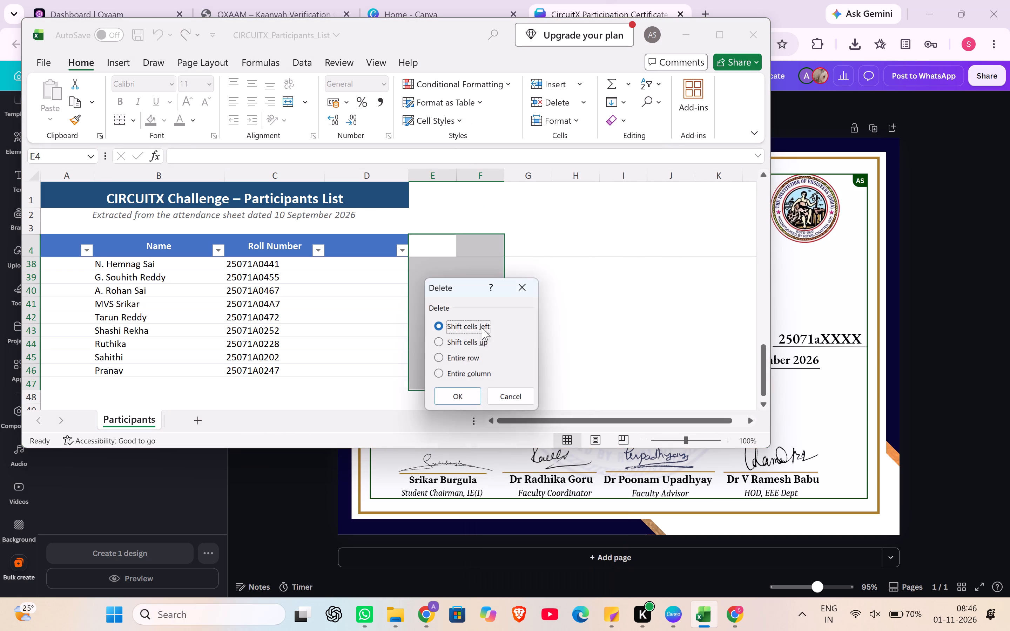
pyautogui.click(471, 371)
pyautogui.click(465, 394)
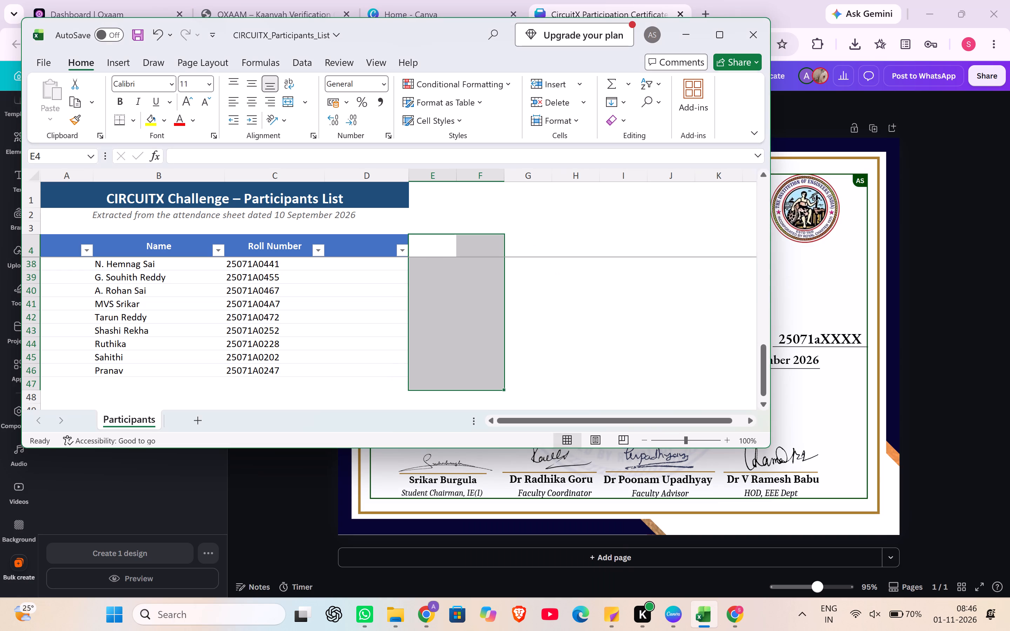
# Delete the emptied College column D as an entire column.
pyautogui.click(355, 321)
pyautogui.moveTo(358, 243); pyautogui.dragTo(392, 477)
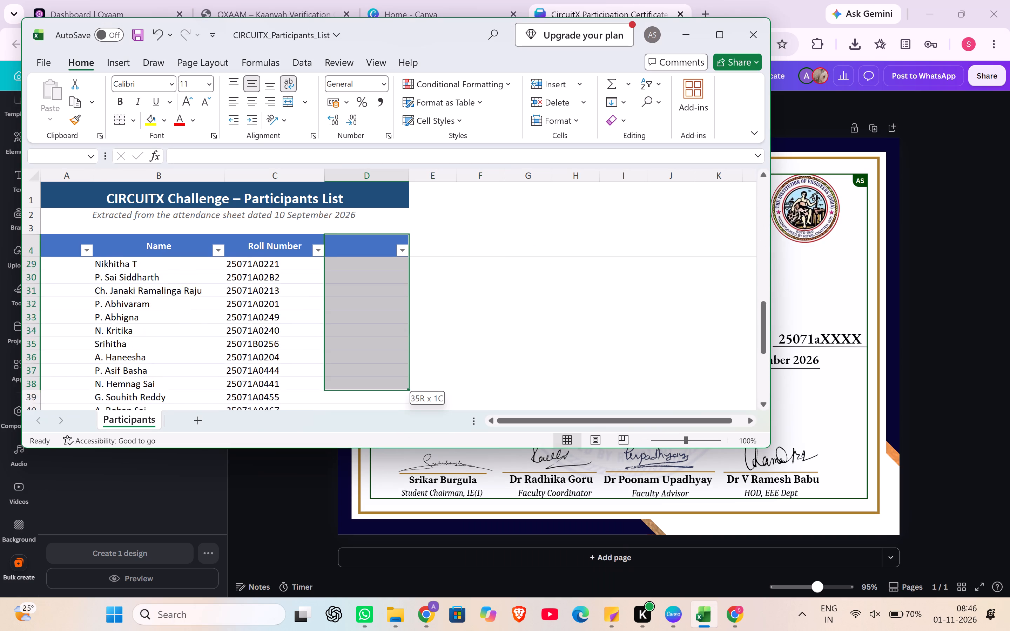
pyautogui.moveTo(392, 477); pyautogui.dragTo(393, 521)
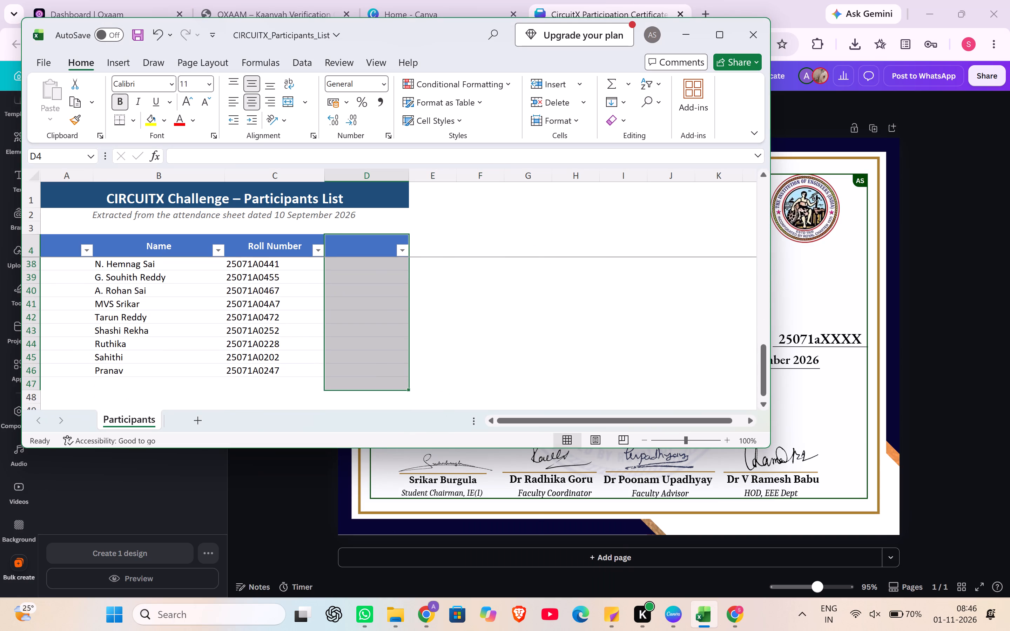
pyautogui.rightClick(381, 310)
pyautogui.click(427, 326)
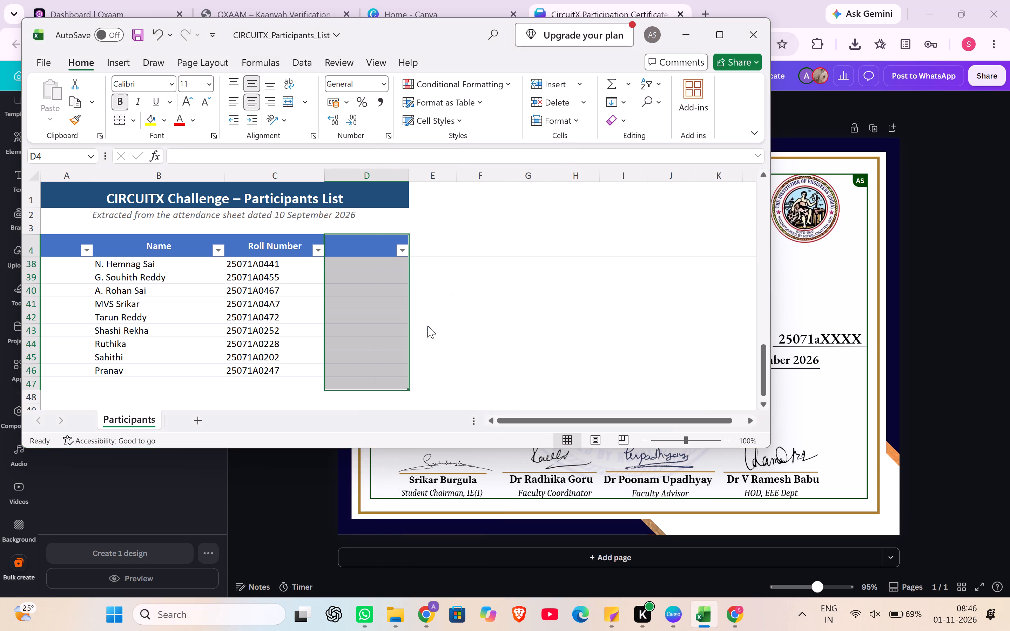
pyautogui.click(392, 374)
pyautogui.click(396, 398)
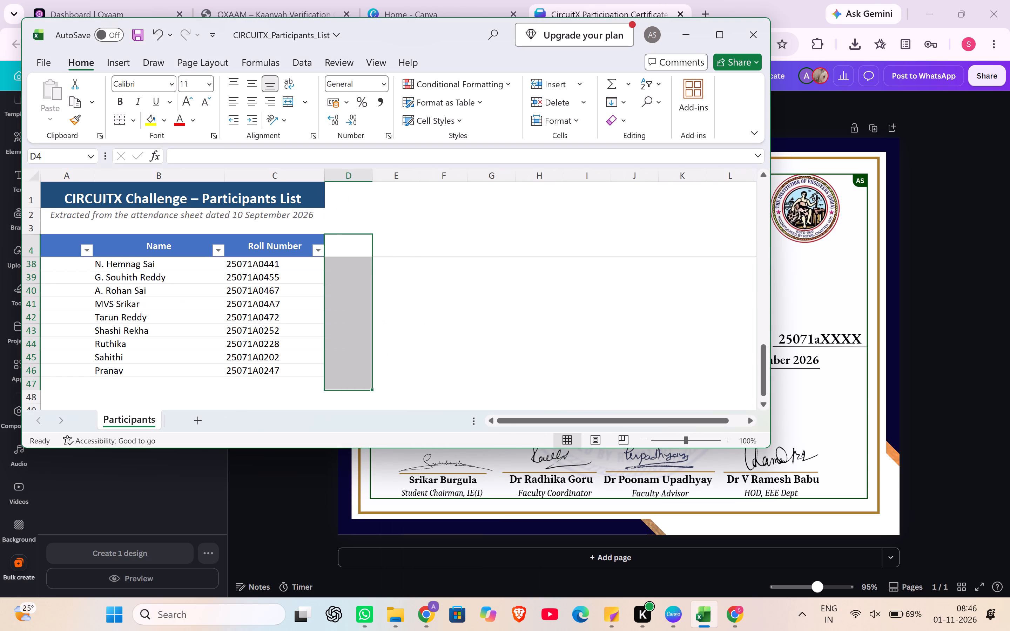
pyautogui.rightClick(362, 324)
pyautogui.click(337, 321)
pyautogui.click(426, 298)
# Delete the emptied S. No. column A as an entire column.
pyautogui.moveTo(63, 245); pyautogui.dragTo(59, 259)
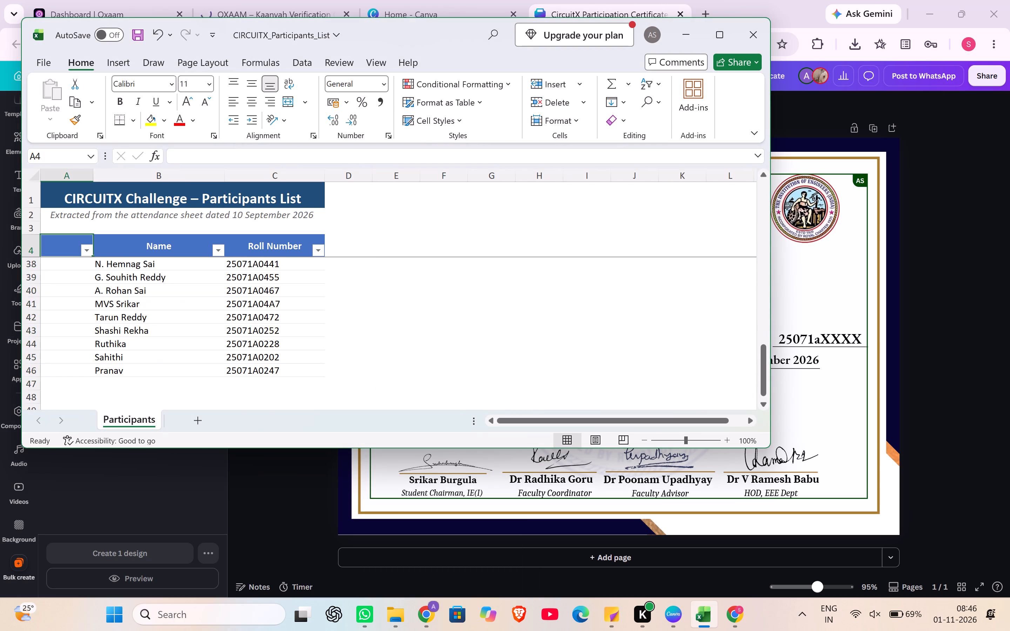
pyautogui.moveTo(59, 259); pyautogui.dragTo(64, 448)
pyautogui.rightClick(78, 292)
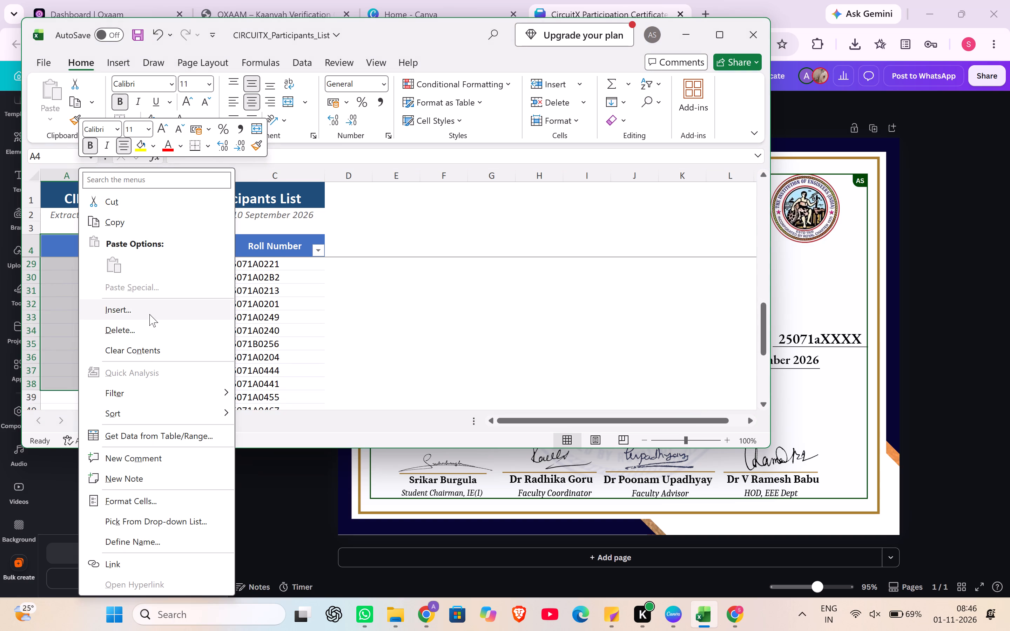
pyautogui.click(143, 327)
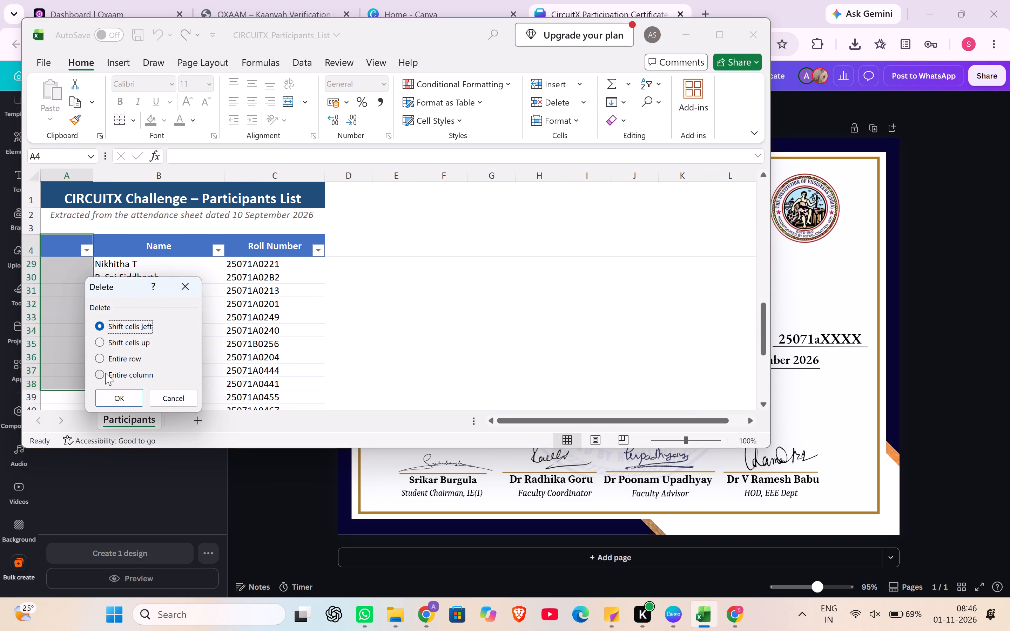
pyautogui.click(105, 372)
pyautogui.click(124, 401)
# Delete rows 1 to 4 above the first participant as entire rows, including the Name and Roll Number header row.
pyautogui.scroll(-1, 222, 339)
pyautogui.scroll(1, 222, 339)
pyautogui.scroll(-5, 222, 339)
pyautogui.scroll(15, 223, 339)
pyautogui.scroll(1, 248, 221)
pyautogui.click(248, 220)
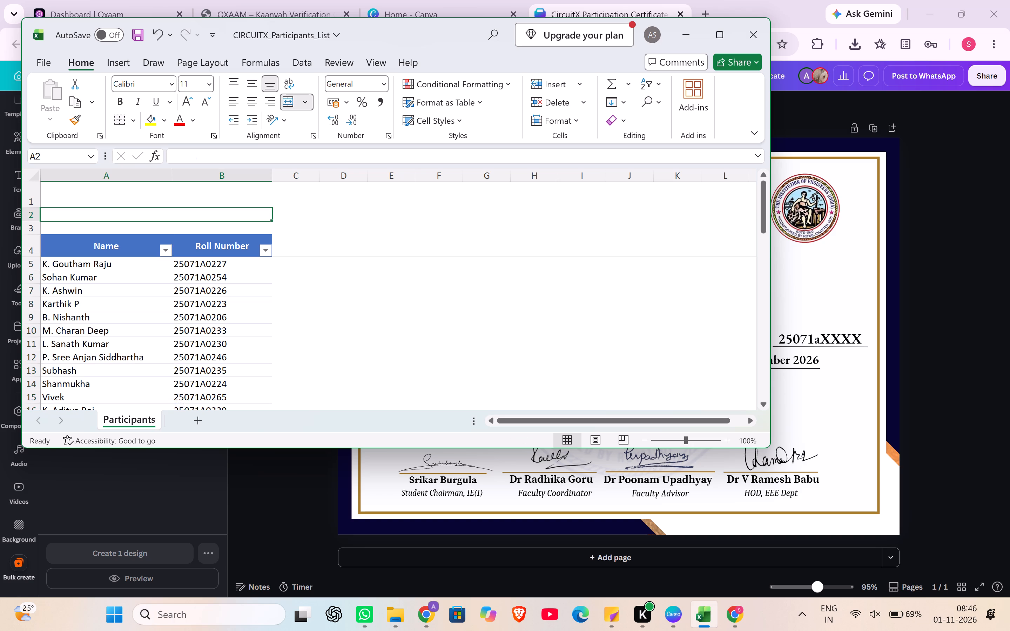
pyautogui.click(304, 189)
pyautogui.click(303, 215)
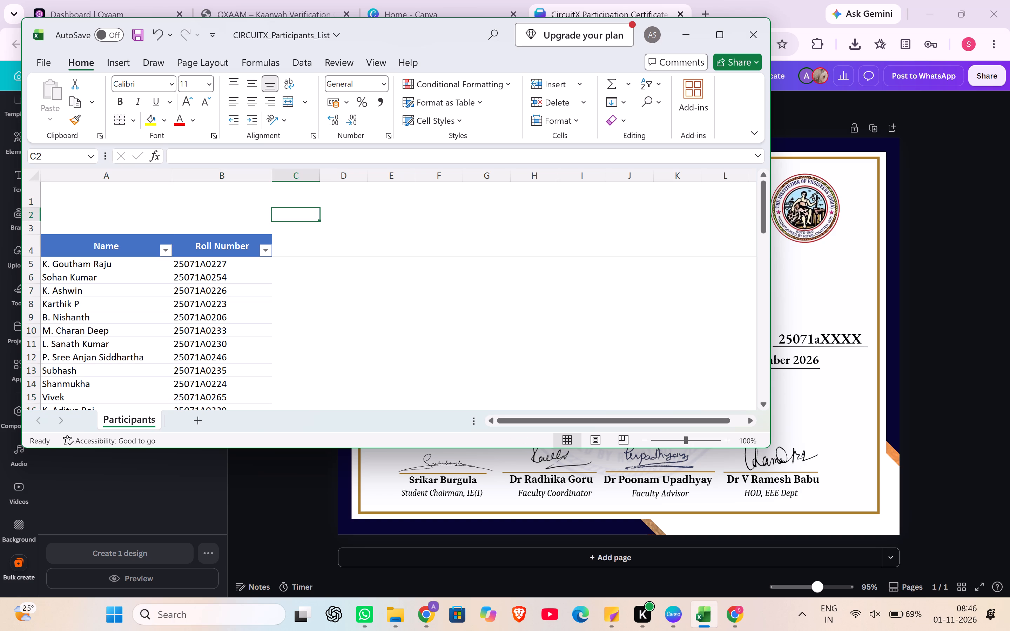
pyautogui.moveTo(58, 199); pyautogui.dragTo(794, 233)
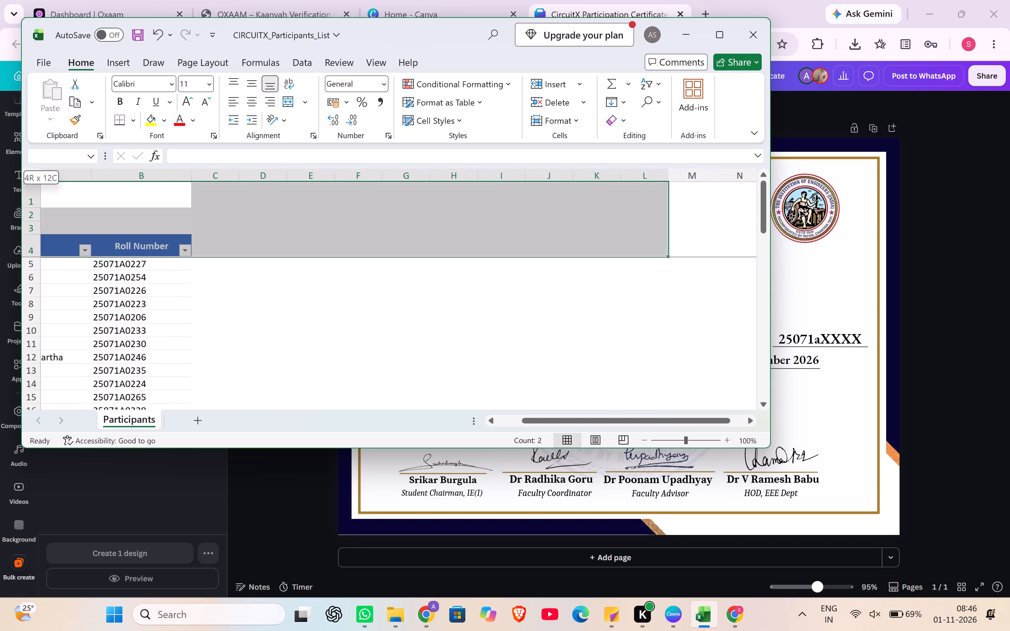
pyautogui.moveTo(794, 233); pyautogui.dragTo(787, 243)
pyautogui.rightClick(516, 217)
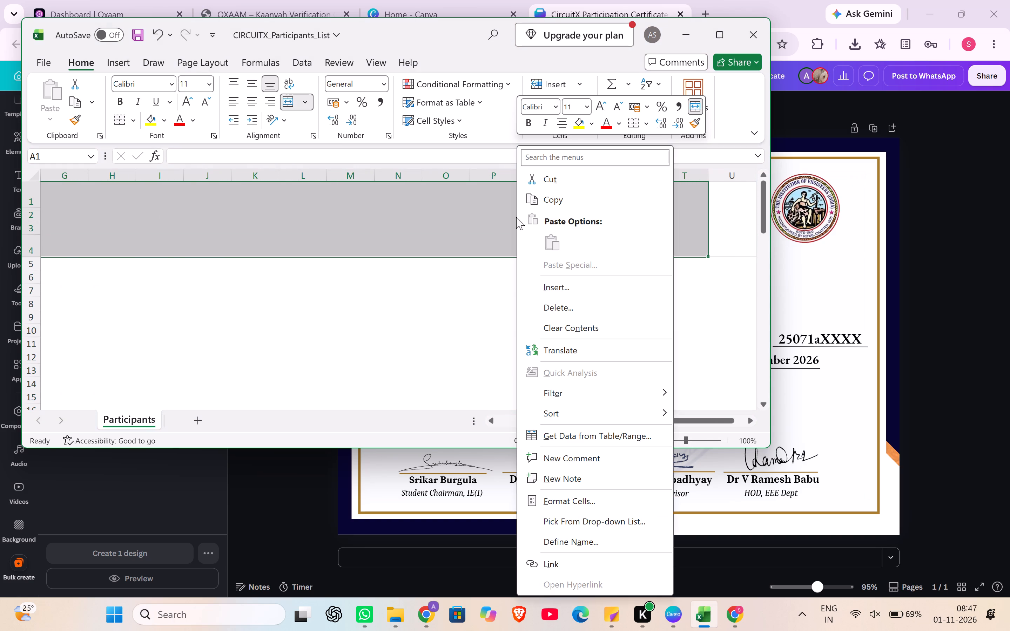
pyautogui.click(586, 315)
pyautogui.click(577, 347)
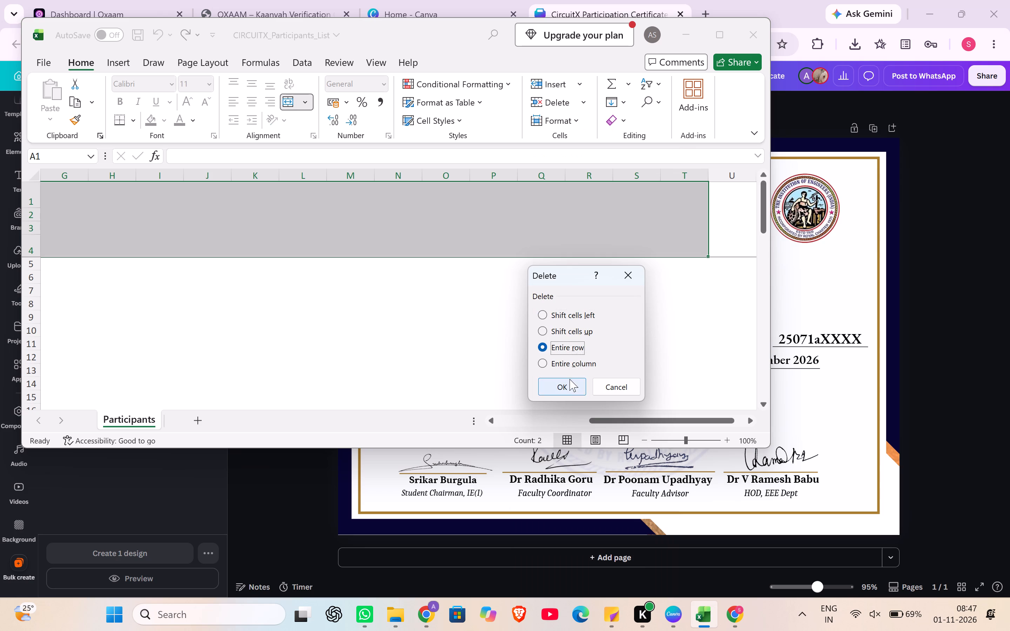
pyautogui.click(570, 379)
# Review the trimmed list of names and roll numbers from its first row.
pyautogui.scroll(3, 291, 302)
pyautogui.scroll(-1, 290, 307)
pyautogui.click(314, 294)
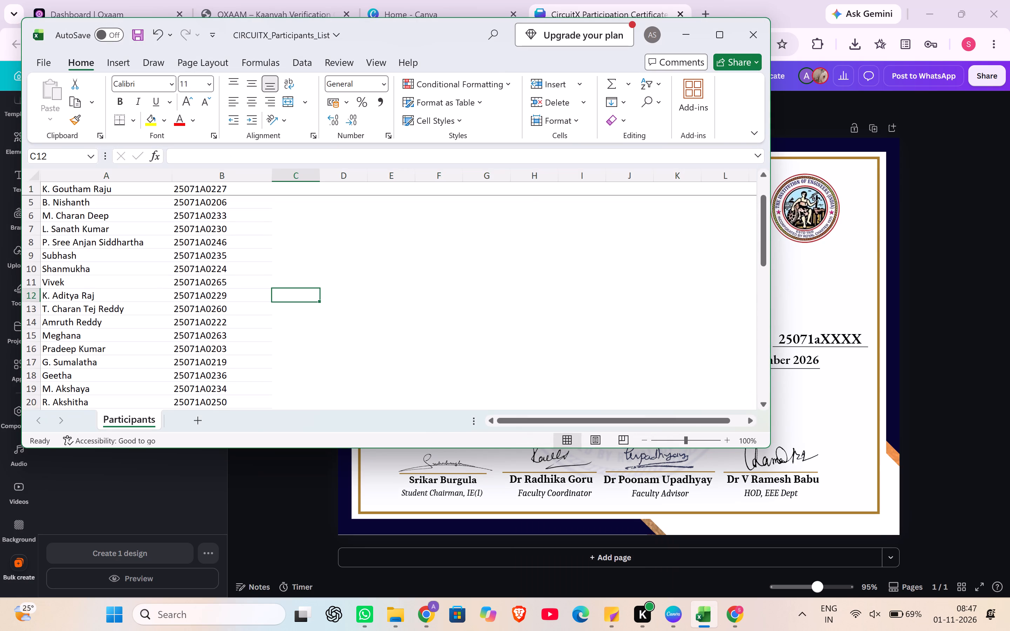
pyautogui.click(260, 309)
pyautogui.scroll(8, 173, 260)
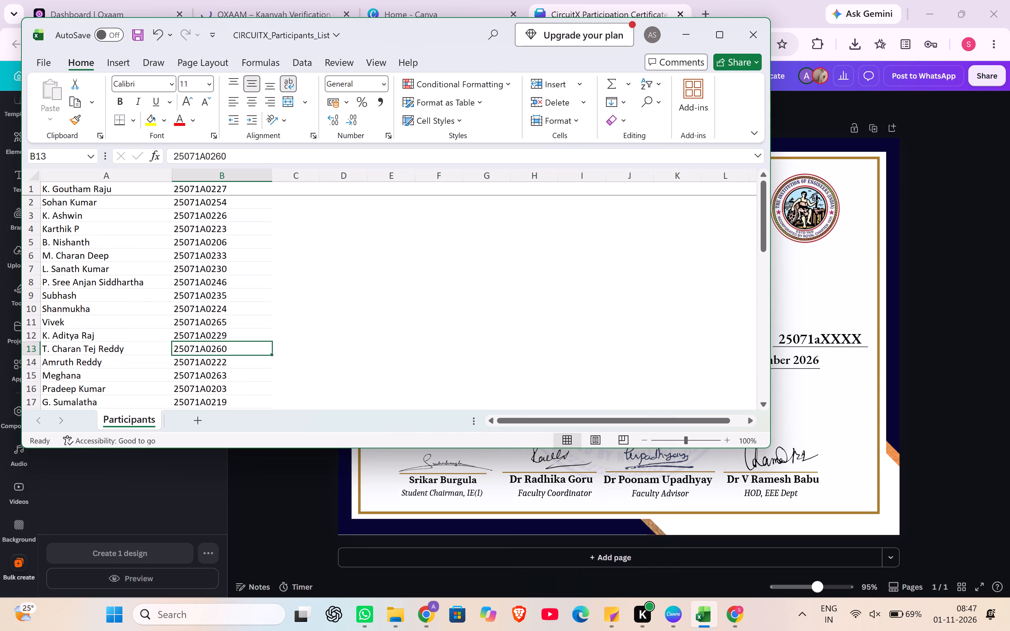
pyautogui.scroll(7, 170, 305)
pyautogui.click(106, 187)
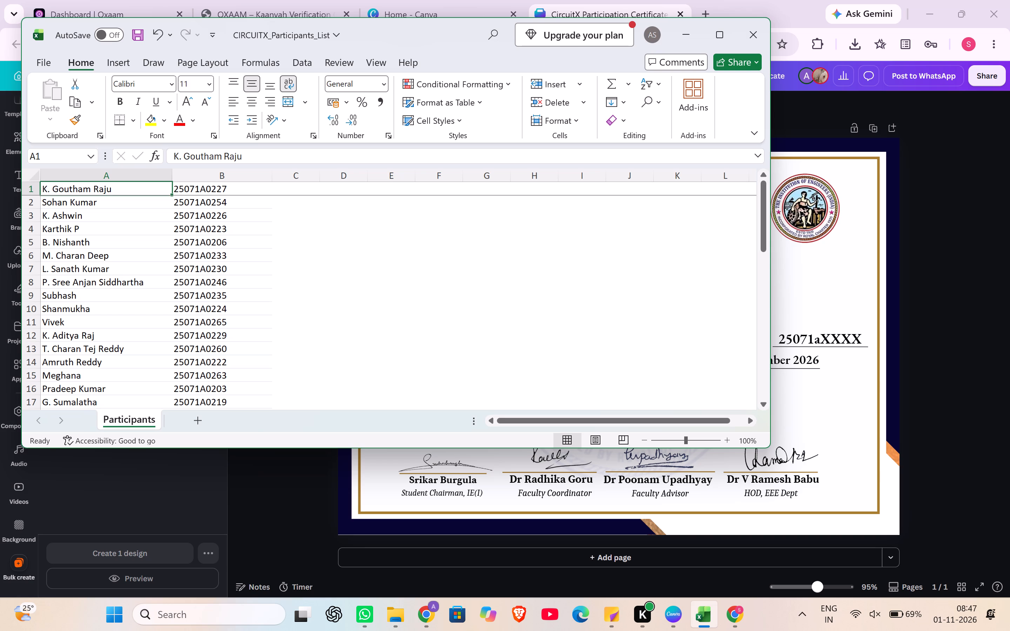
# Save the CIRCUITX_Participants_List workbook and close it.
pyautogui.hotkey('ctrl', 's')
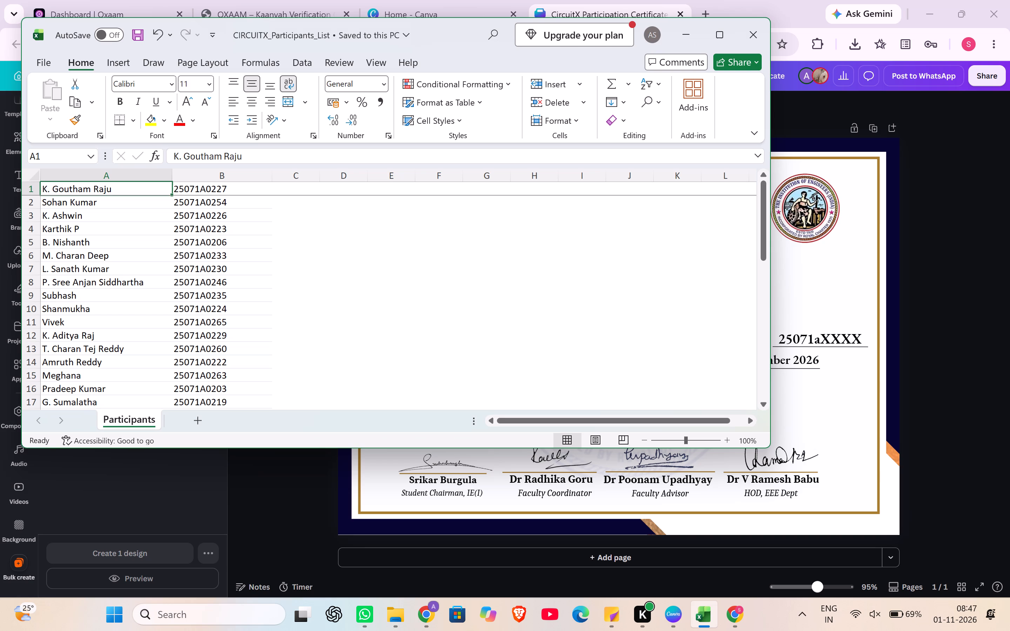
pyautogui.hotkey('ctrl', 's')
pyautogui.hotkey('ctrl', 's')
pyautogui.hotkey('ctrl', 's')
pyautogui.hotkey('ctrl', 's')
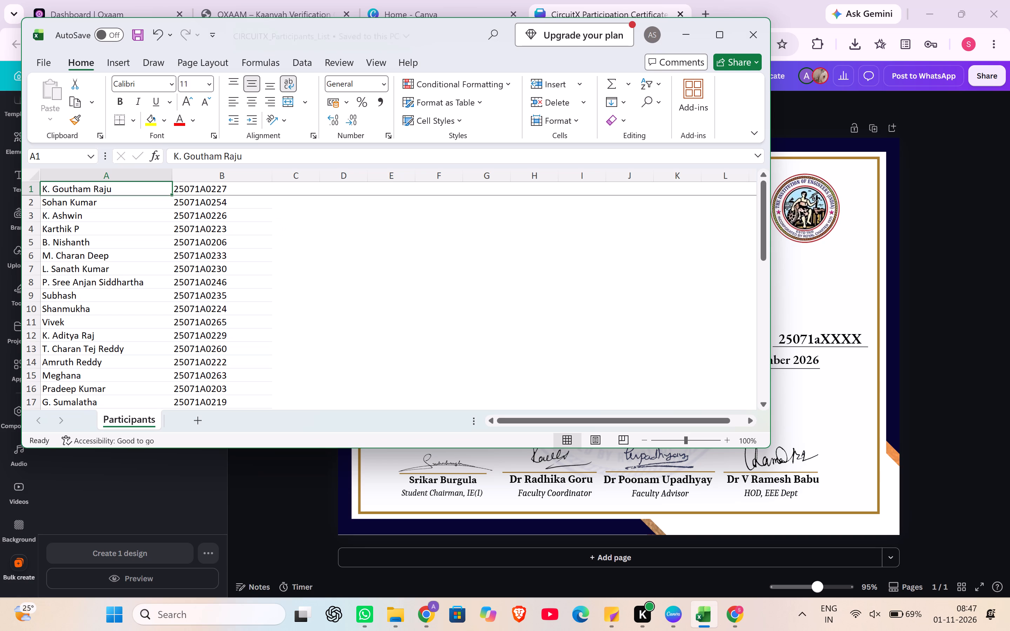
pyautogui.hotkey('ctrl', 's')
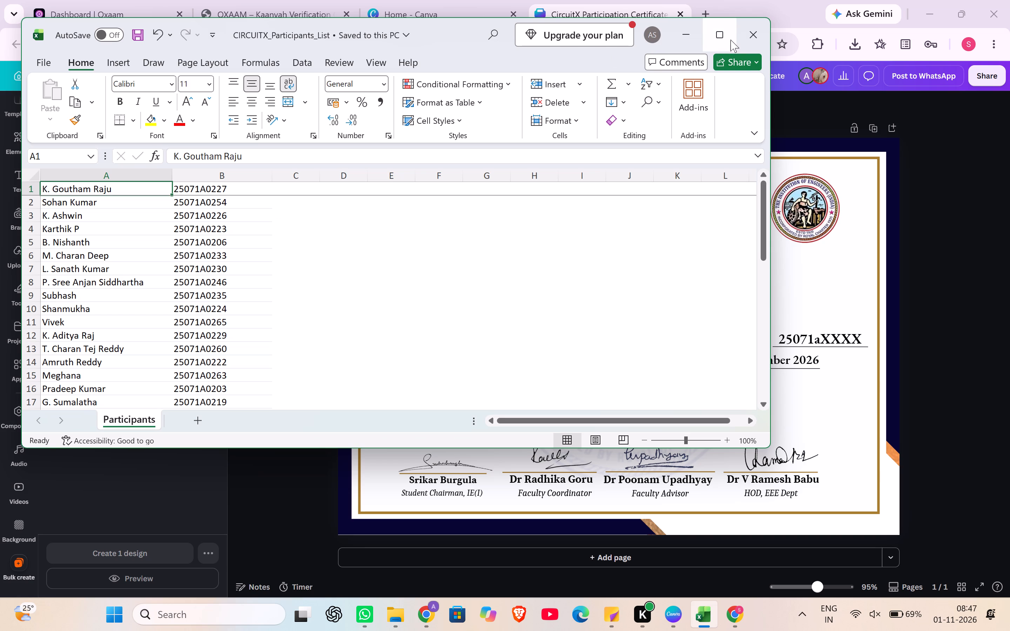
pyautogui.click(748, 37)
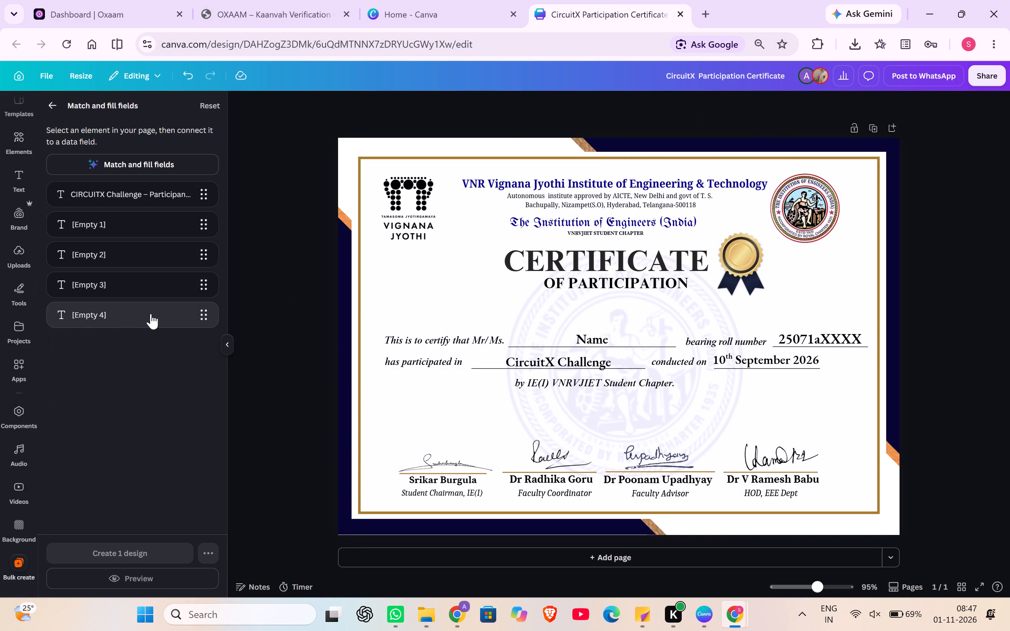
# Restart Bulk Create with the re-uploaded CIRCUITX_Participants_List workbook as its data, using range A1 to B42 of the Participants sheet.
pyautogui.click(45, 100)
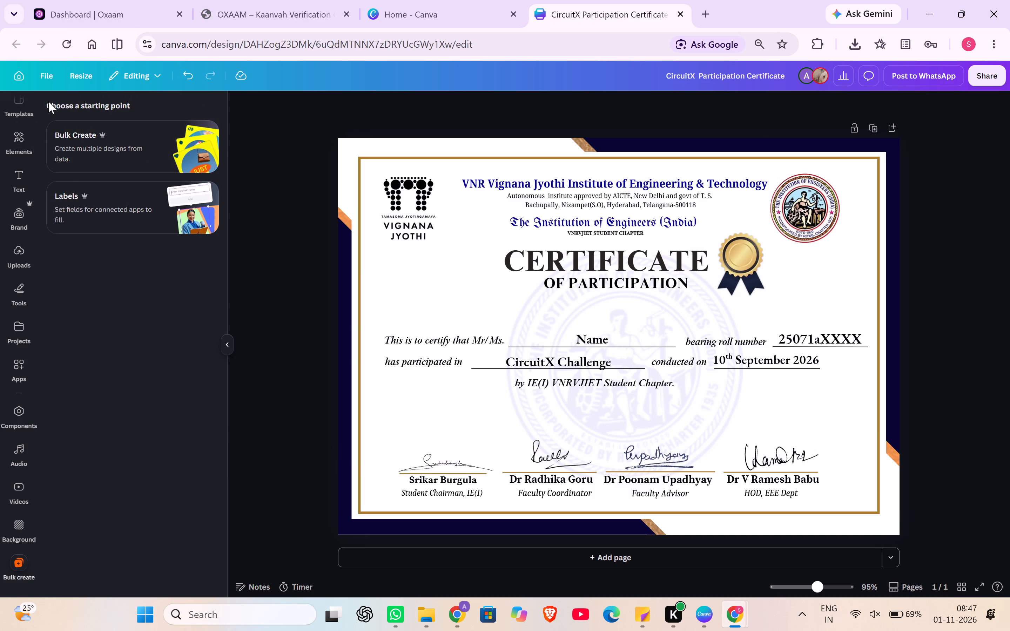
pyautogui.click(92, 142)
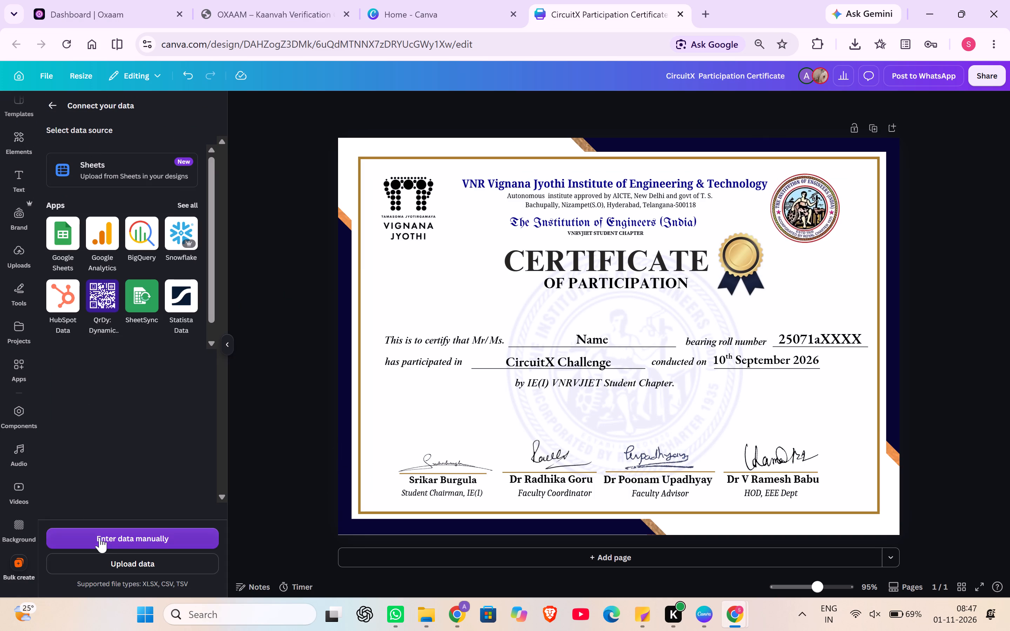
pyautogui.click(102, 540)
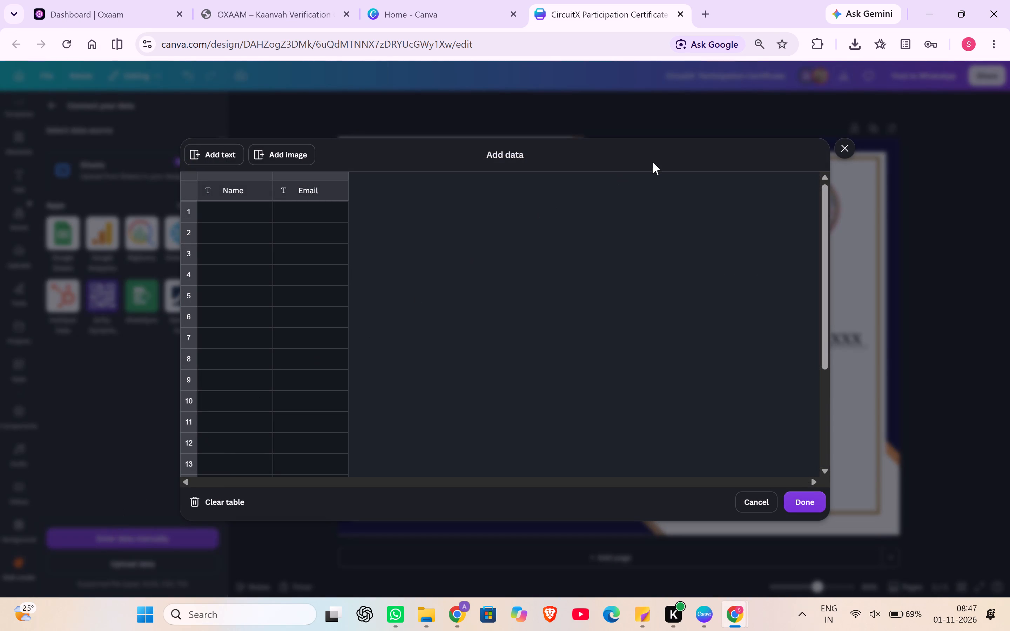
pyautogui.click(840, 148)
pyautogui.click(159, 559)
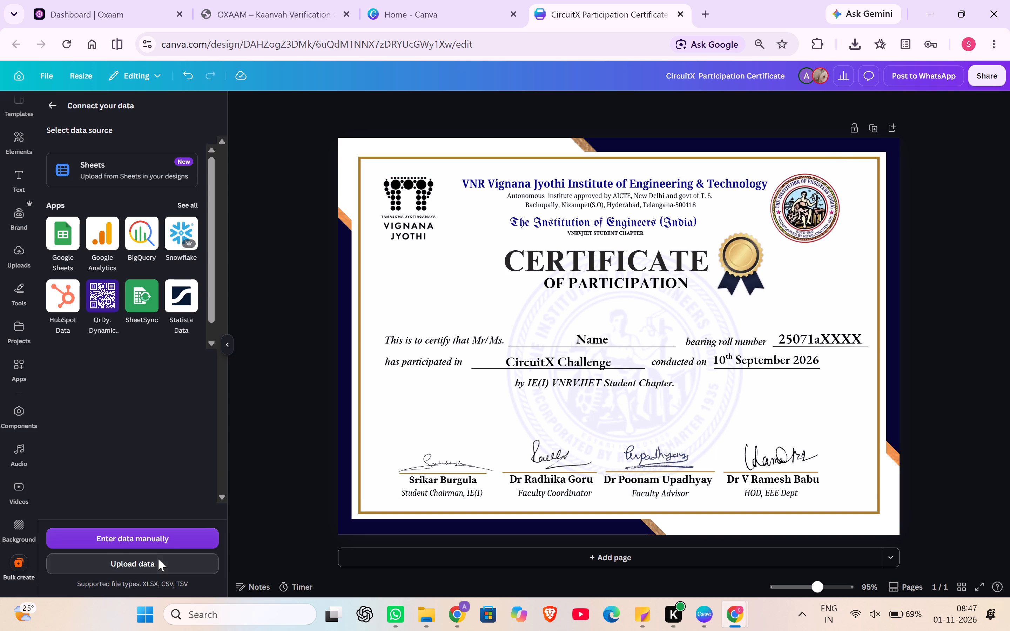
pyautogui.click(230, 122)
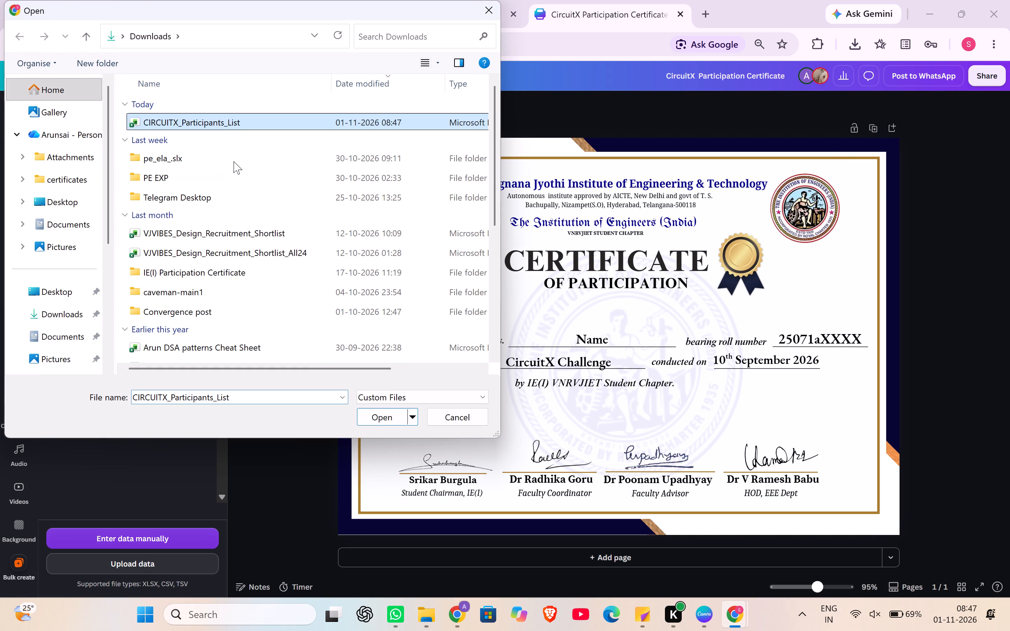
pyautogui.click(382, 413)
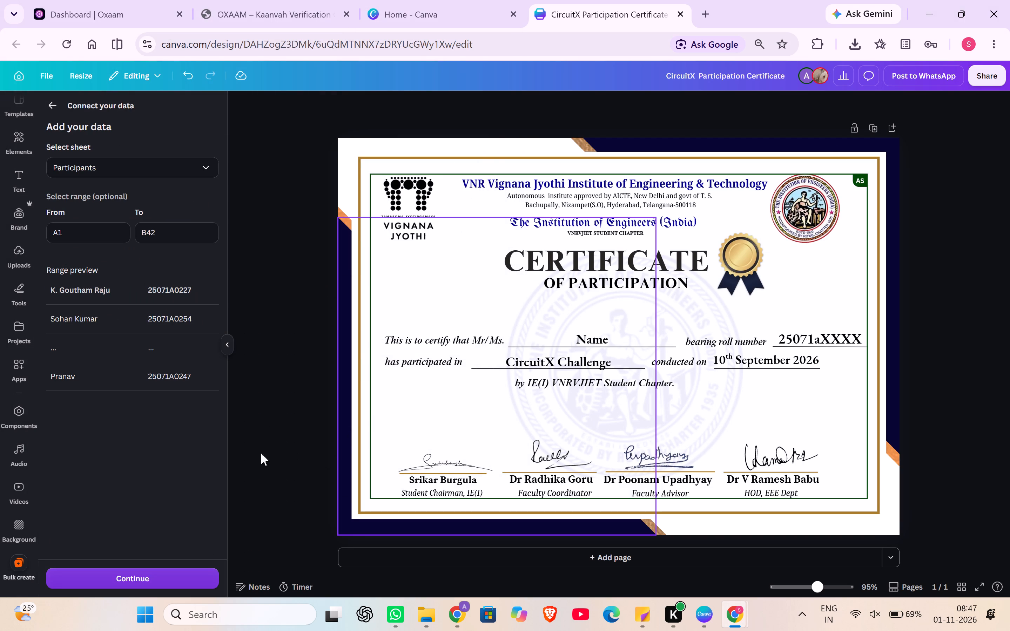
pyautogui.click(82, 285)
pyautogui.click(78, 294)
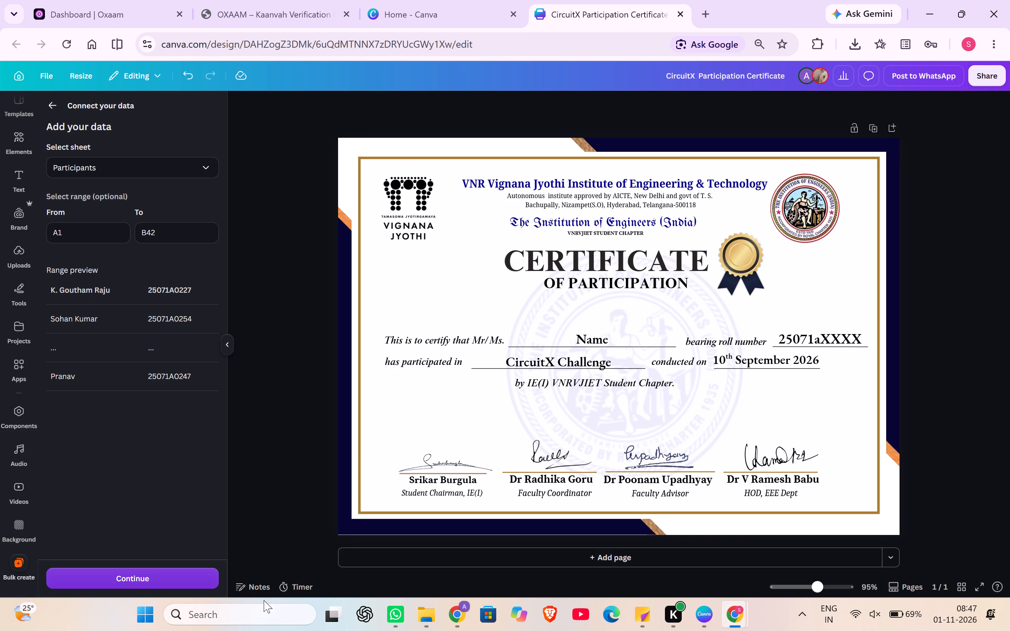
pyautogui.click(168, 572)
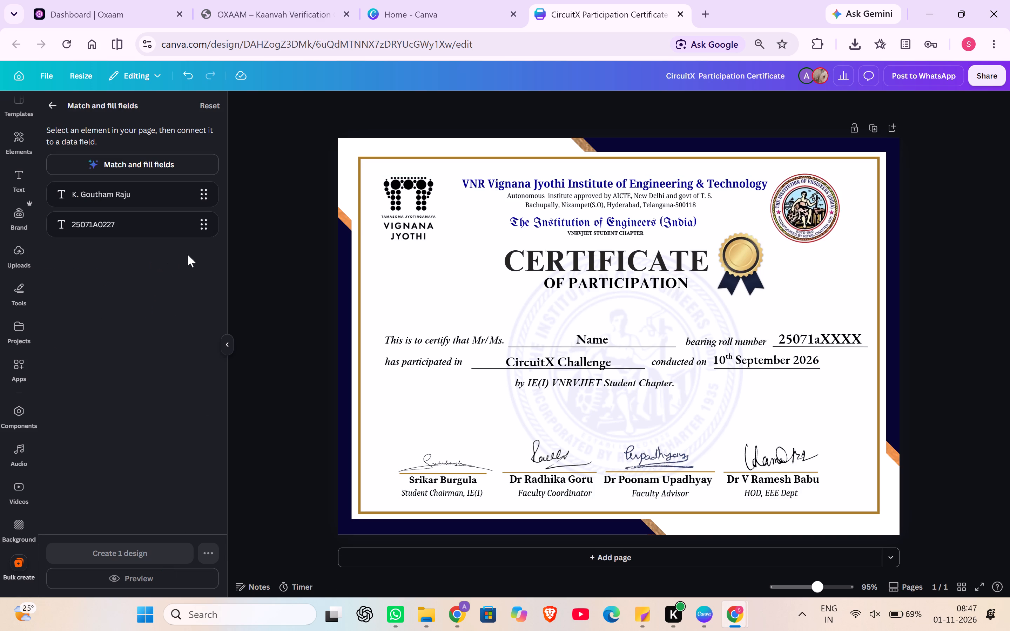
# Connect the certificate's Name placeholder to the data field holding the participant names.
pyautogui.click(600, 342)
pyautogui.click(594, 336)
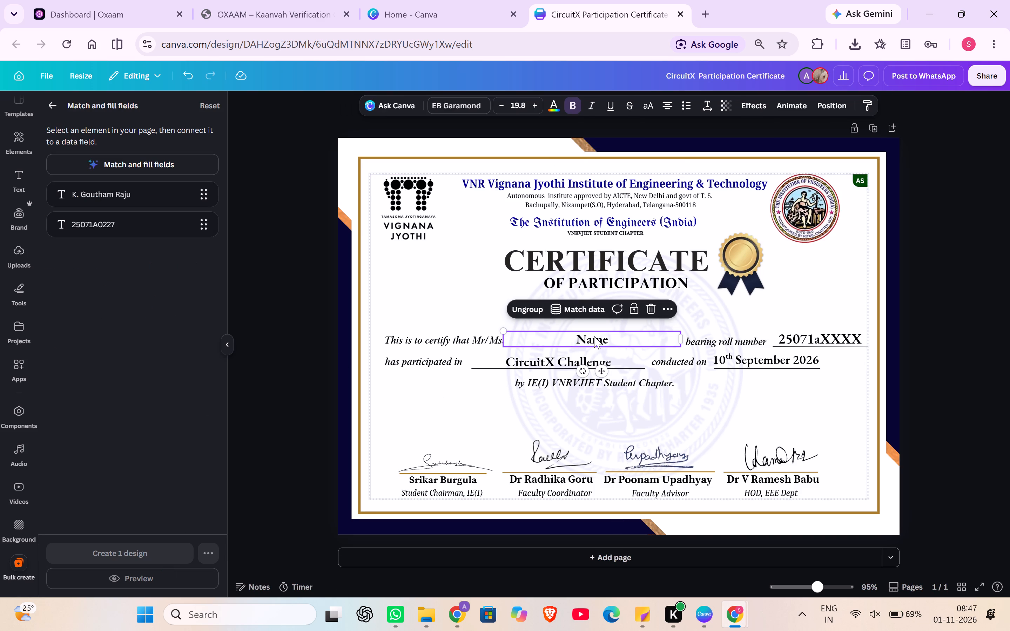
pyautogui.click(589, 312)
pyautogui.click(533, 391)
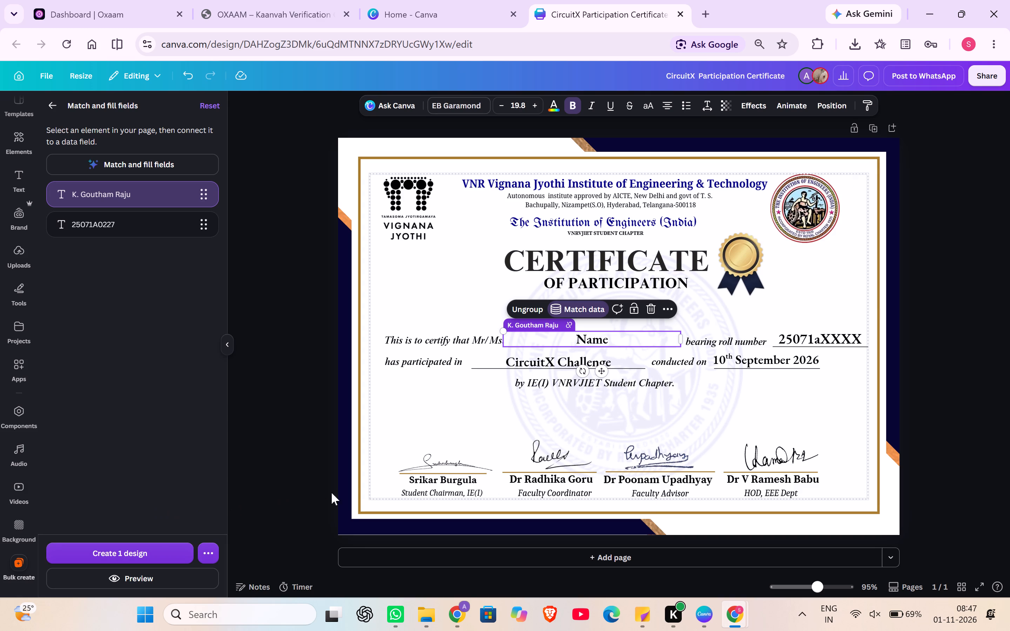
# Connect the 25071aXXXX roll number placeholder to the data field holding the roll numbers.
pyautogui.click(808, 337)
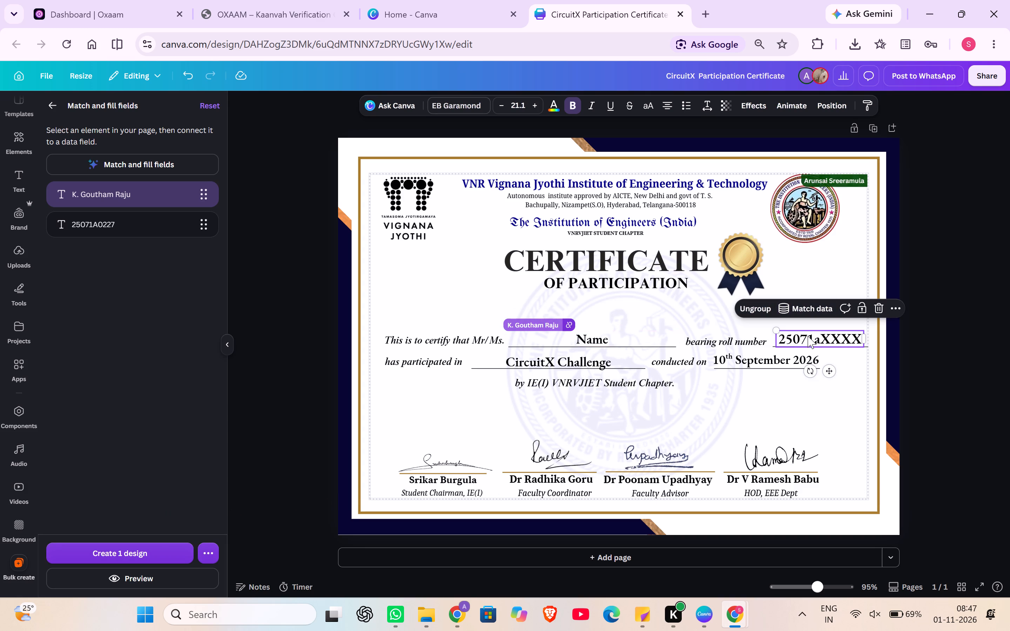
pyautogui.click(87, 233)
pyautogui.click(87, 233)
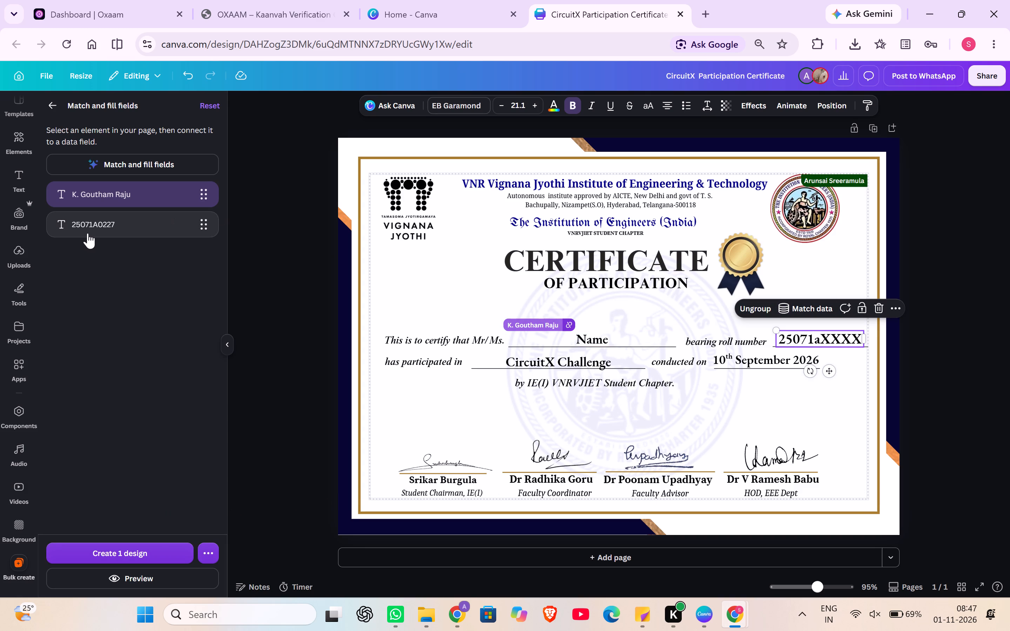
pyautogui.click(94, 227)
pyautogui.click(112, 216)
pyautogui.click(110, 225)
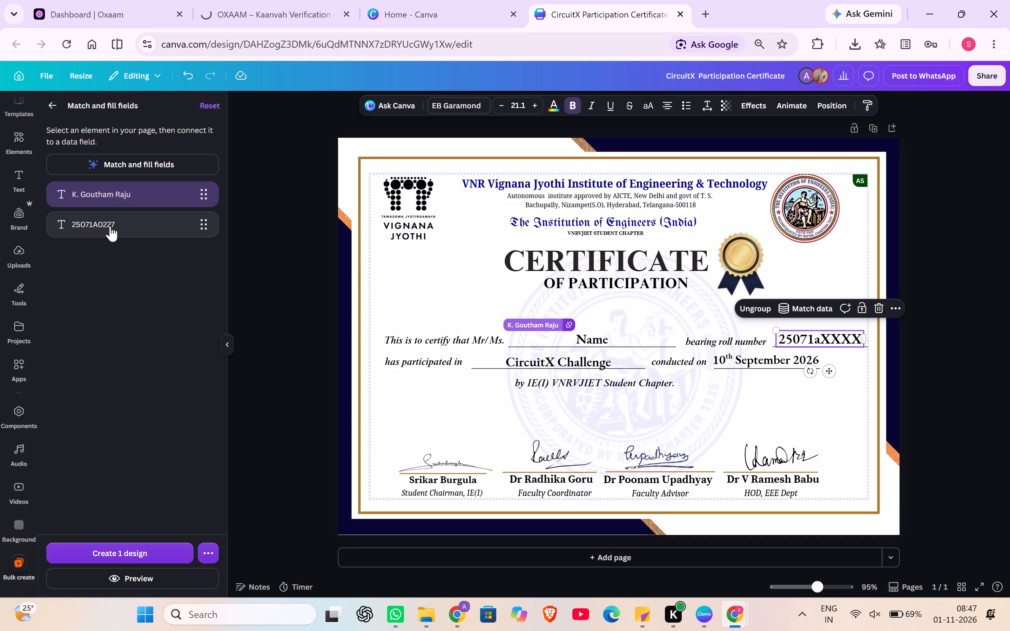
pyautogui.click(807, 307)
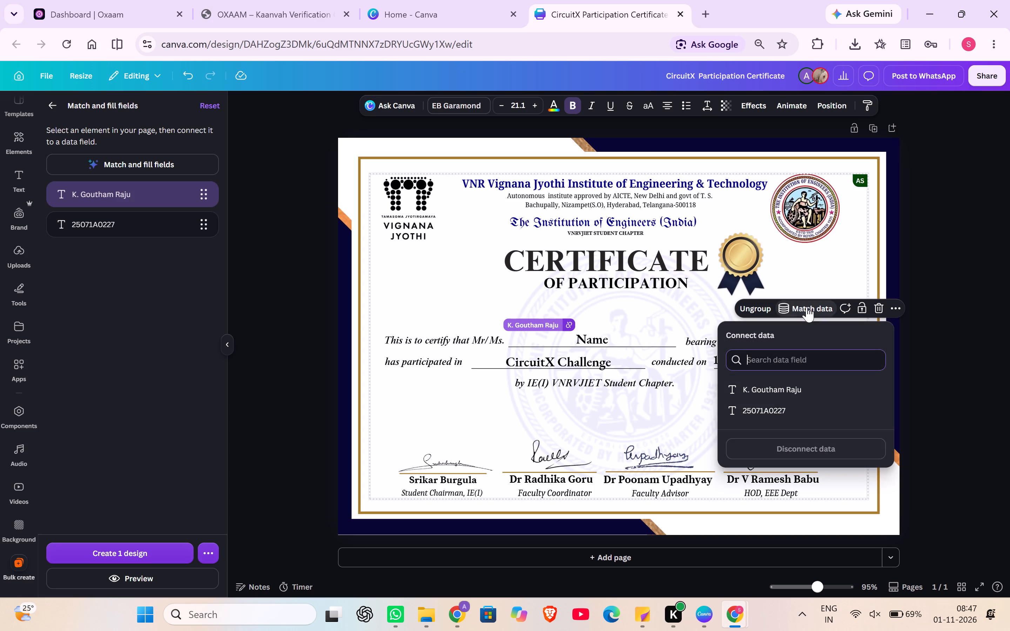
pyautogui.click(778, 407)
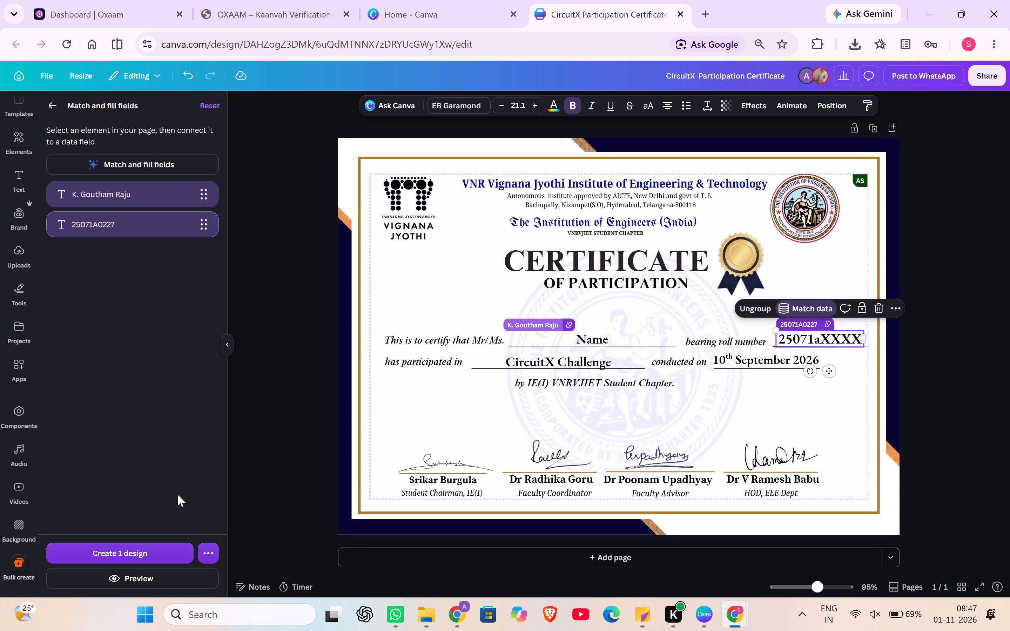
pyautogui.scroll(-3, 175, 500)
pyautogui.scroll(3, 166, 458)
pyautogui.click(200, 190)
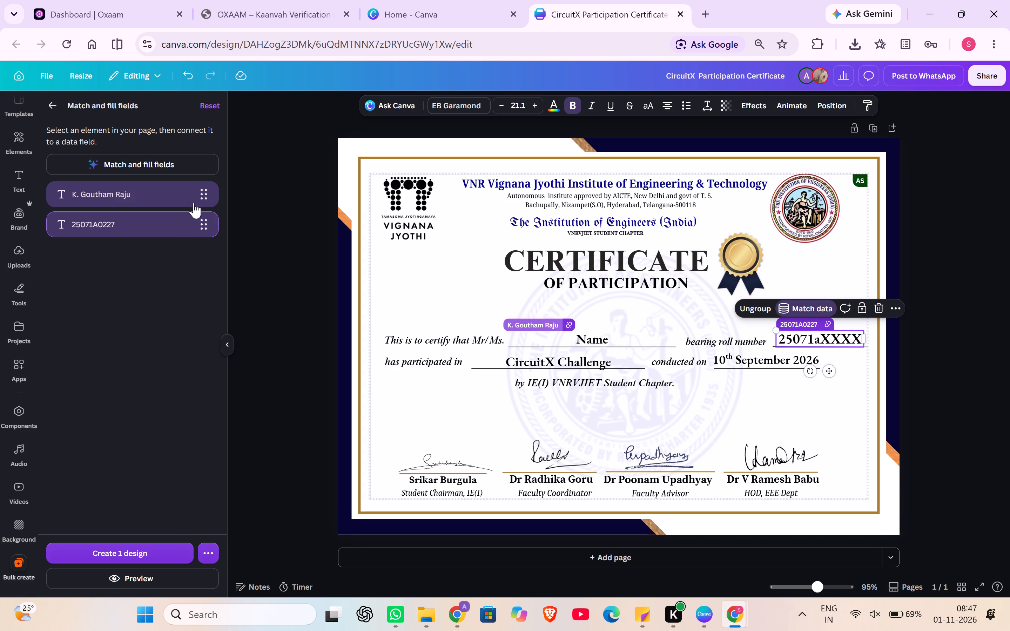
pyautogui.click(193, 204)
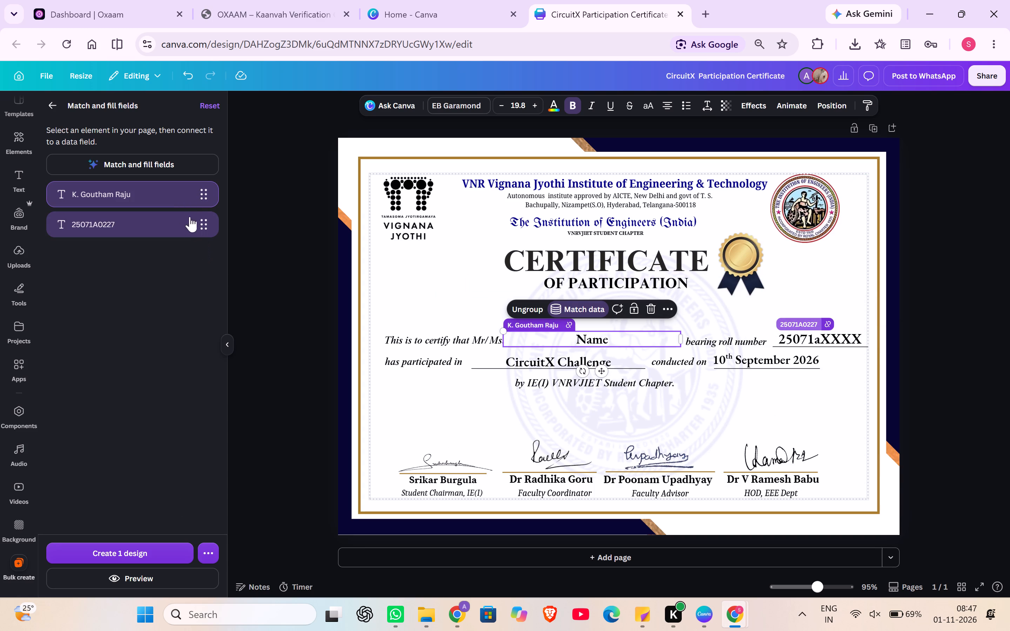
# Switch to the Downloads folder in File Explorer and reopen the CIRCUITX_Participants_List workbook.
pyautogui.click(204, 224)
pyautogui.hotkey('alt', 'Tab')
pyautogui.hotkey('alt', 'Tab')
pyautogui.hotkey('alt', 'Tab')
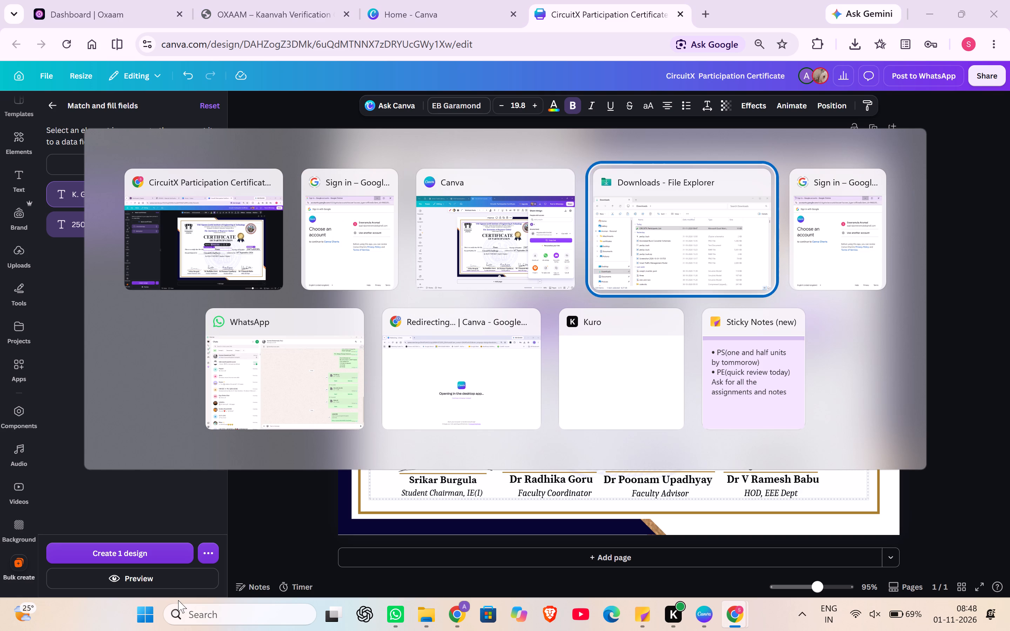
pyautogui.hotkey('alt', 'Tab')
pyautogui.hotkey('alt', 'Tab')
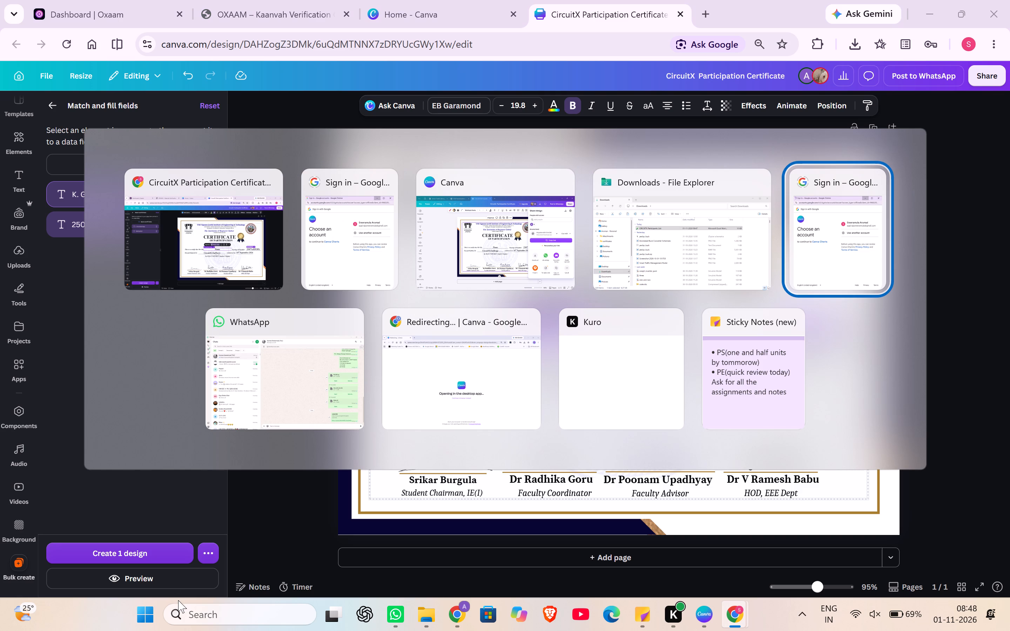
pyautogui.hotkey('alt', 'Tab')
pyautogui.hotkey('alt', 'Tab')
pyautogui.hotkey('alt', 'Tab')
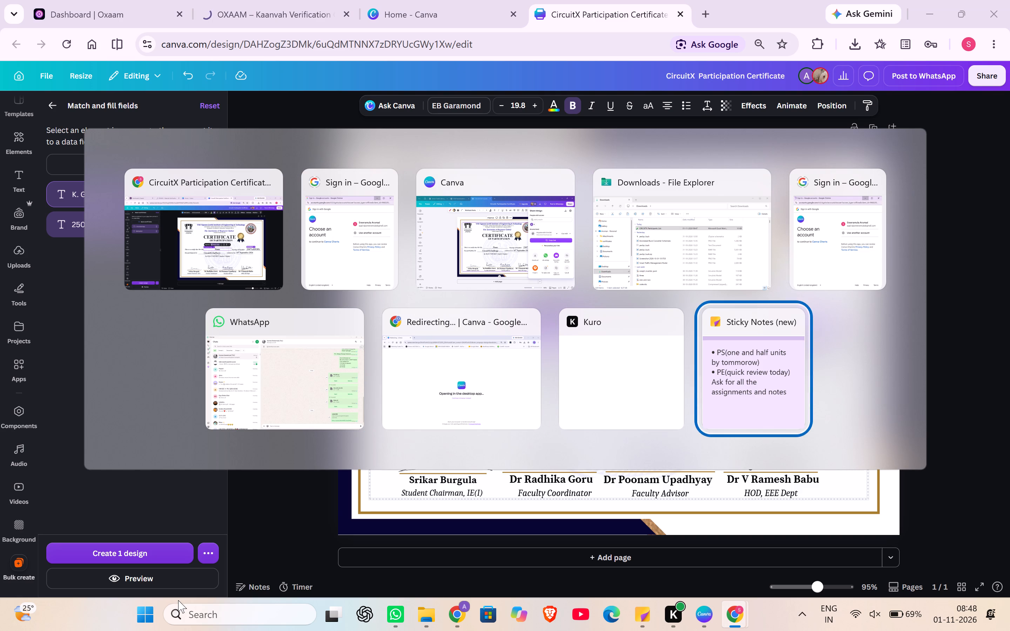
pyautogui.hotkey('alt', 'Tab')
pyautogui.hotkey('alt', 'Tab')
pyautogui.hotkey('alt', 'Tab')
pyautogui.hotkey('alt', 'Tab')
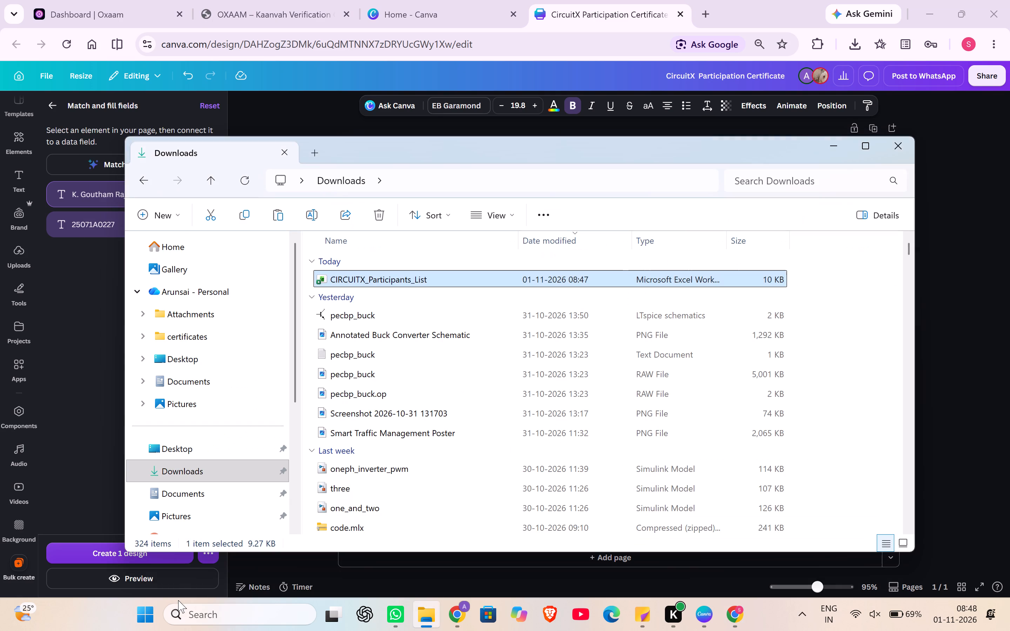
pyautogui.doubleClick(428, 284)
# Select column A, which holds the participant names, in the Participants sheet.
pyautogui.scroll(3, 108, 265)
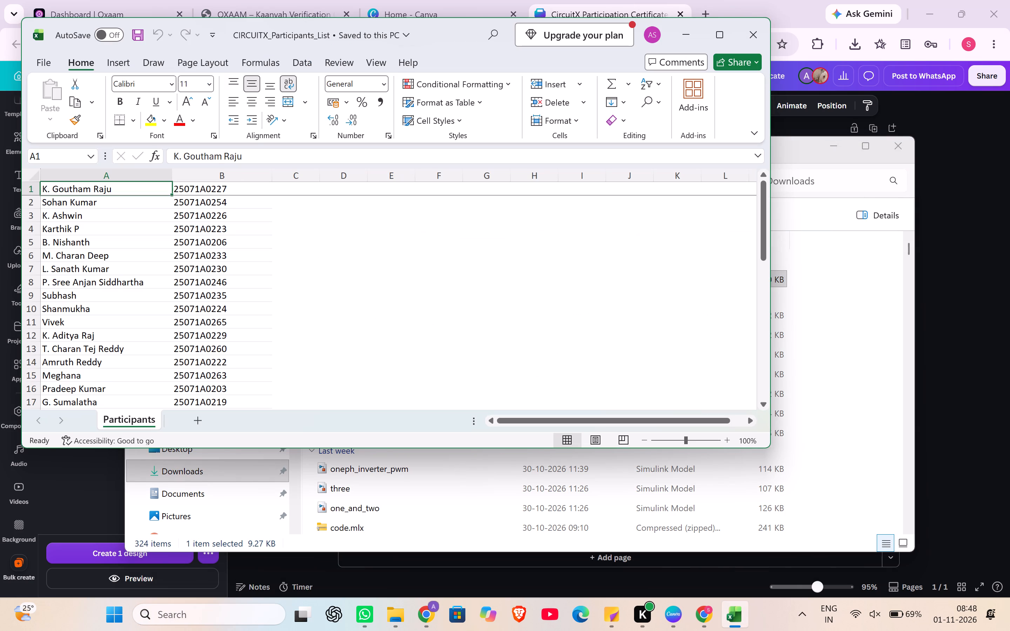
pyautogui.click(319, 223)
pyautogui.click(112, 188)
pyautogui.hotkey('shift', 'Return')
pyautogui.hotkey('shift', 'Return')
pyautogui.hotkey('shift', 'Return')
pyautogui.rightClick(153, 178)
pyautogui.click(359, 226)
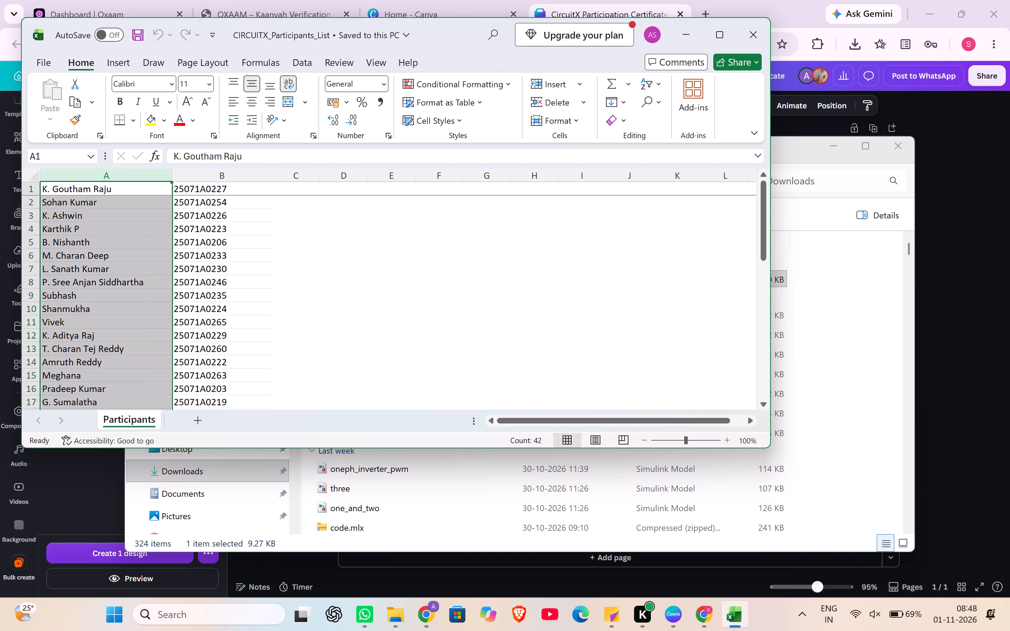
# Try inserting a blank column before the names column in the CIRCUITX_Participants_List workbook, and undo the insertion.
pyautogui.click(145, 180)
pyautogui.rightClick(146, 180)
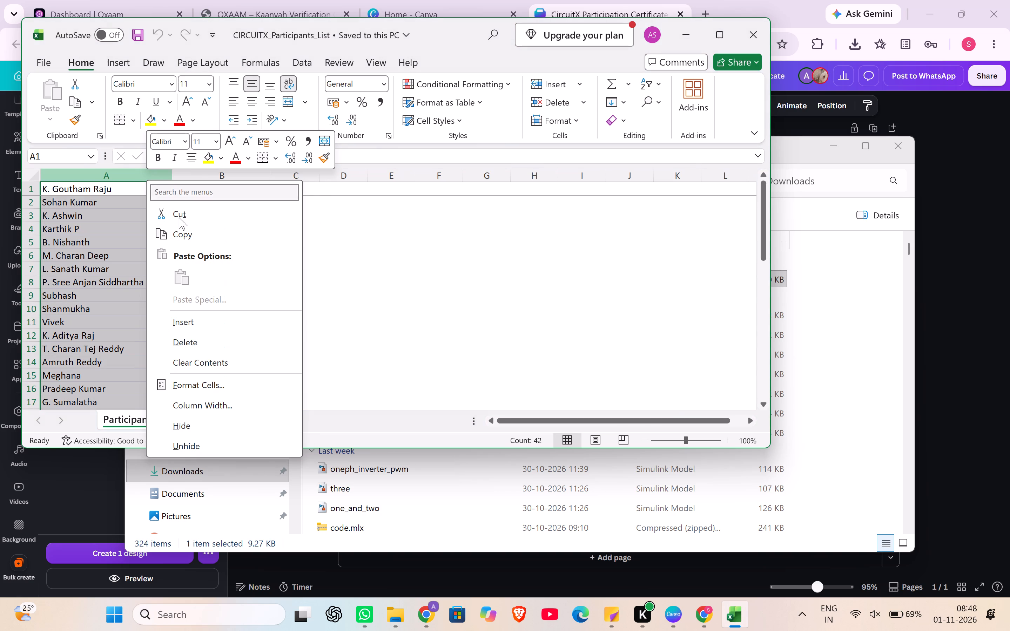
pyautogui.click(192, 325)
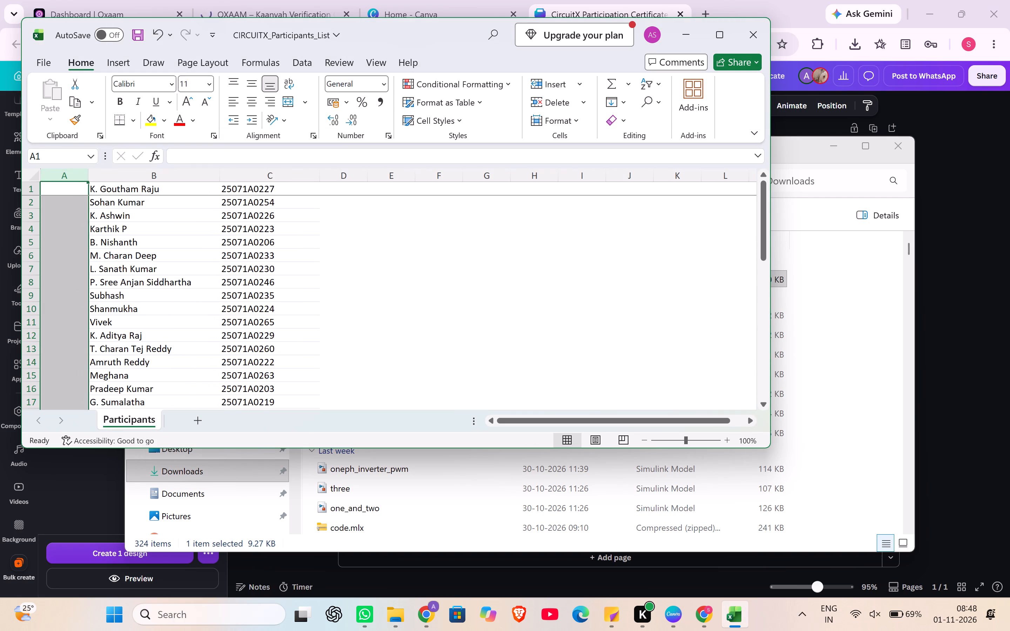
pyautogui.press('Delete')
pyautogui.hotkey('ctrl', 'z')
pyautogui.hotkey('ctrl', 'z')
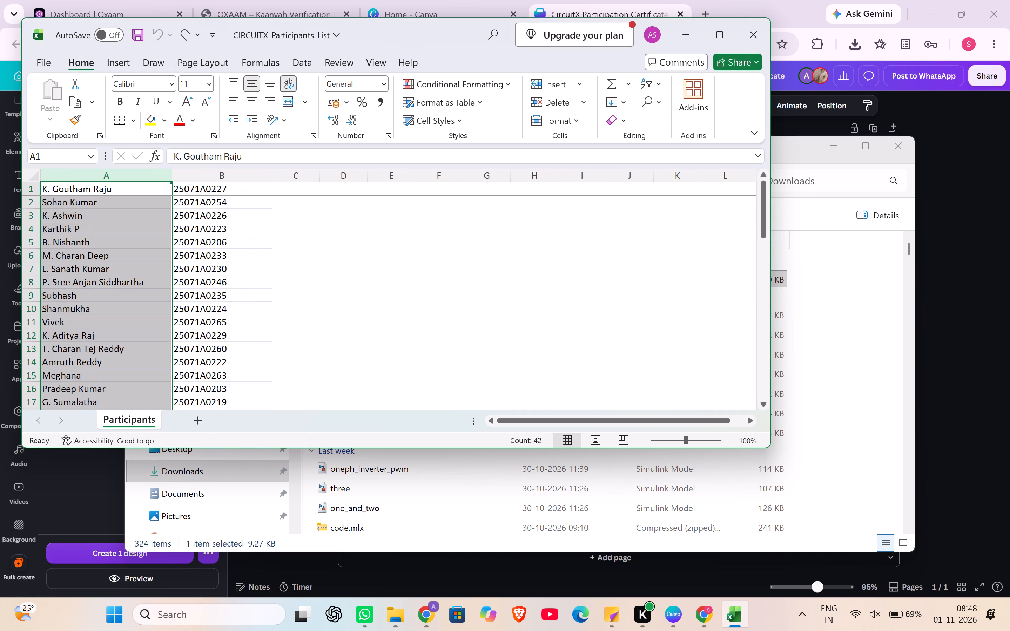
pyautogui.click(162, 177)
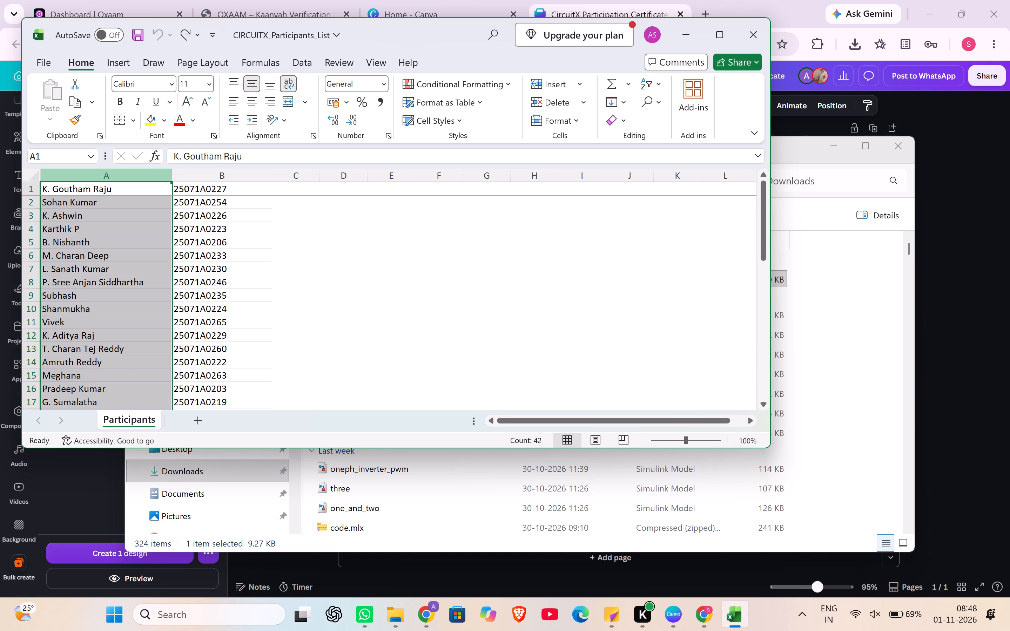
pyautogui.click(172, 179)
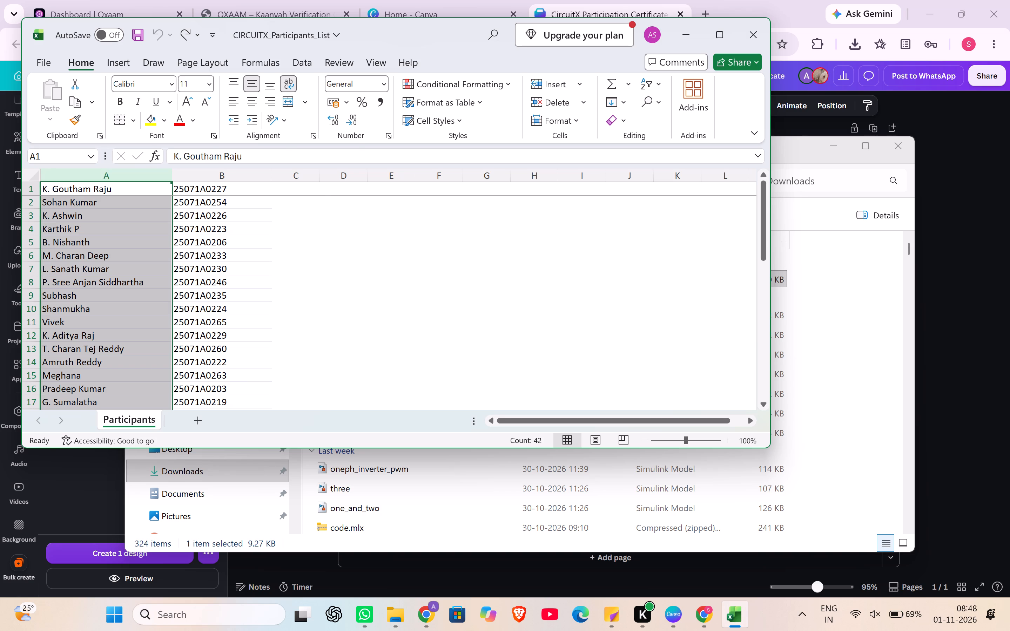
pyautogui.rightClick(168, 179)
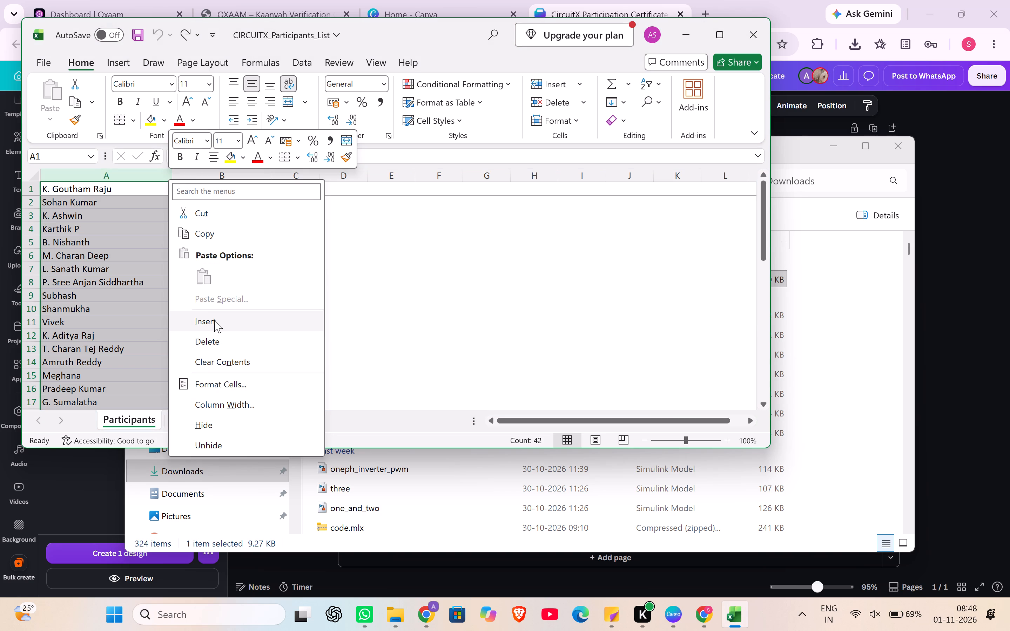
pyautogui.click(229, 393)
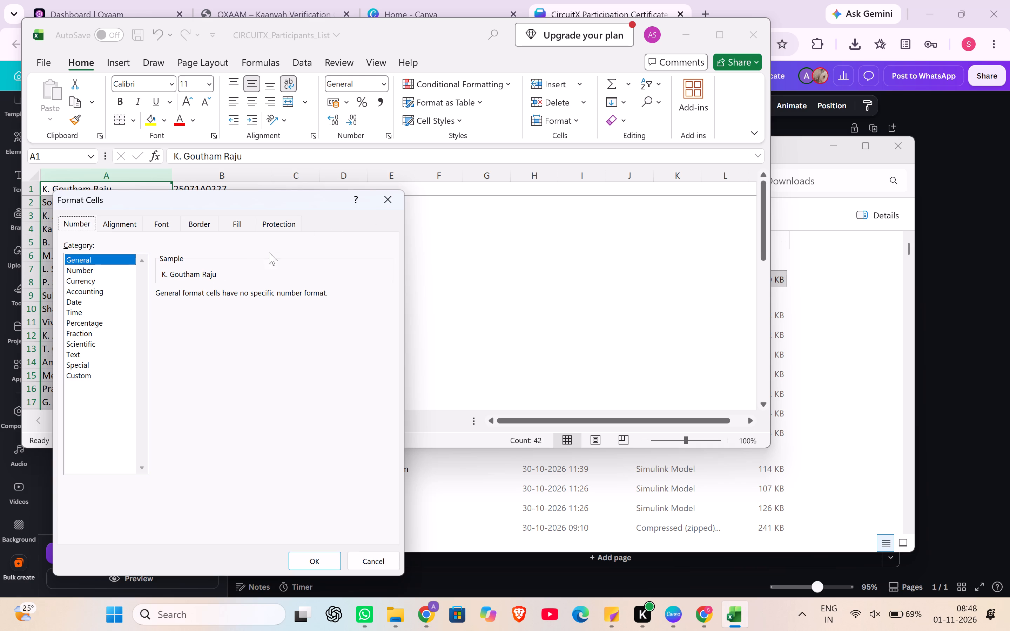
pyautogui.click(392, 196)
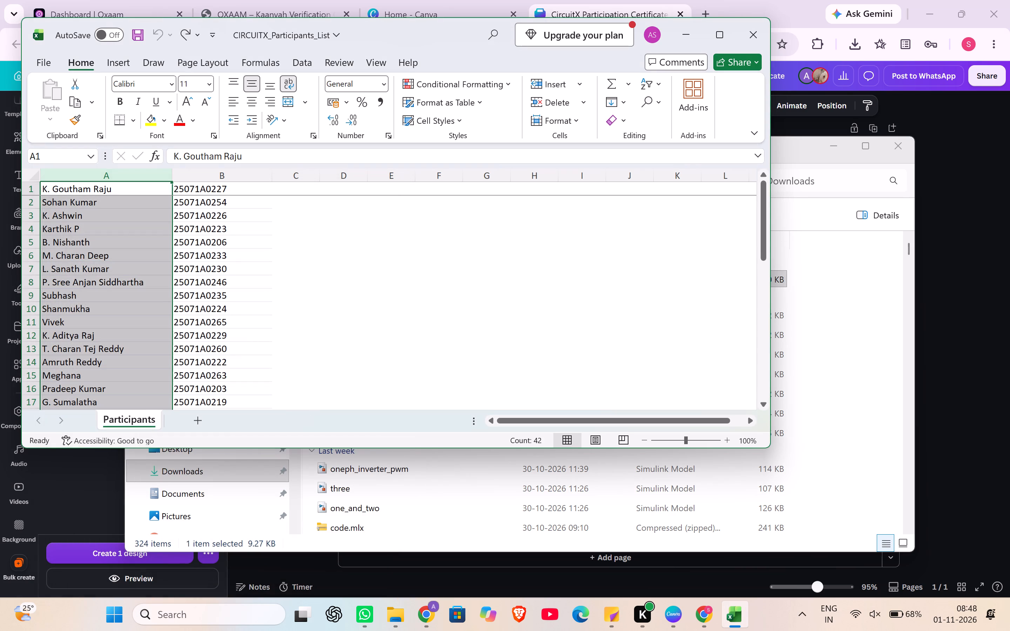
# Insert a blank column A before the participant names column.
pyautogui.rightClick(128, 178)
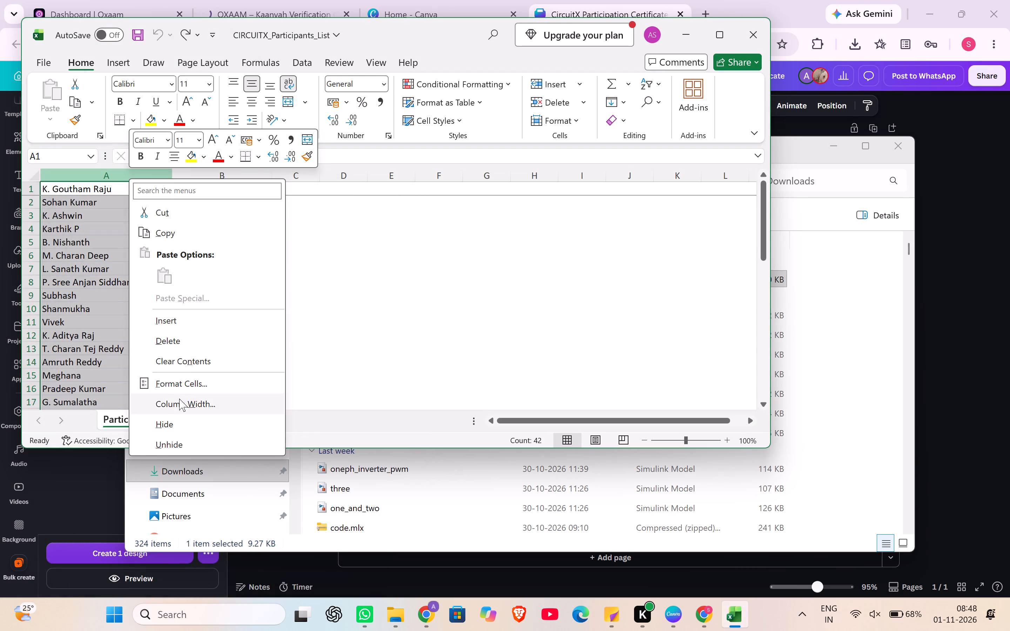
pyautogui.click(177, 325)
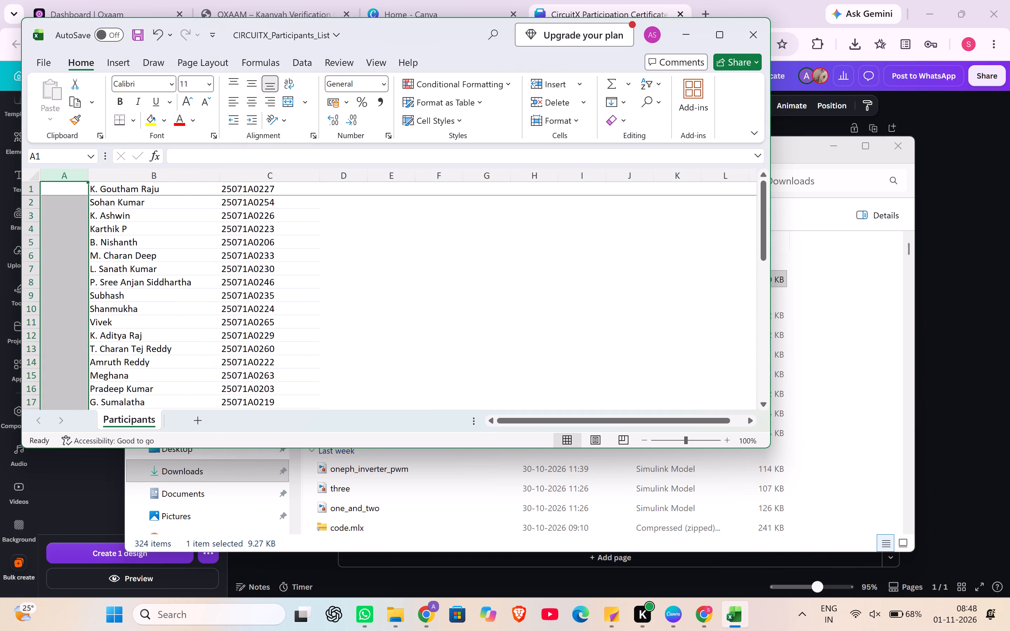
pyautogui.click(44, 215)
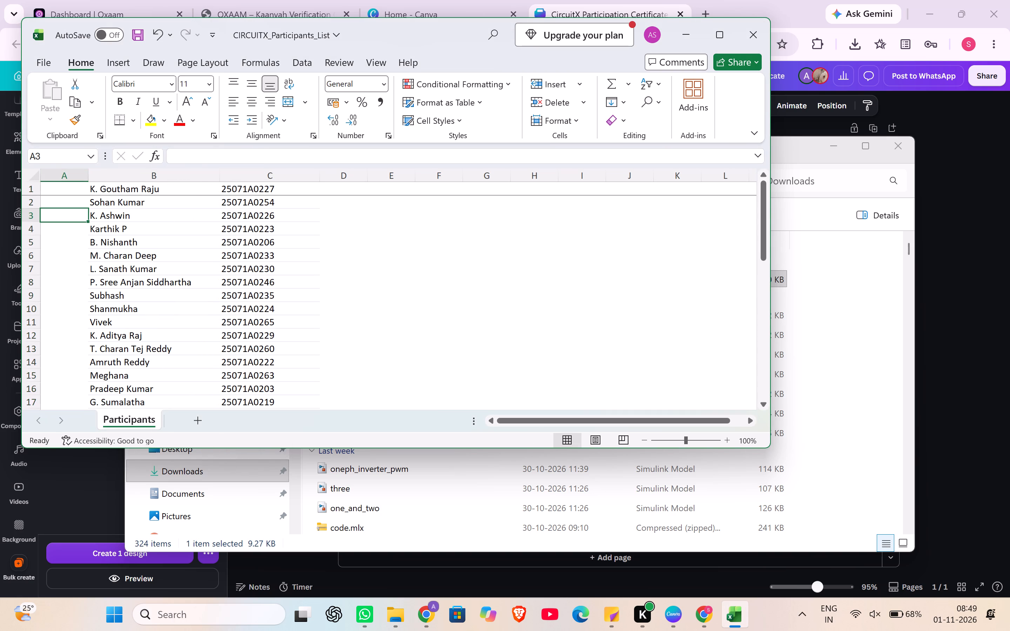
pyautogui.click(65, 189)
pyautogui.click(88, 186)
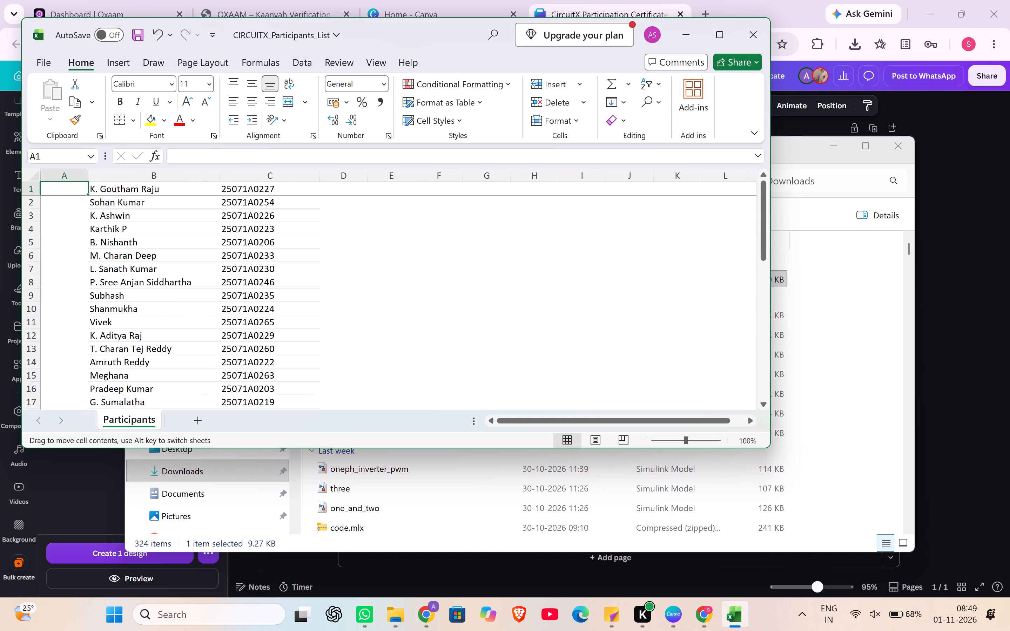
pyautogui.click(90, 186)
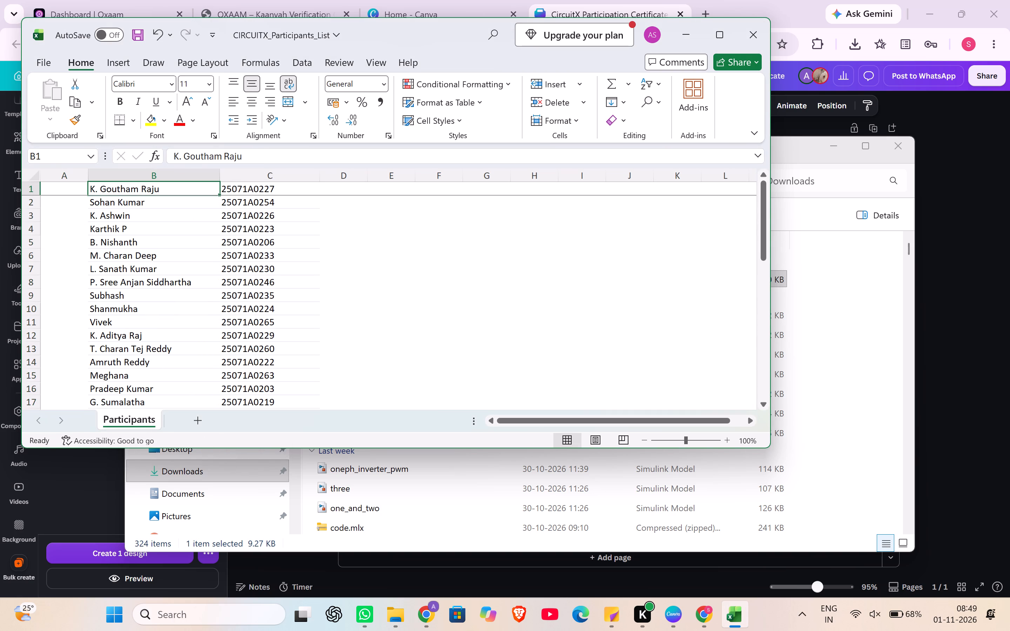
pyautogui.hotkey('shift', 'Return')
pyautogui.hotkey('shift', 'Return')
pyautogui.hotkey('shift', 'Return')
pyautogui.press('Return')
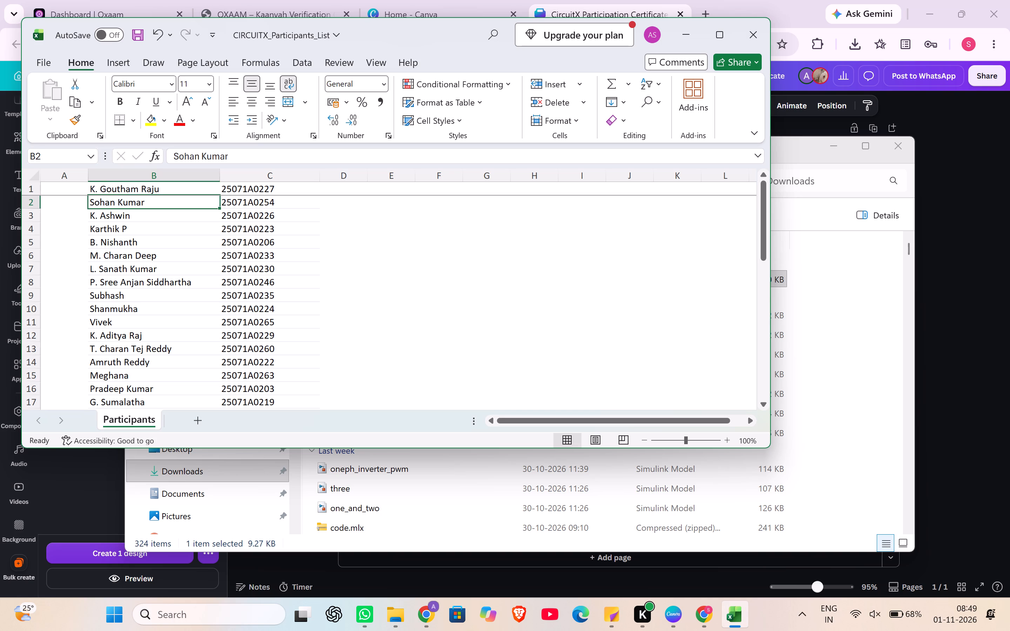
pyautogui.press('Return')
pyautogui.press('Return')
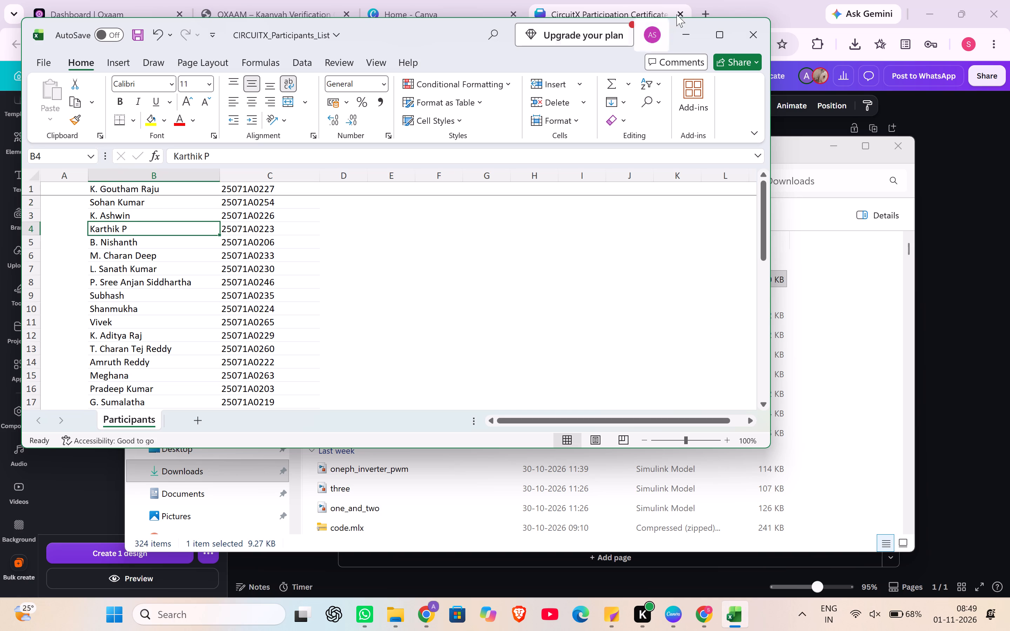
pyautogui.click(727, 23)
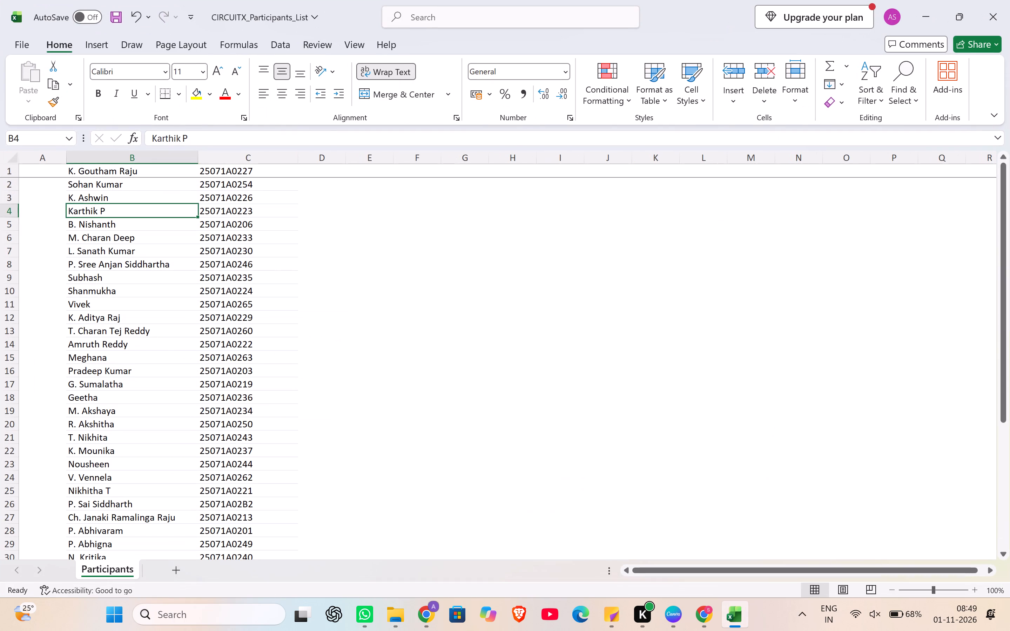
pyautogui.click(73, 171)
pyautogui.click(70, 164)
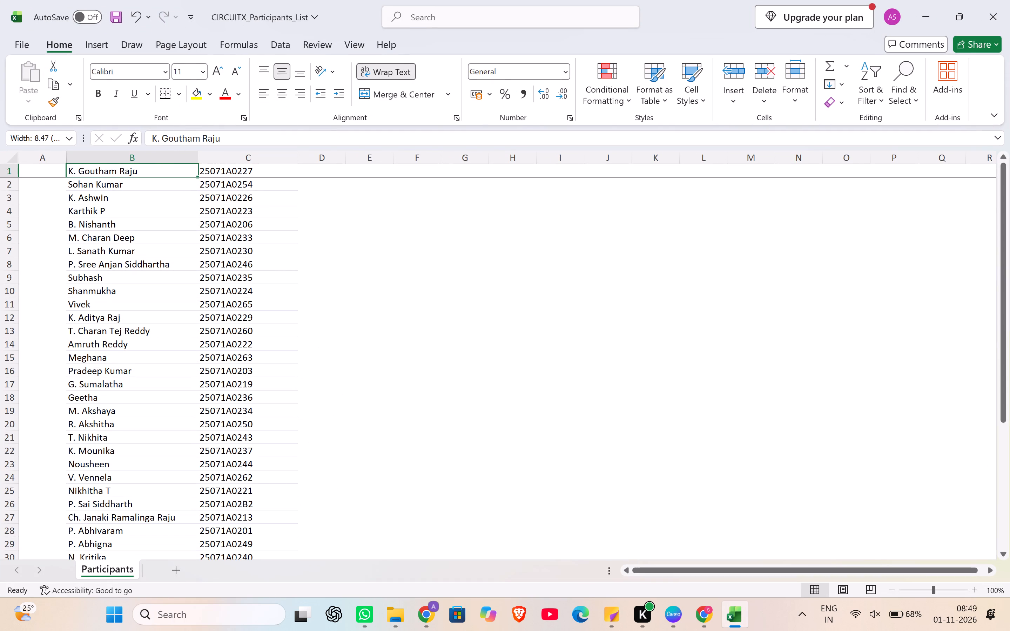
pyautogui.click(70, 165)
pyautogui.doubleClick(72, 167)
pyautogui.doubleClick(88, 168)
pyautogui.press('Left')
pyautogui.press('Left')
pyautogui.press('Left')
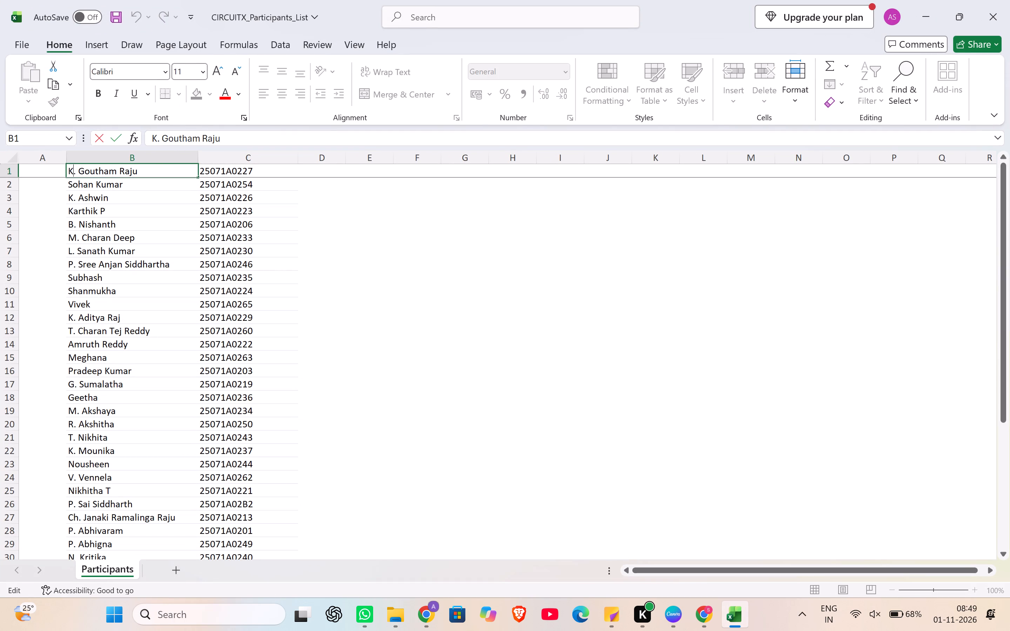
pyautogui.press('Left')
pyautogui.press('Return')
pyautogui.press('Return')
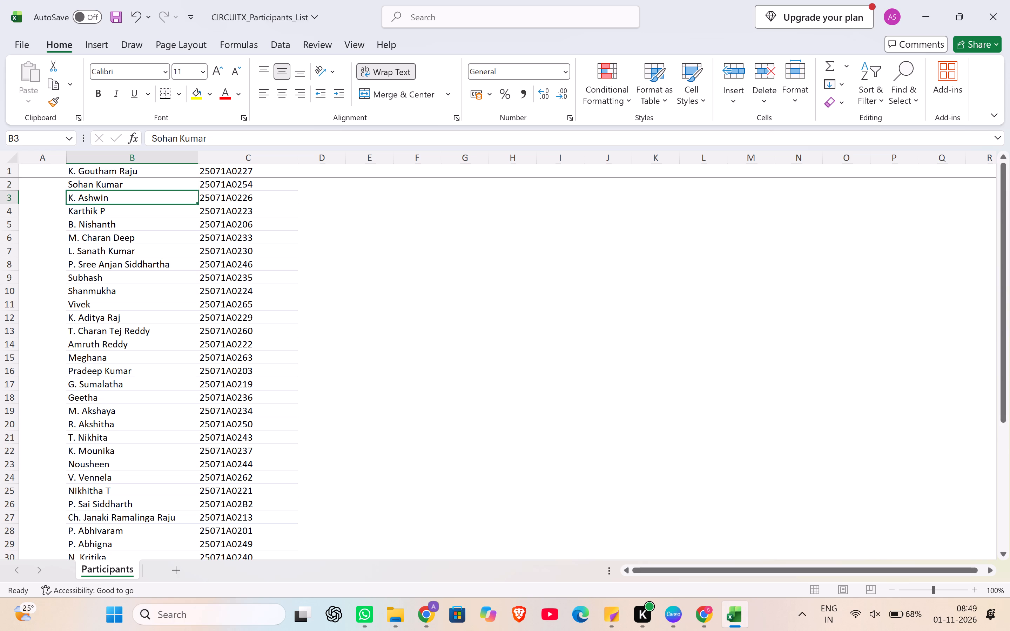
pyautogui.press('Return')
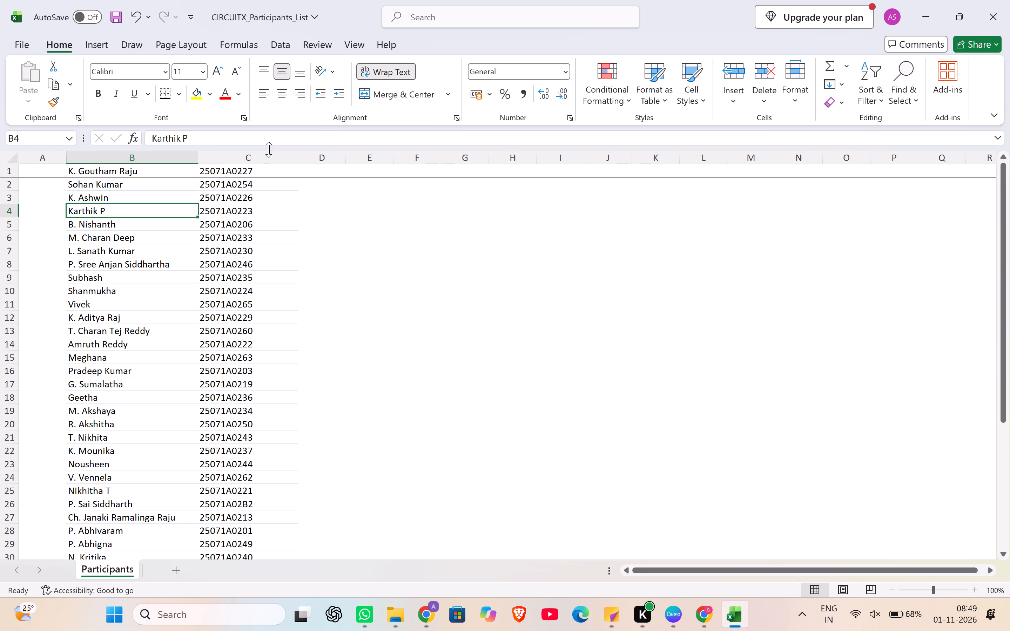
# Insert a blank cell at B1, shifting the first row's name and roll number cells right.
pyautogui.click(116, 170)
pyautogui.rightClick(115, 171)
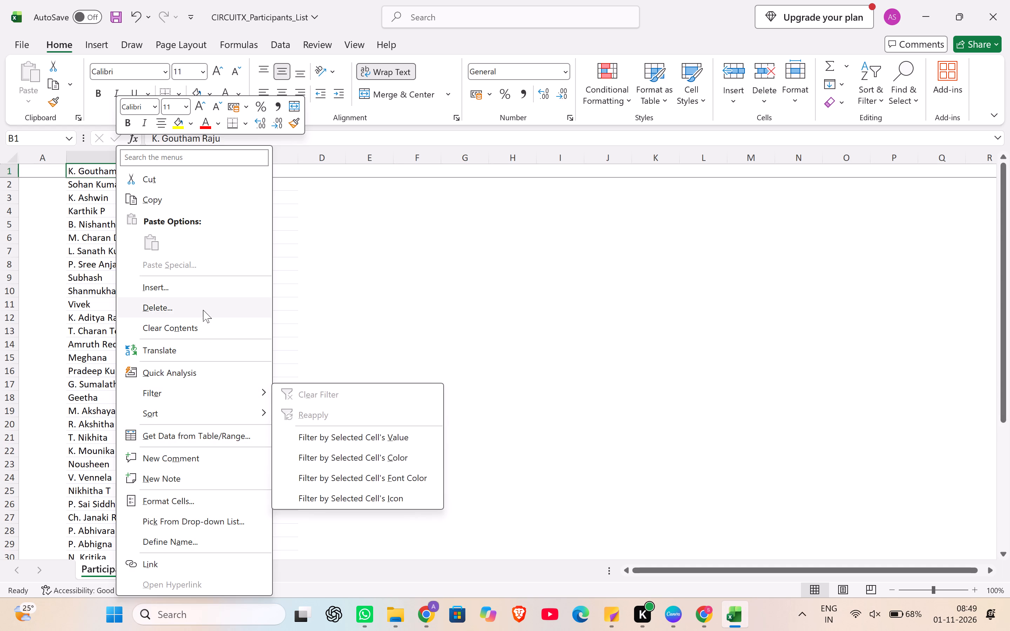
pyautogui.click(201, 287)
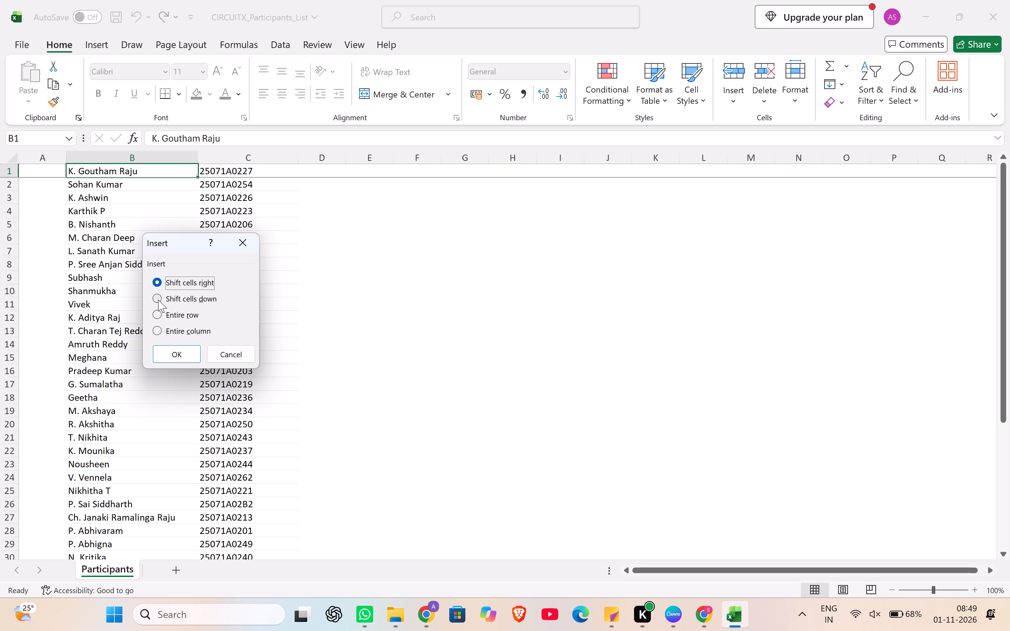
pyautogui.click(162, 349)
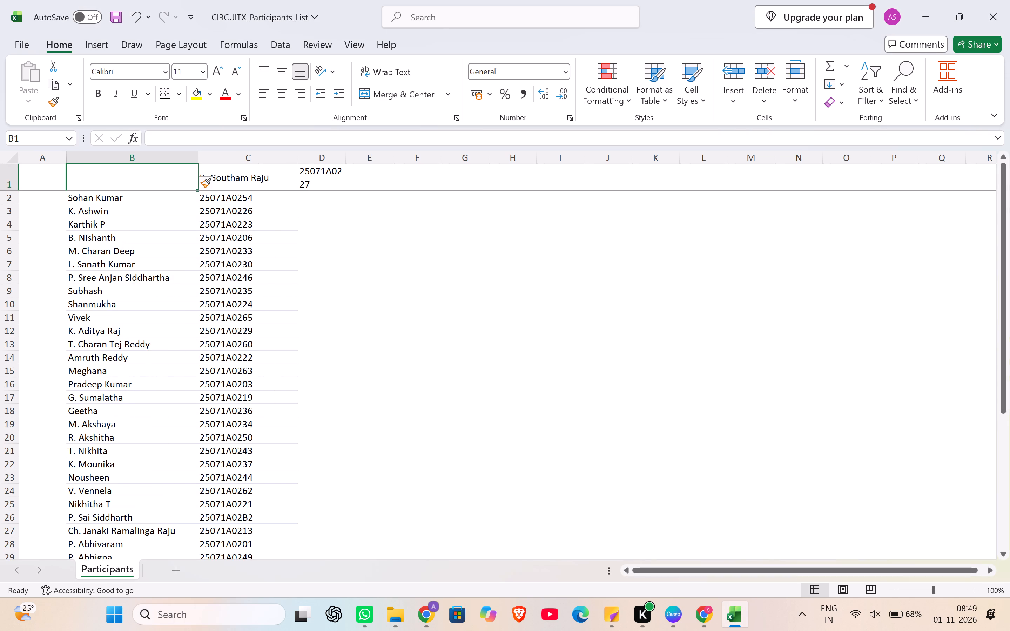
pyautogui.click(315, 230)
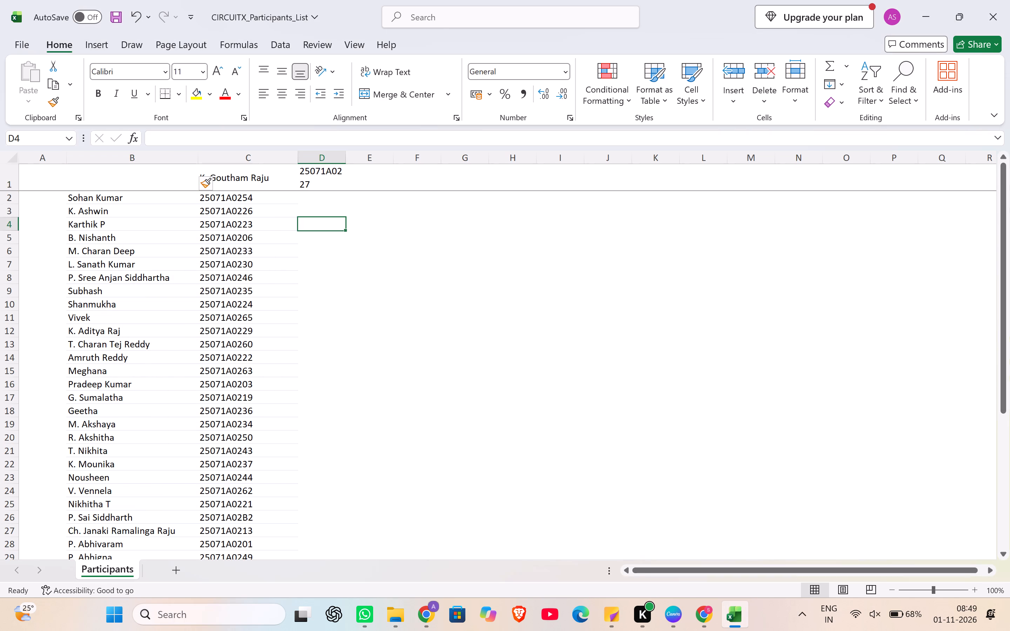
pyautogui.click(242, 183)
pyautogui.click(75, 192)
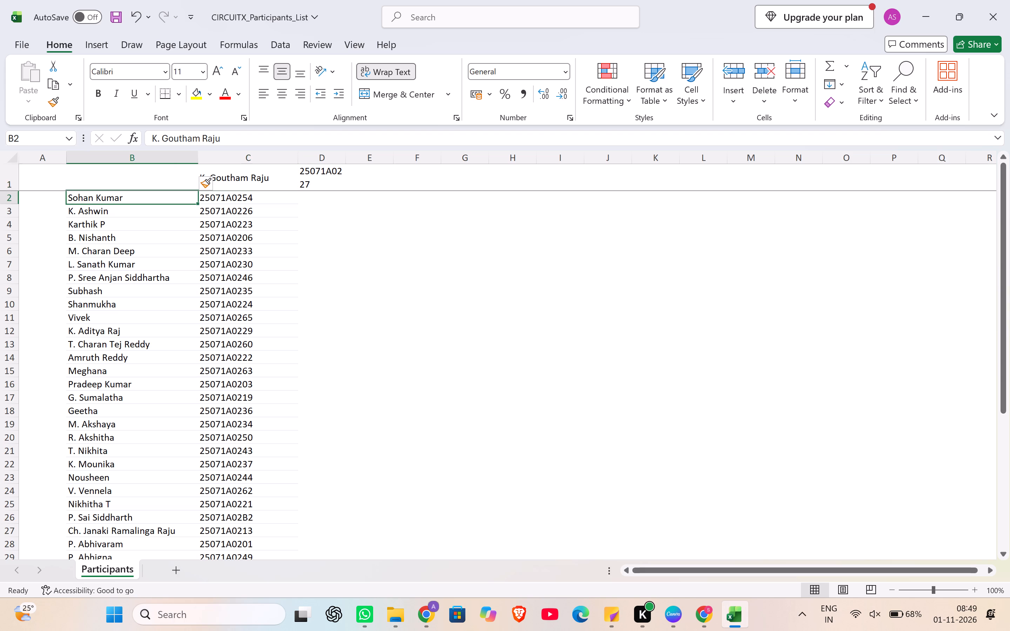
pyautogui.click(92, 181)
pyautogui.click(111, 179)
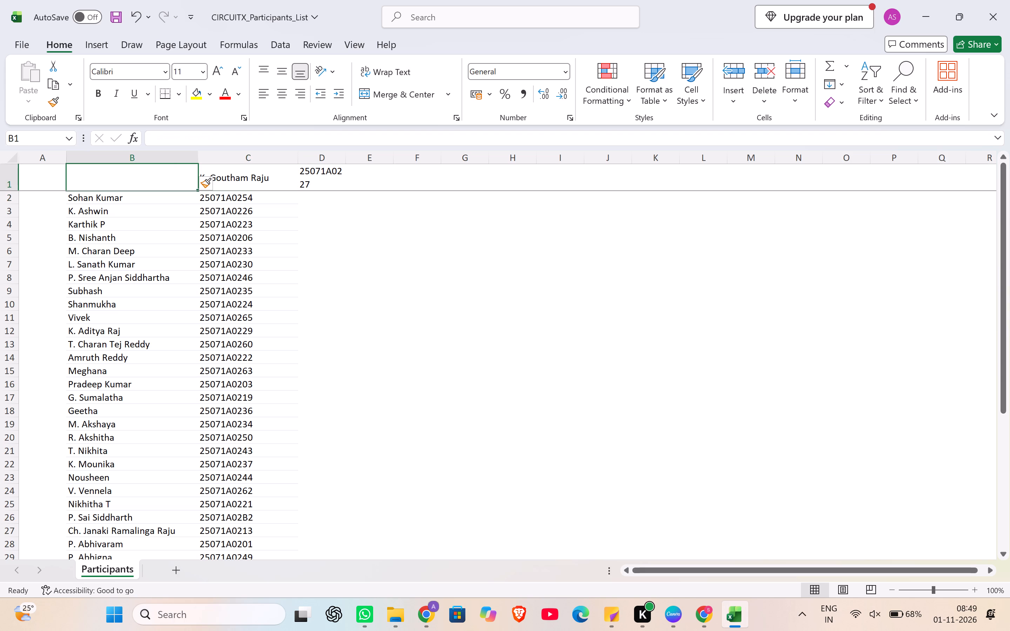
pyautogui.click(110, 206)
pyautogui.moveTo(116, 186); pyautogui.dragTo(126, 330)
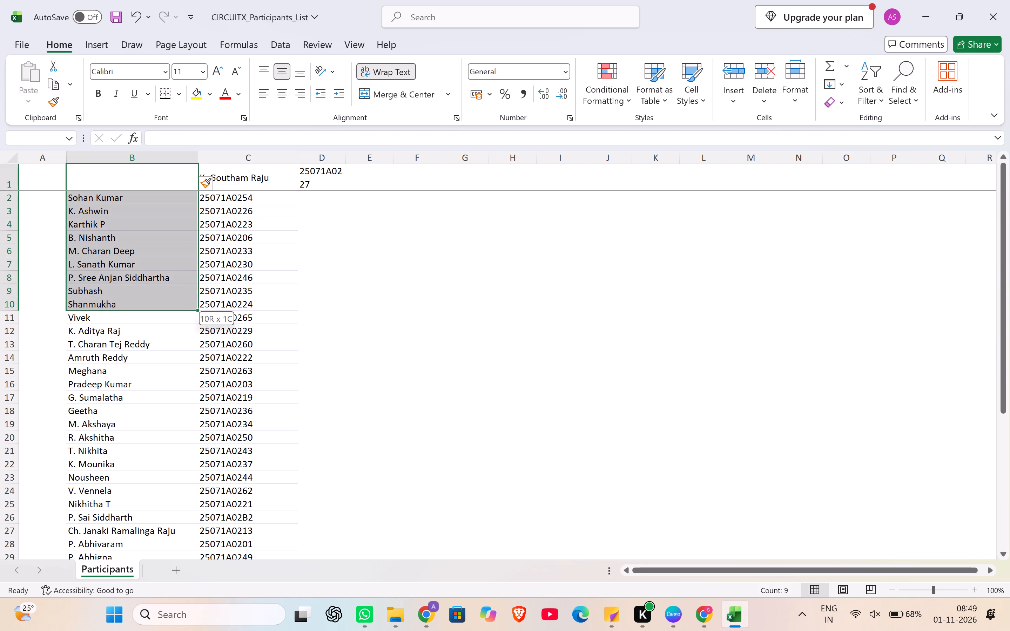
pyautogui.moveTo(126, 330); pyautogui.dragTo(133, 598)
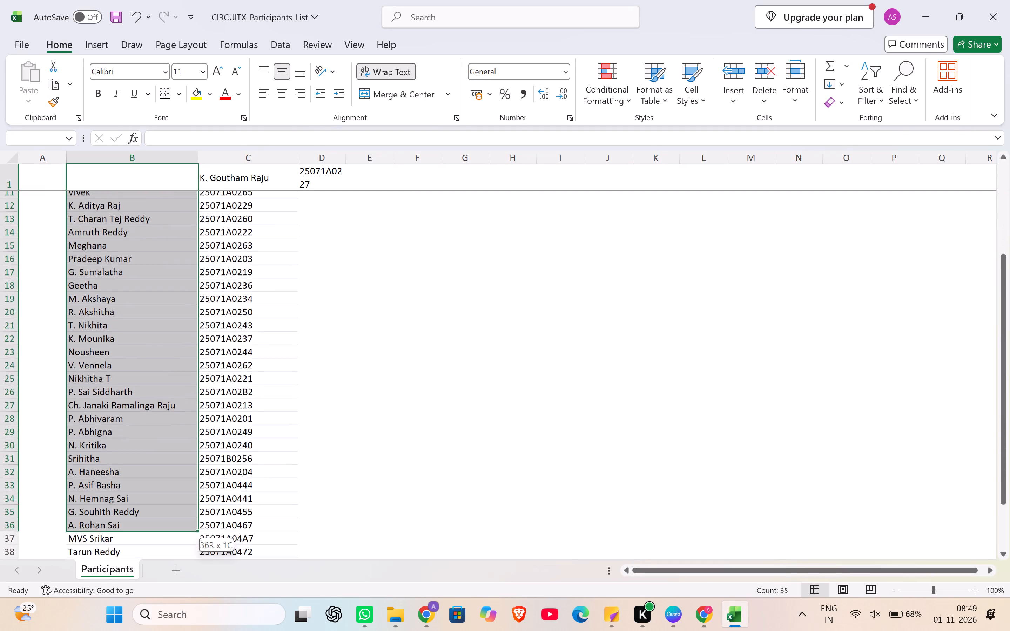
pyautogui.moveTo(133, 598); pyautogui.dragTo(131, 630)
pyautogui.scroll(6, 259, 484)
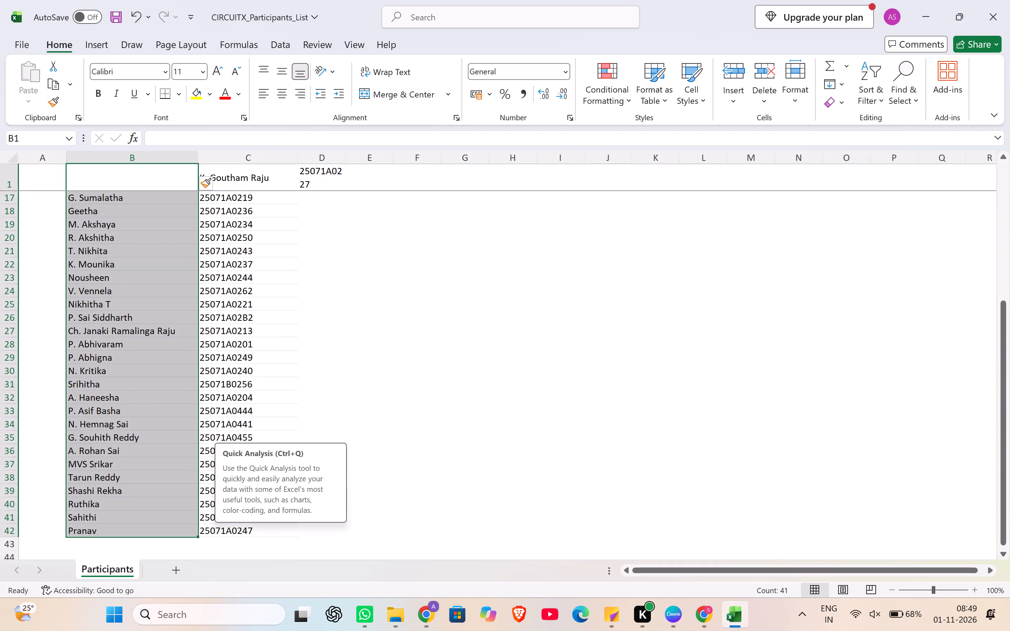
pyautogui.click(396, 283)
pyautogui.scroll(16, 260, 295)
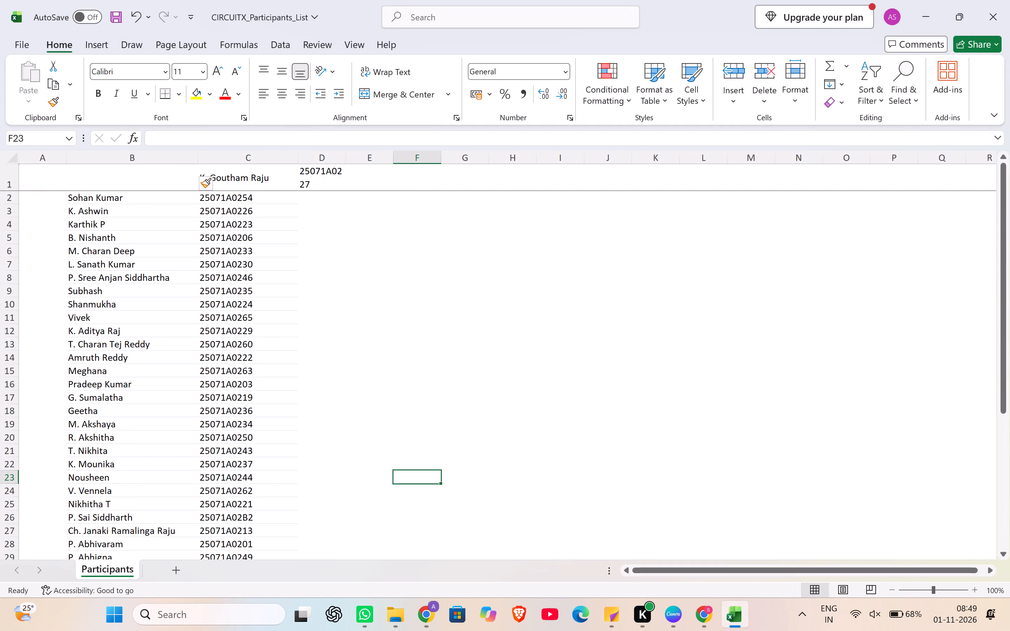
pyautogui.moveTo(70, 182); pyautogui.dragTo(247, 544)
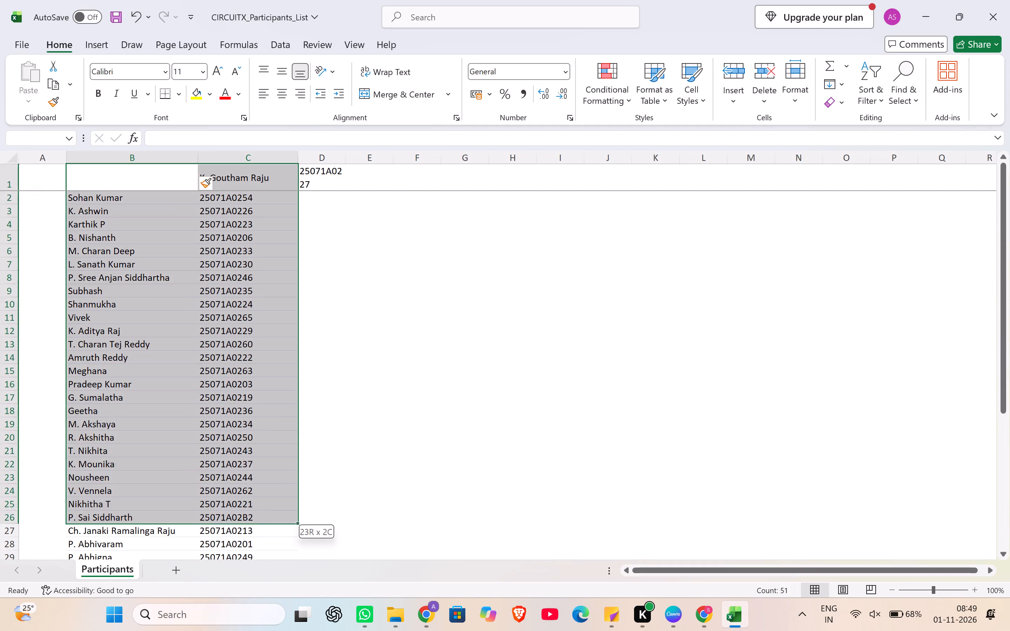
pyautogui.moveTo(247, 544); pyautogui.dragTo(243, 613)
# Undo the blank cell insertion at B1 and the blank column A insertion in the participants sheet.
pyautogui.hotkey('ctrl', 'z')
pyautogui.hotkey('ctrl', 'z')
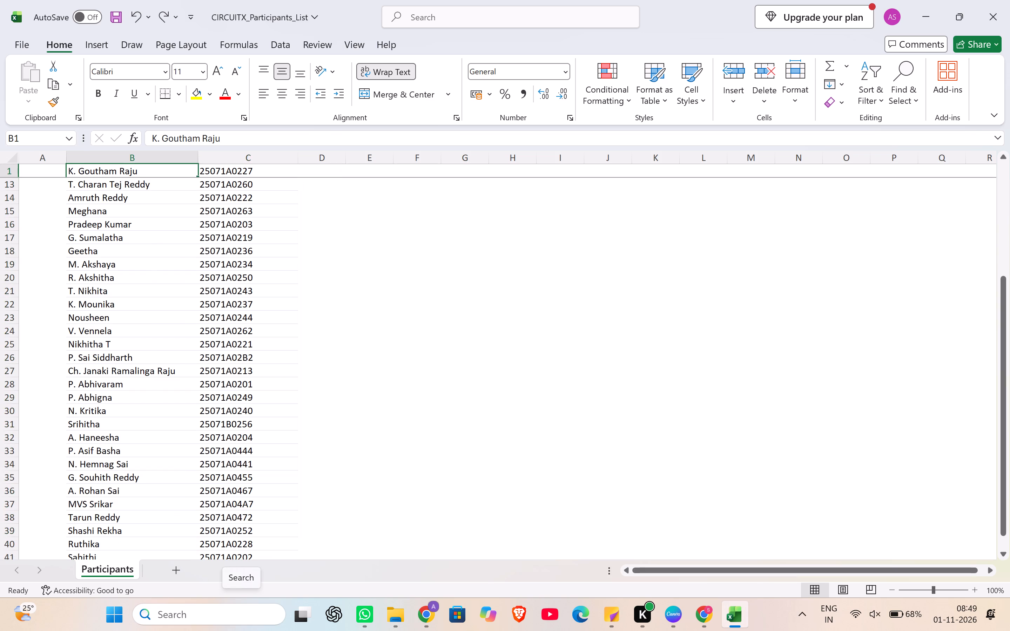
pyautogui.hotkey('ctrl', 'z')
pyautogui.hotkey('ctrl', 'z')
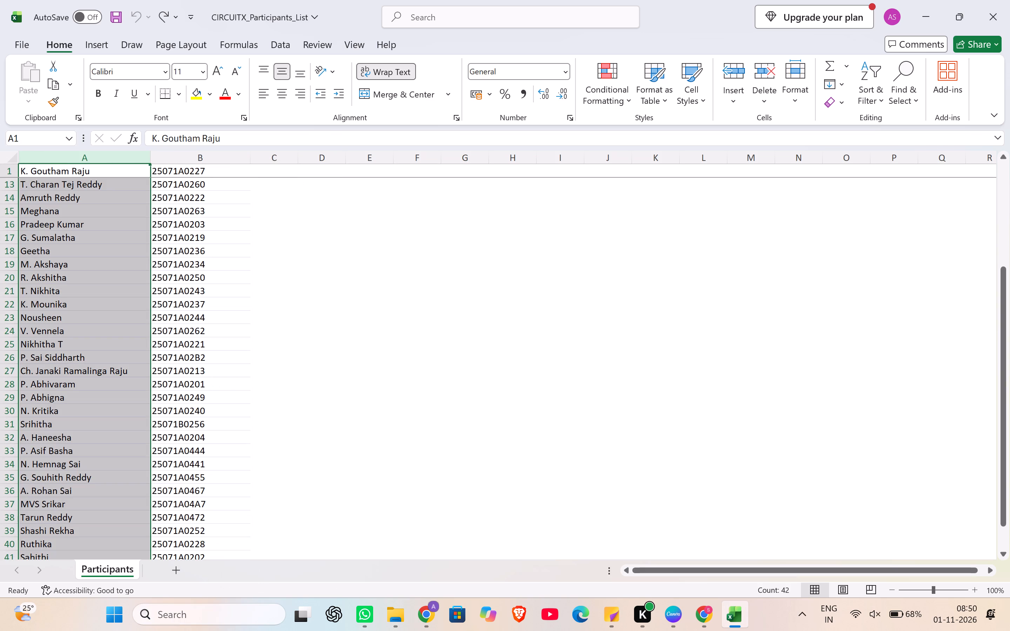
pyautogui.hotkey('ctrl', 'z')
pyautogui.hotkey('ctrl', 'z')
pyautogui.hotkey('ctrl', 'z')
pyautogui.hotkey('ctrl', 'z')
pyautogui.hotkey('ctrl', 'z')
pyautogui.hotkey('ctrl', 'z')
# Save the CIRCUITX_Participants_List workbook.
pyautogui.scroll(6, 36, 281)
pyautogui.scroll(13, 74, 188)
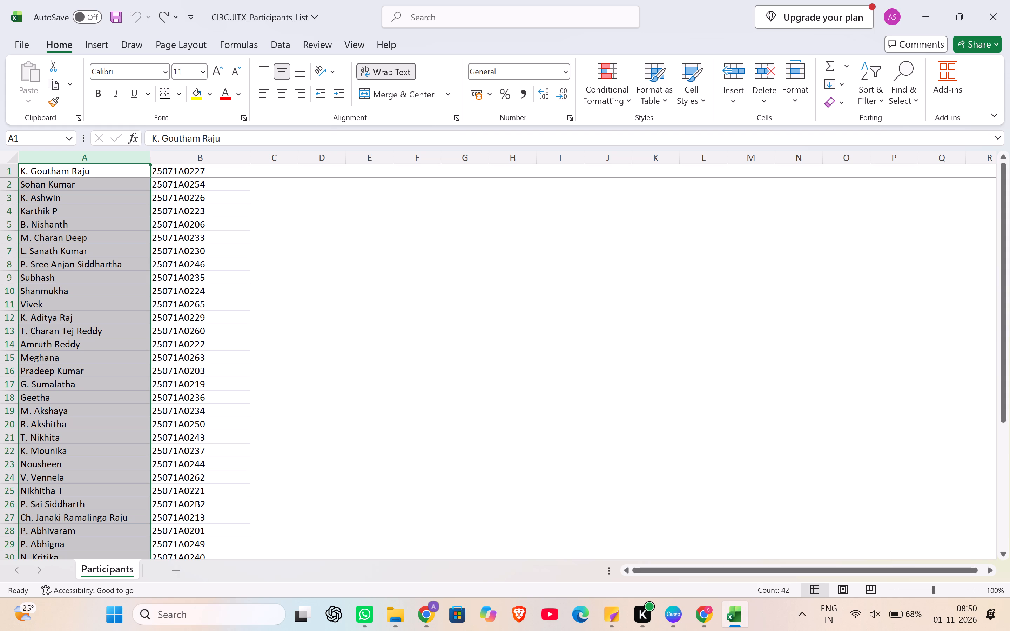
pyautogui.hotkey('ctrl', 's')
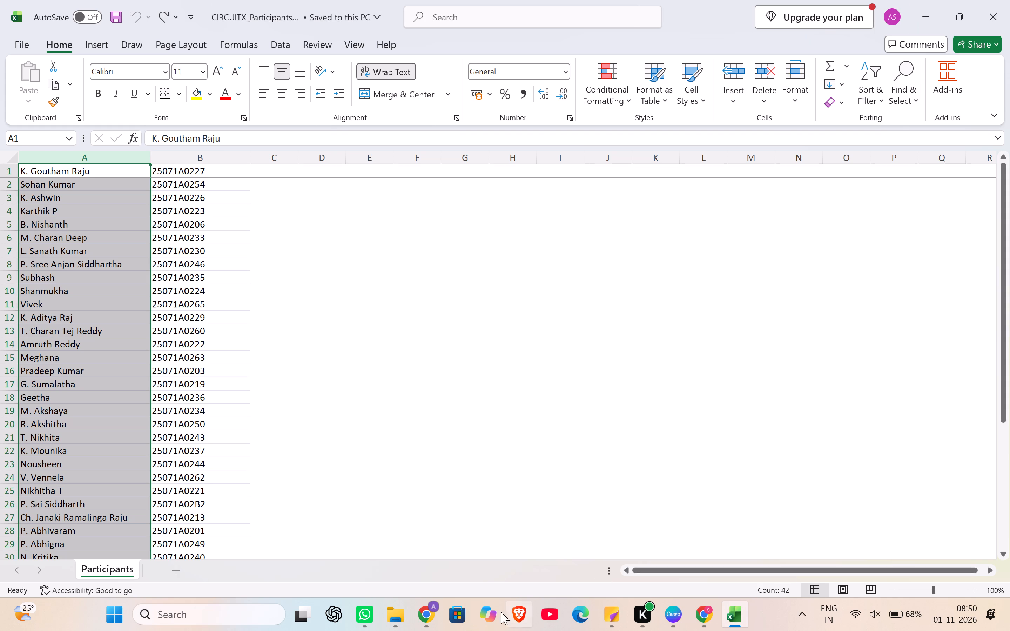
# Switch to File Explorer and copy the CIRCUITX_Participants_List workbook file in the Downloads folder.
pyautogui.click(392, 623)
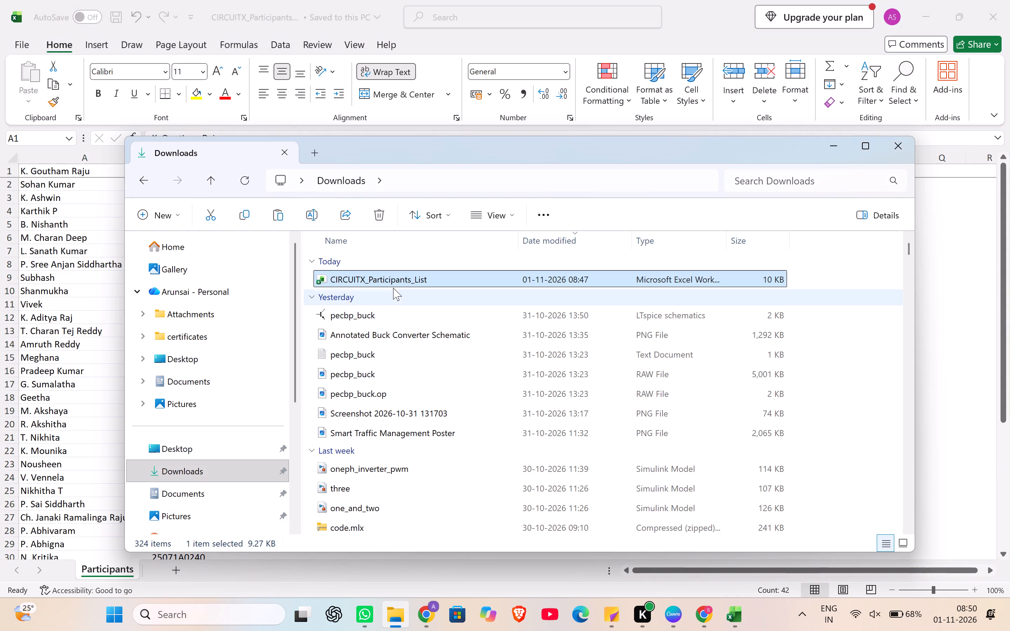
pyautogui.click(396, 280)
pyautogui.hotkey('ctrl', 'c')
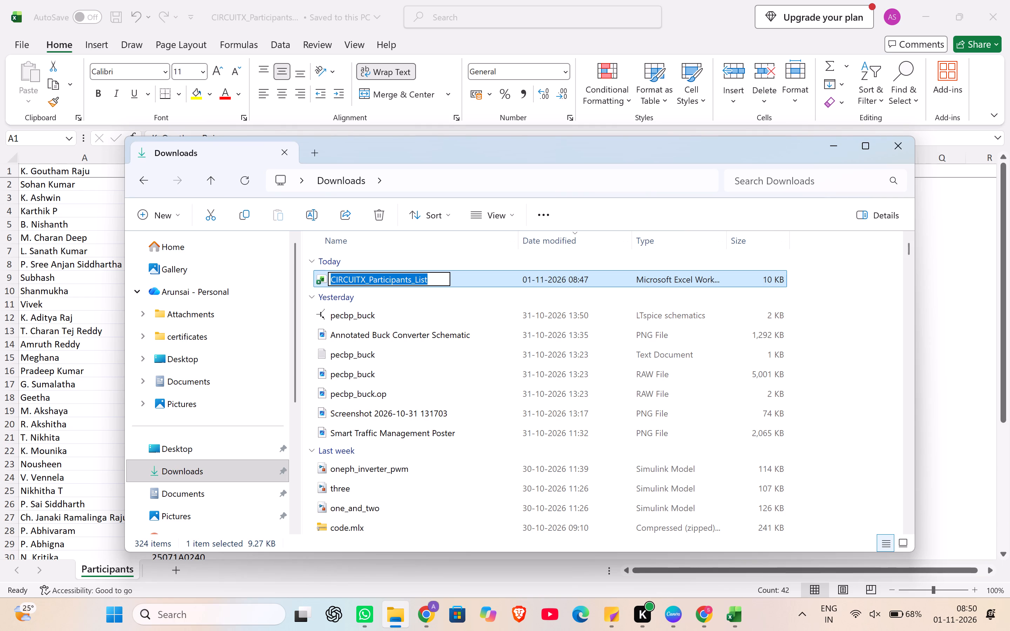
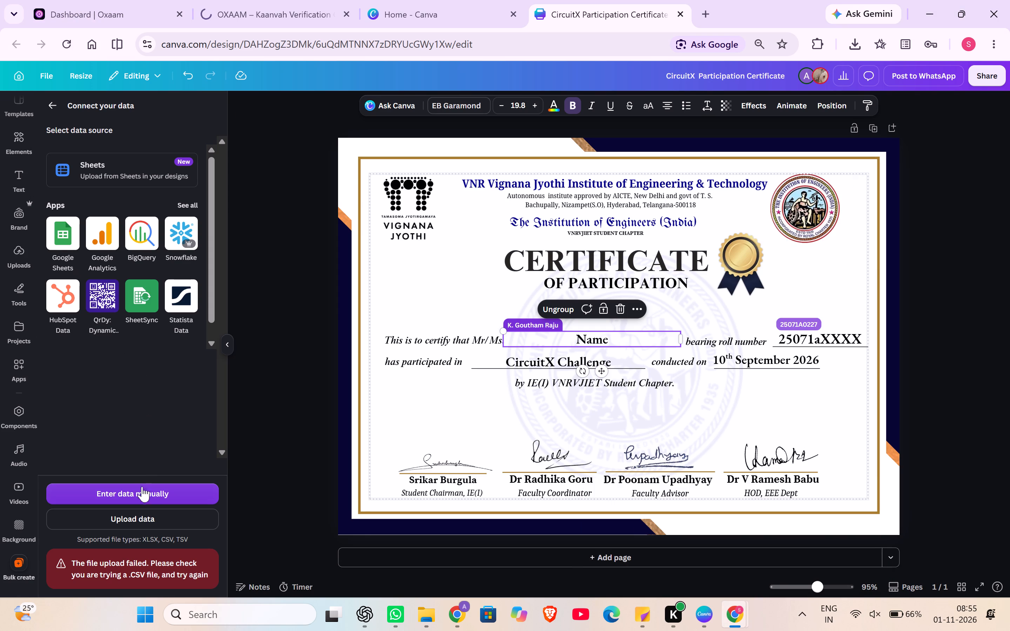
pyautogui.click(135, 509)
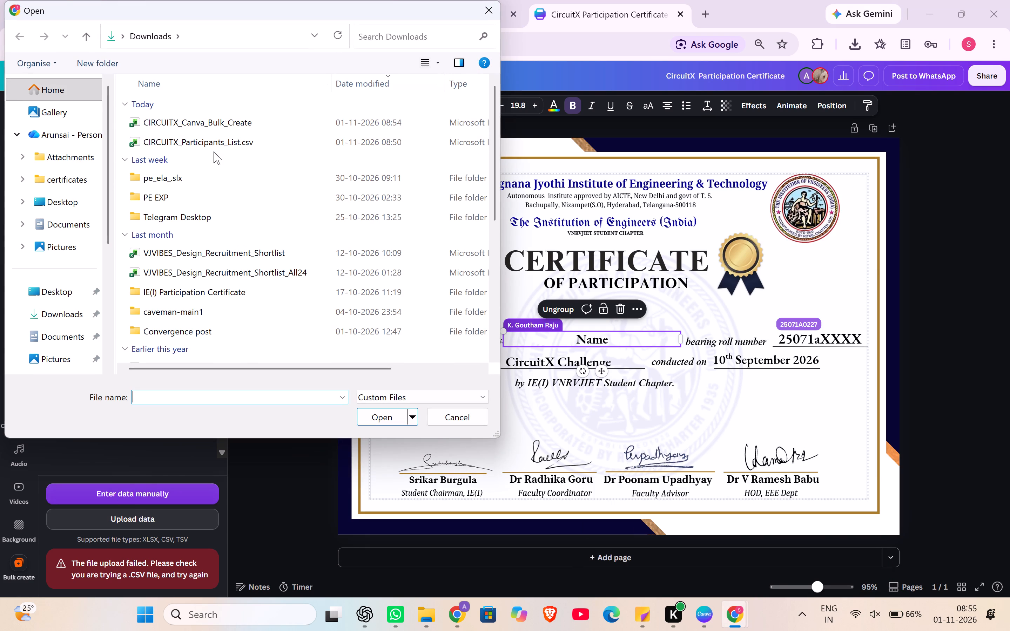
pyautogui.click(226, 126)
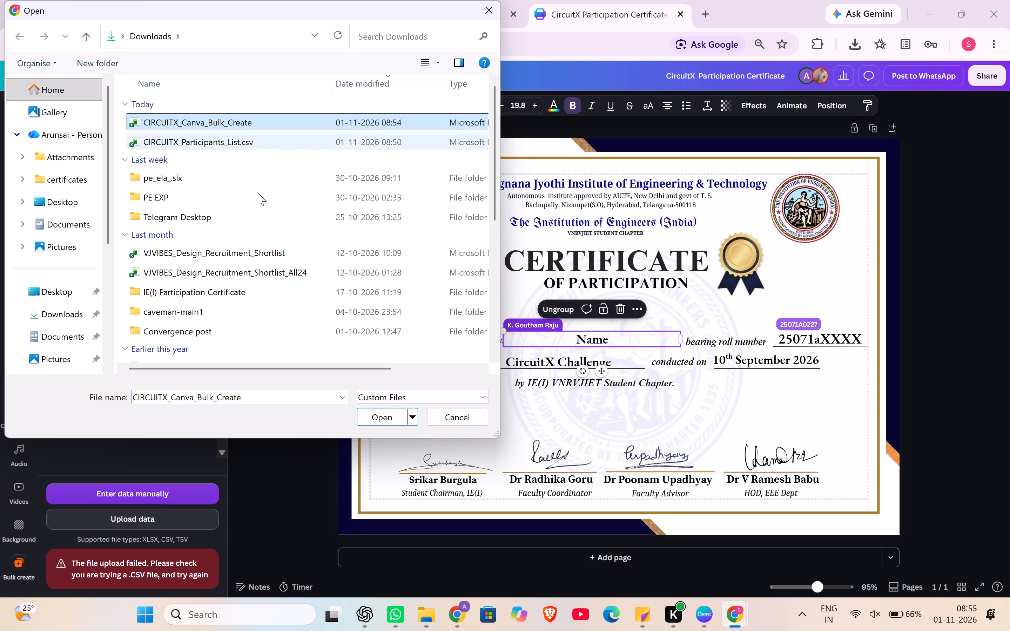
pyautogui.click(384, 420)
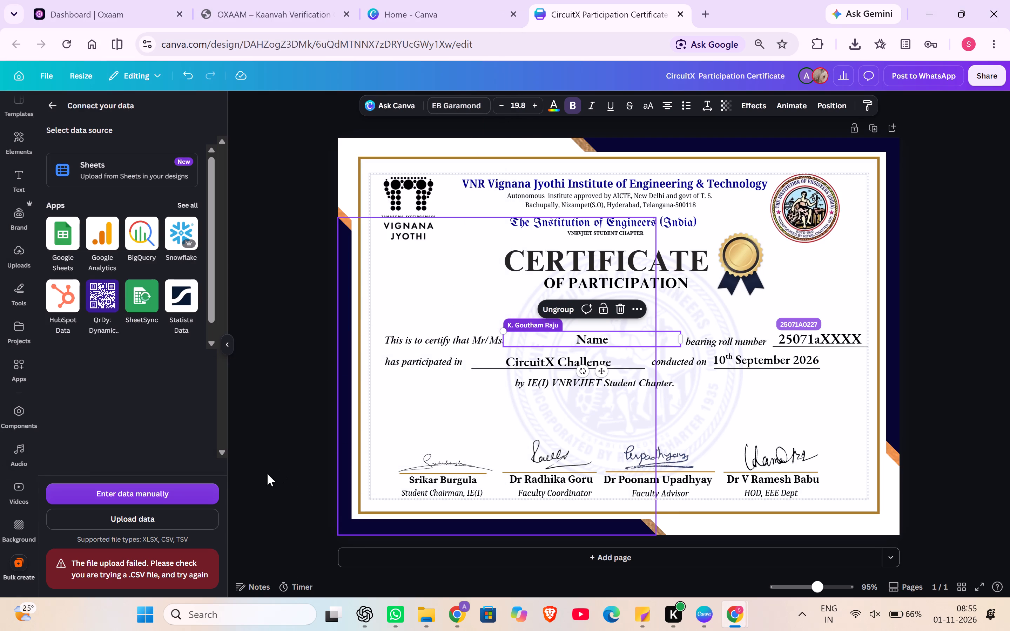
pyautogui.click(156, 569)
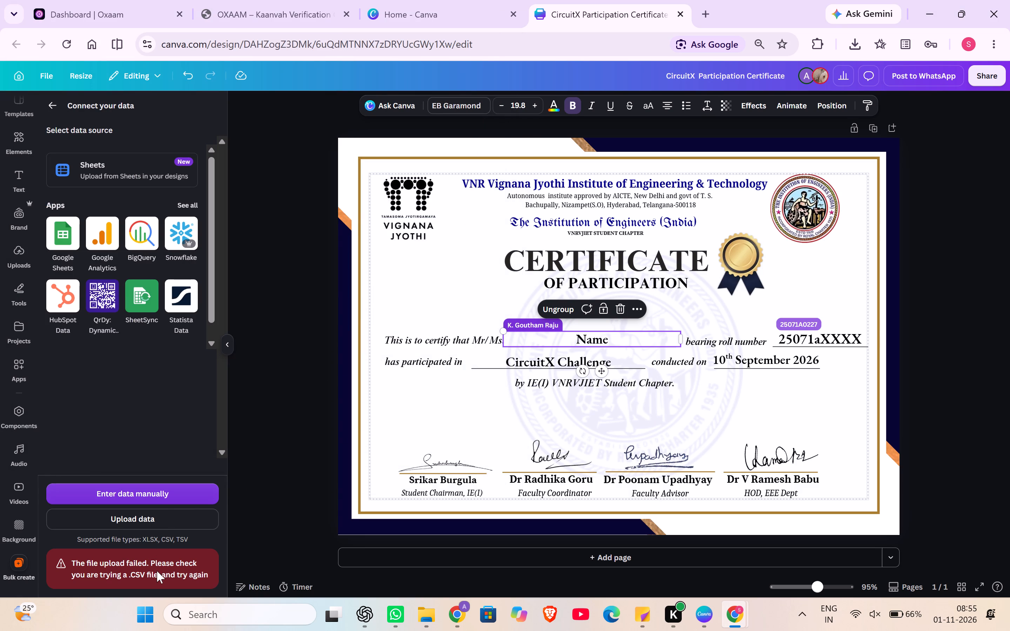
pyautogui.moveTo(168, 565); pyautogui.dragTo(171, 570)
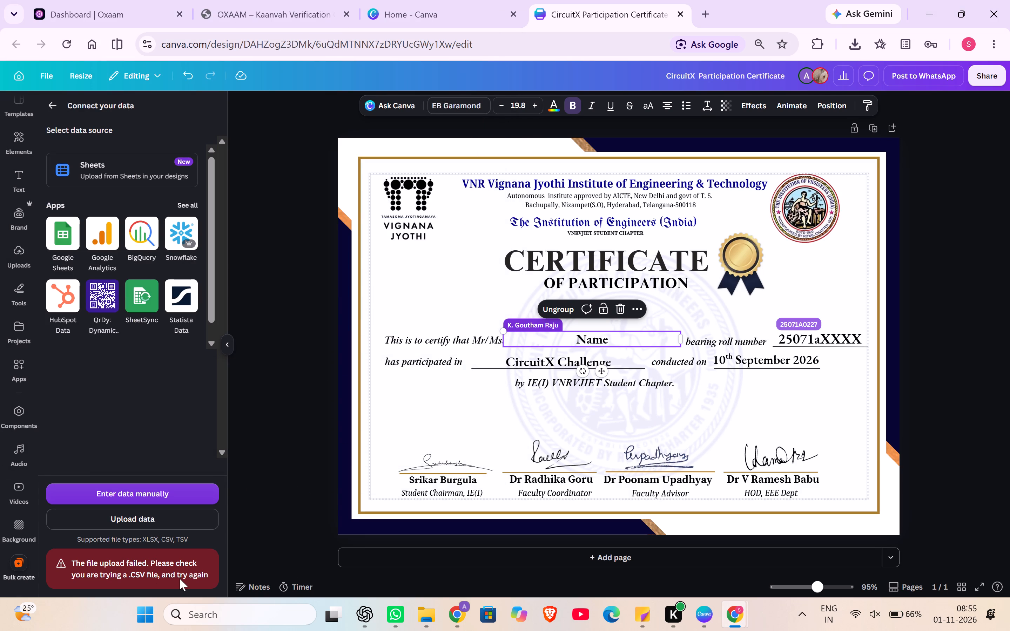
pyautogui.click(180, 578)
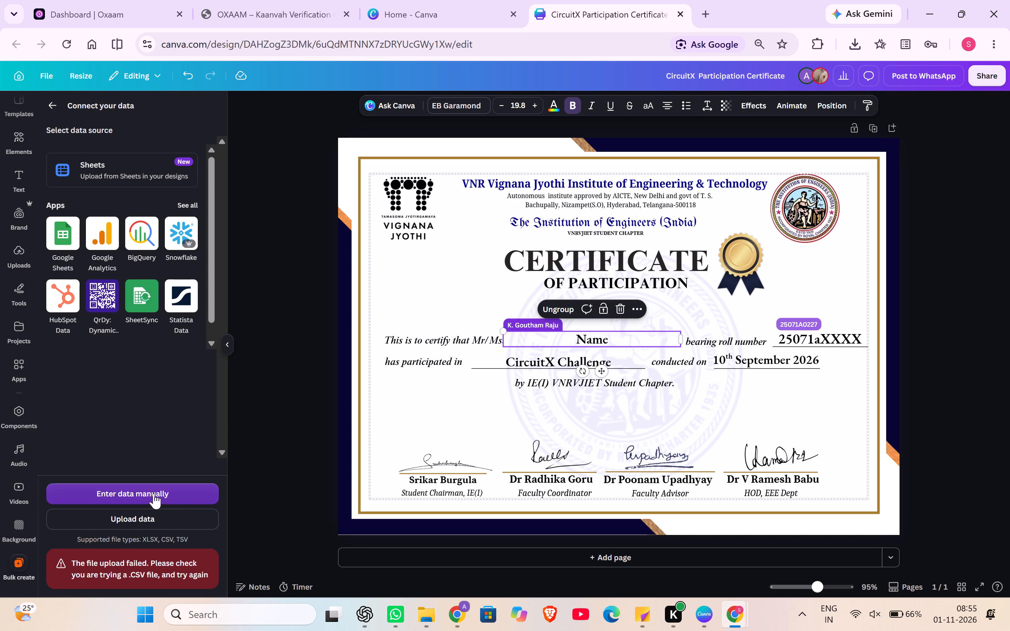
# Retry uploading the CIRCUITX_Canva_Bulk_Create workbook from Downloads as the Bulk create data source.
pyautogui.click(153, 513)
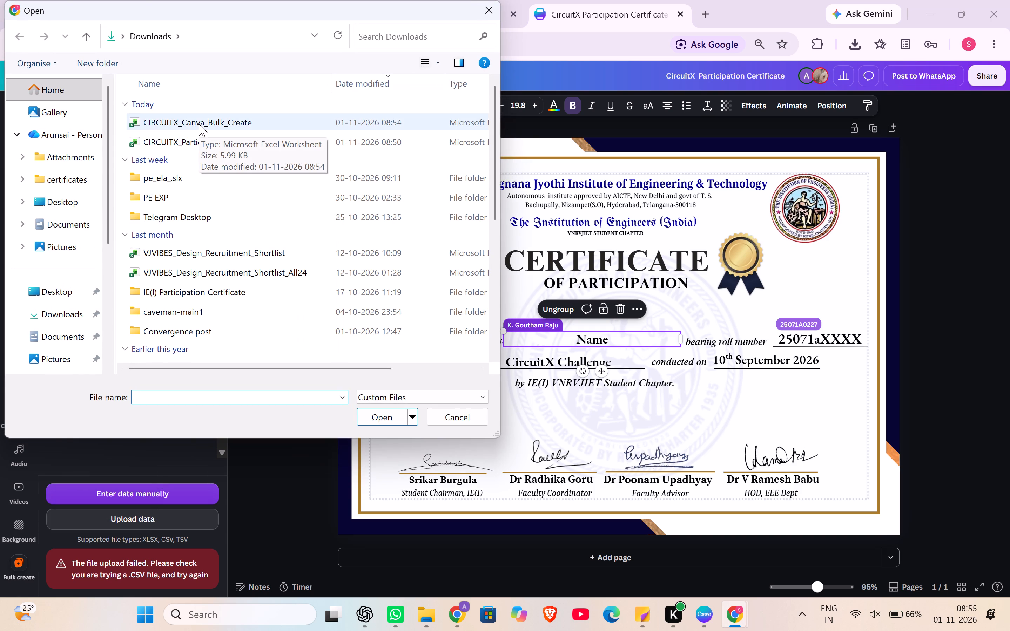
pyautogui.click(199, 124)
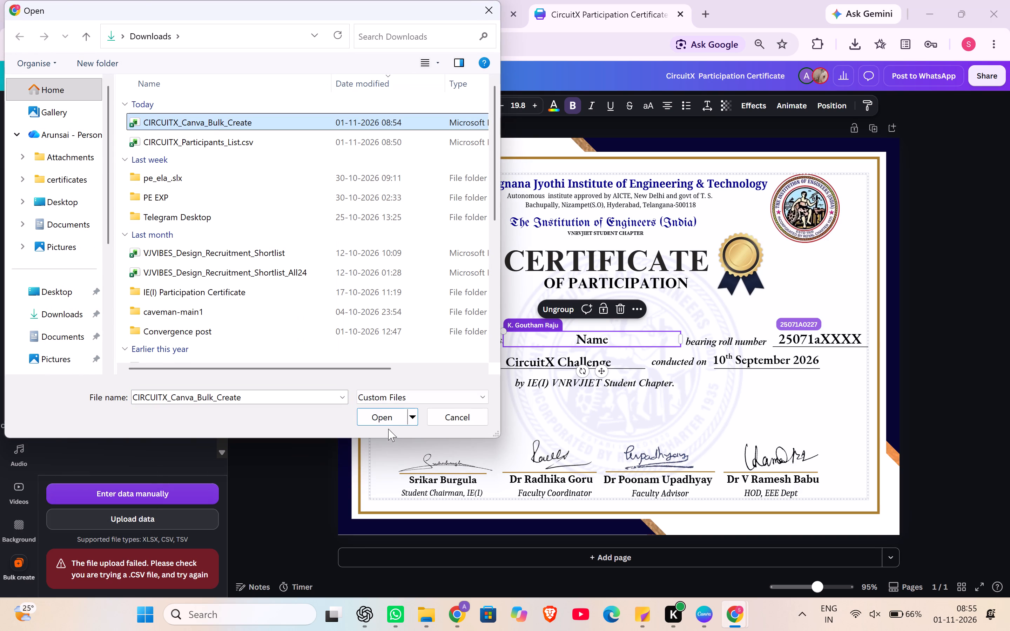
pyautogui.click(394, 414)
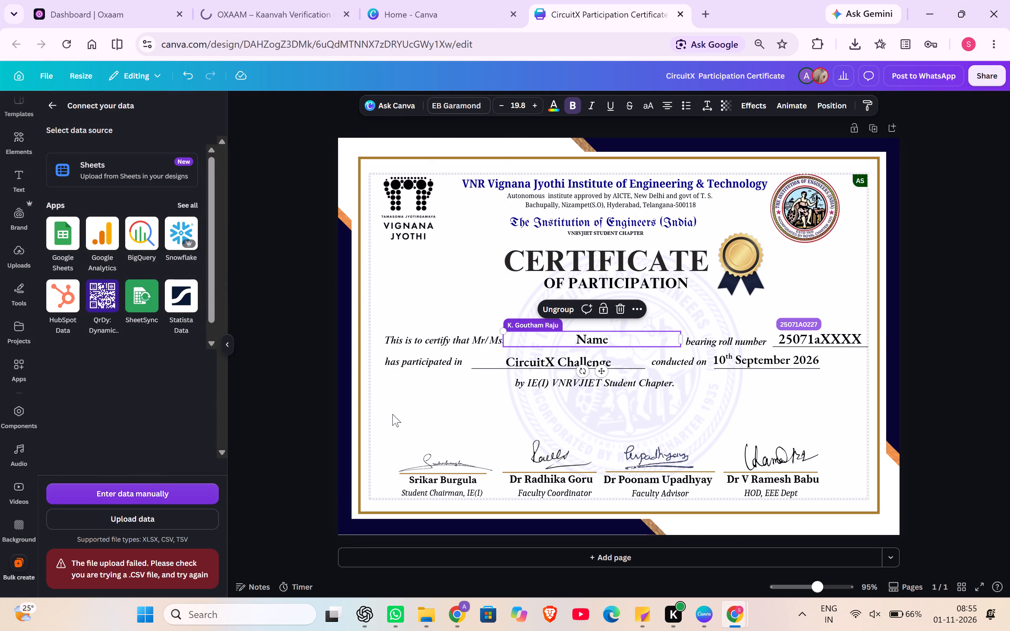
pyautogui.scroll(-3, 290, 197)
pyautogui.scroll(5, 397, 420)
# Reload the CircuitX Participation Certificate design page in the browser.
pyautogui.click(71, 53)
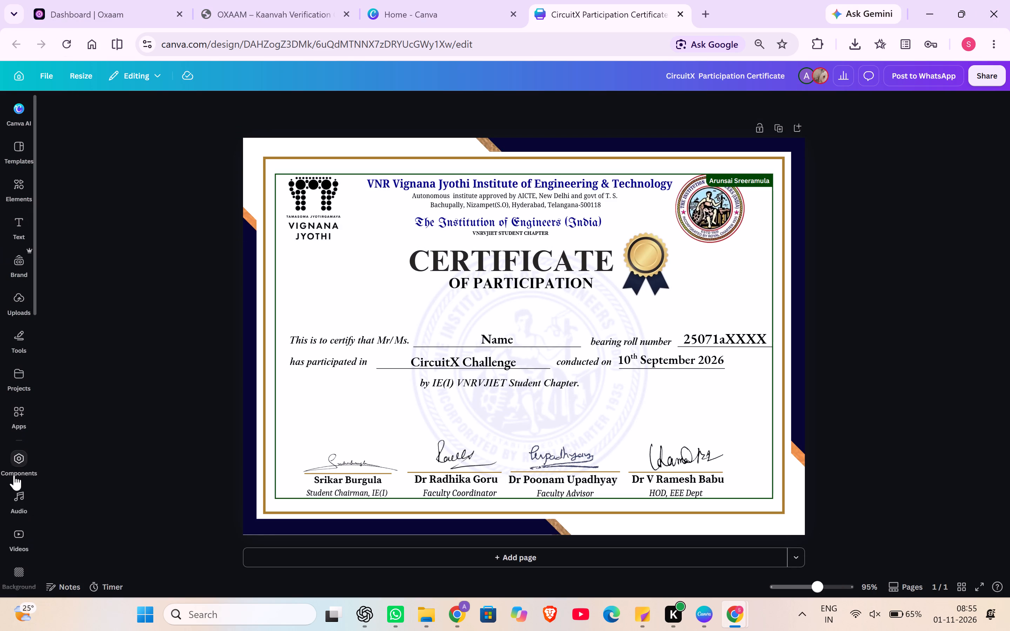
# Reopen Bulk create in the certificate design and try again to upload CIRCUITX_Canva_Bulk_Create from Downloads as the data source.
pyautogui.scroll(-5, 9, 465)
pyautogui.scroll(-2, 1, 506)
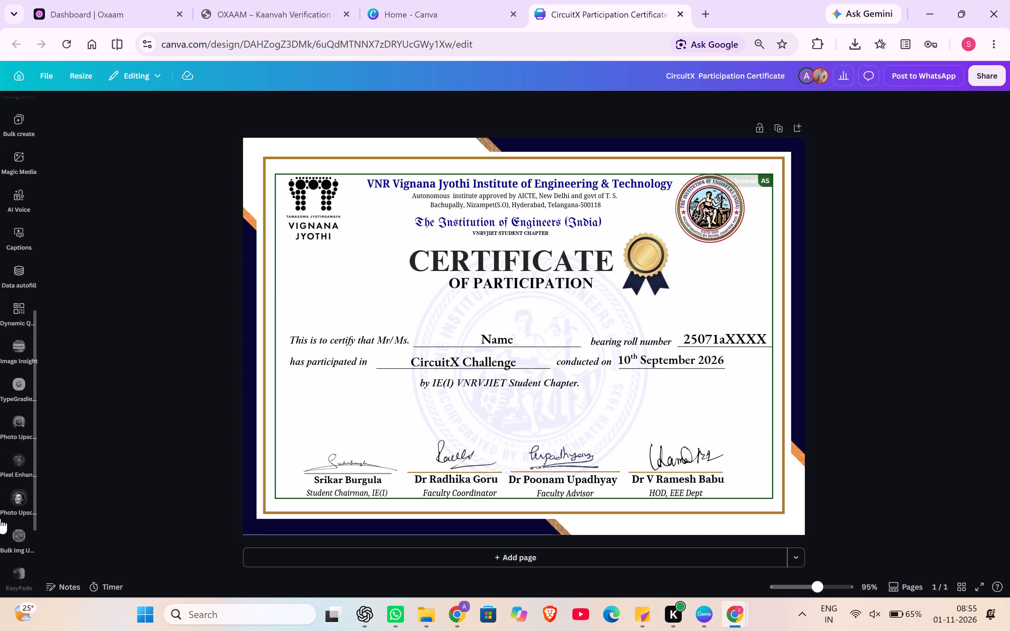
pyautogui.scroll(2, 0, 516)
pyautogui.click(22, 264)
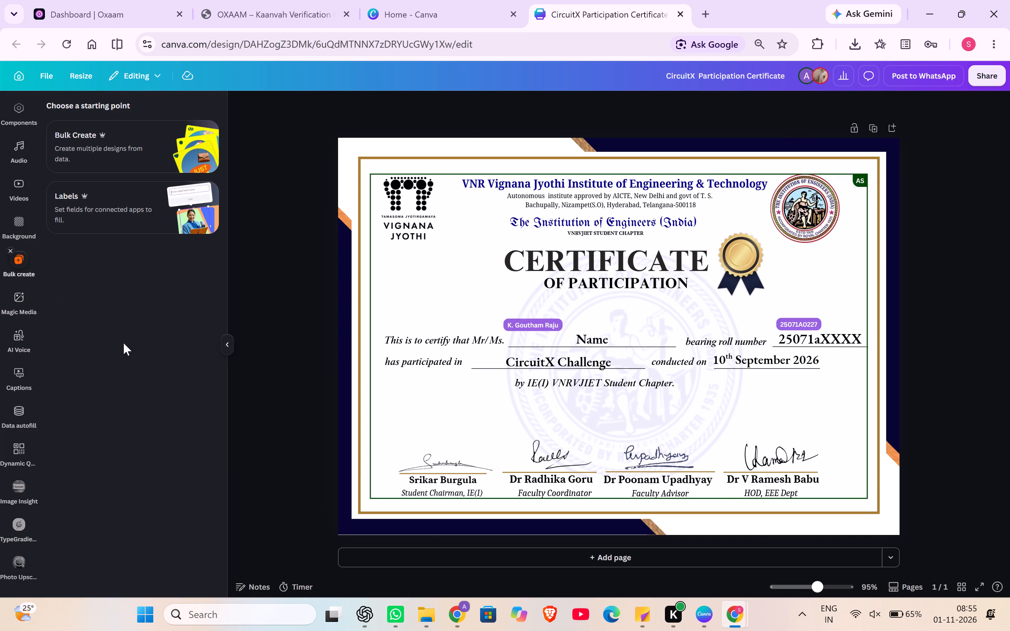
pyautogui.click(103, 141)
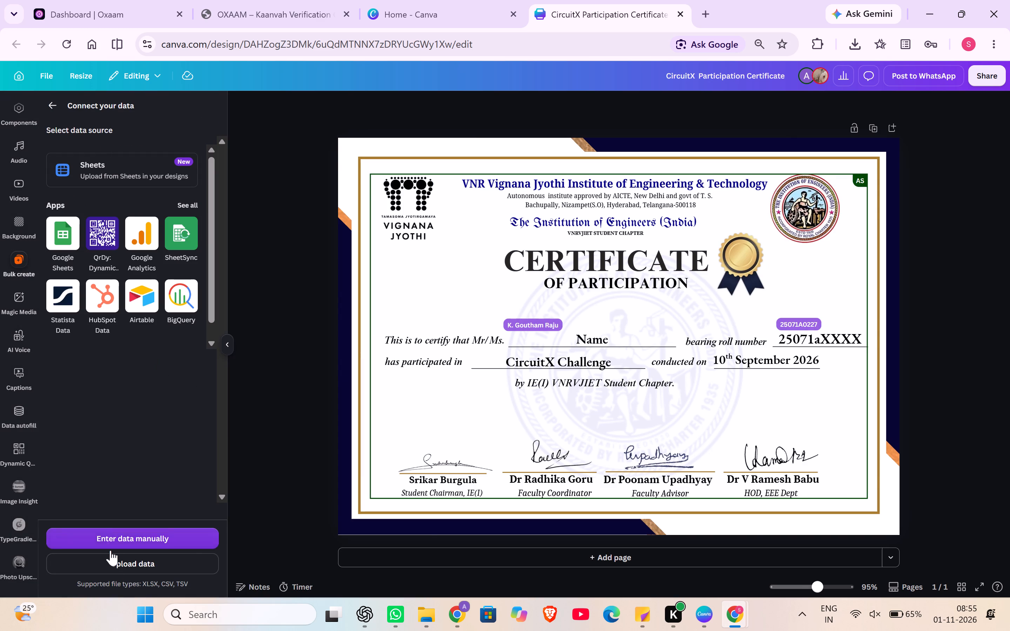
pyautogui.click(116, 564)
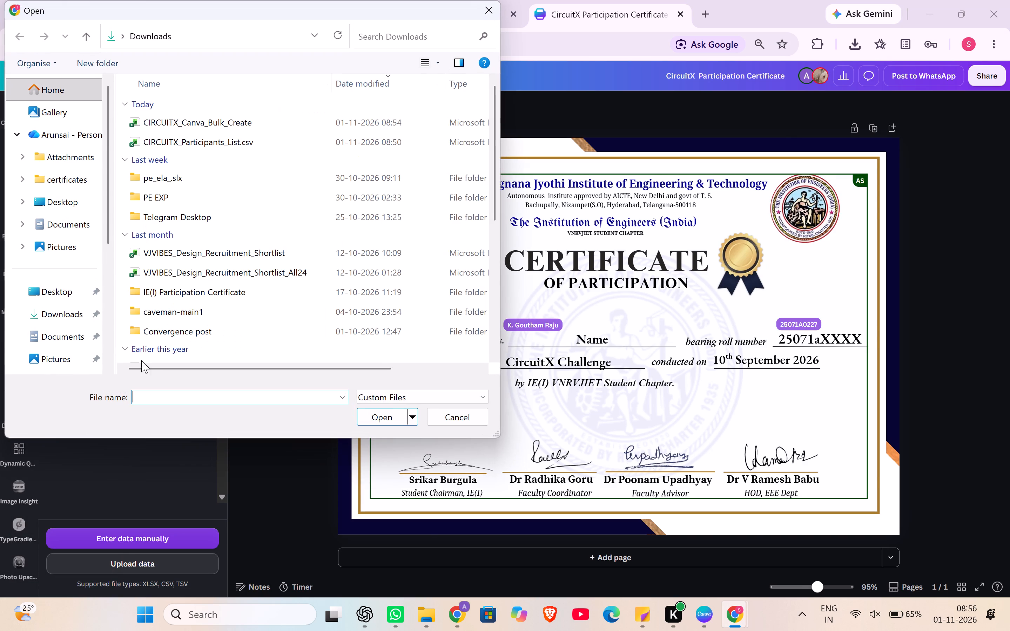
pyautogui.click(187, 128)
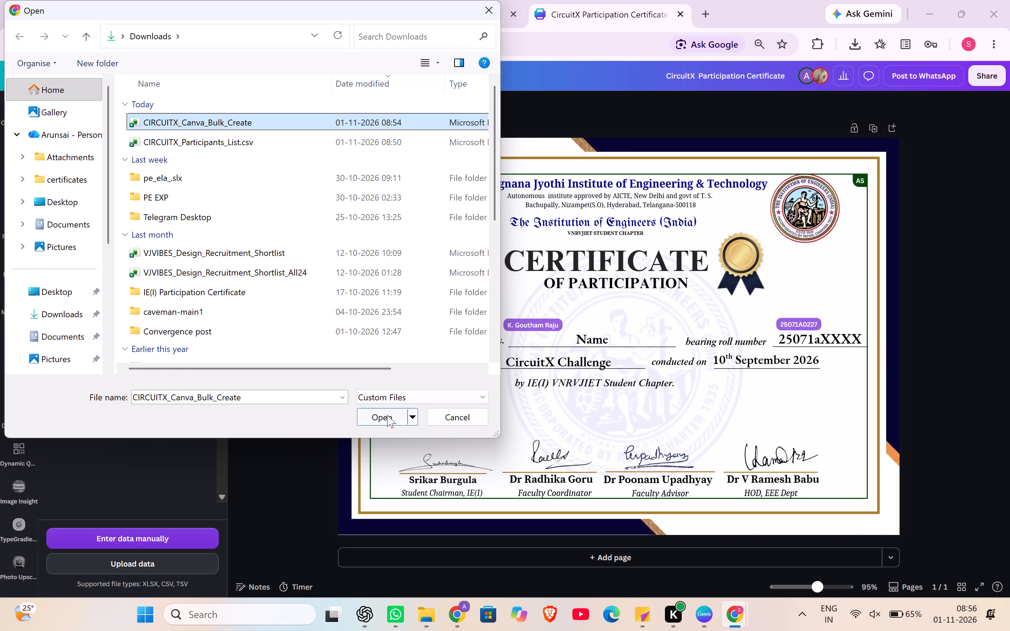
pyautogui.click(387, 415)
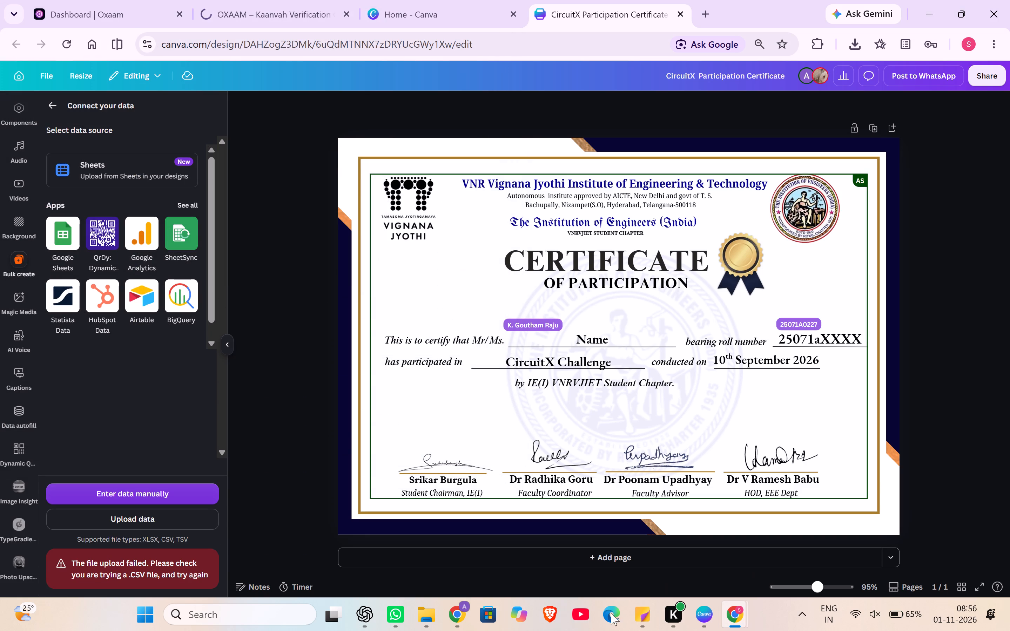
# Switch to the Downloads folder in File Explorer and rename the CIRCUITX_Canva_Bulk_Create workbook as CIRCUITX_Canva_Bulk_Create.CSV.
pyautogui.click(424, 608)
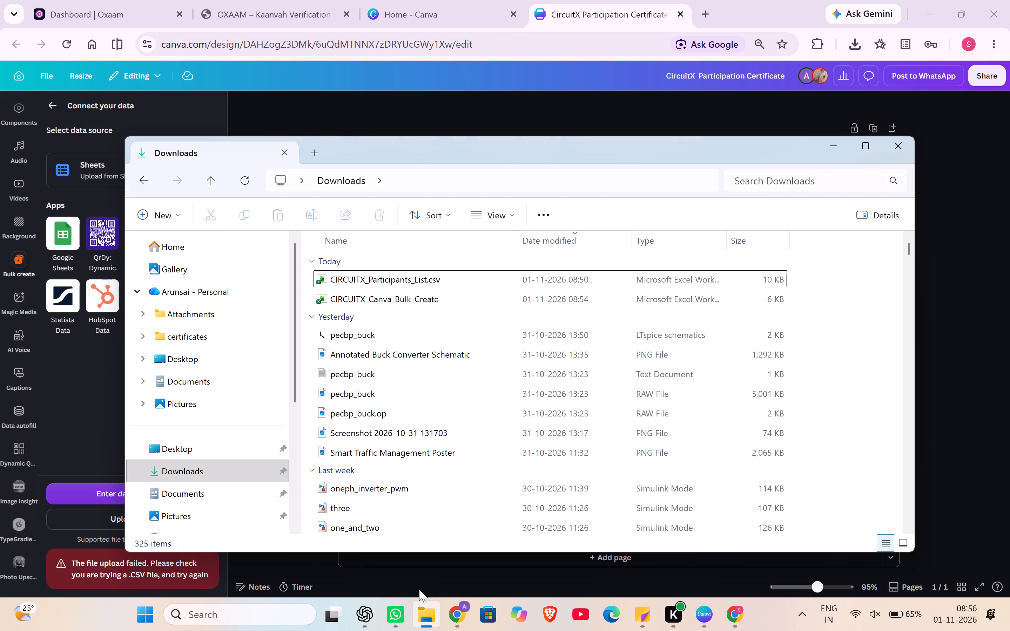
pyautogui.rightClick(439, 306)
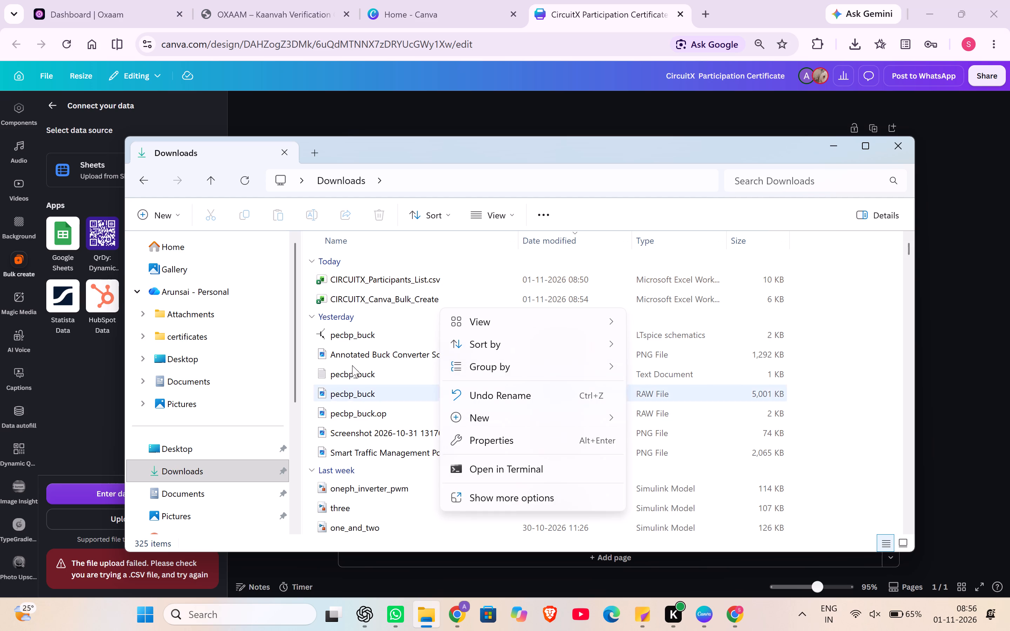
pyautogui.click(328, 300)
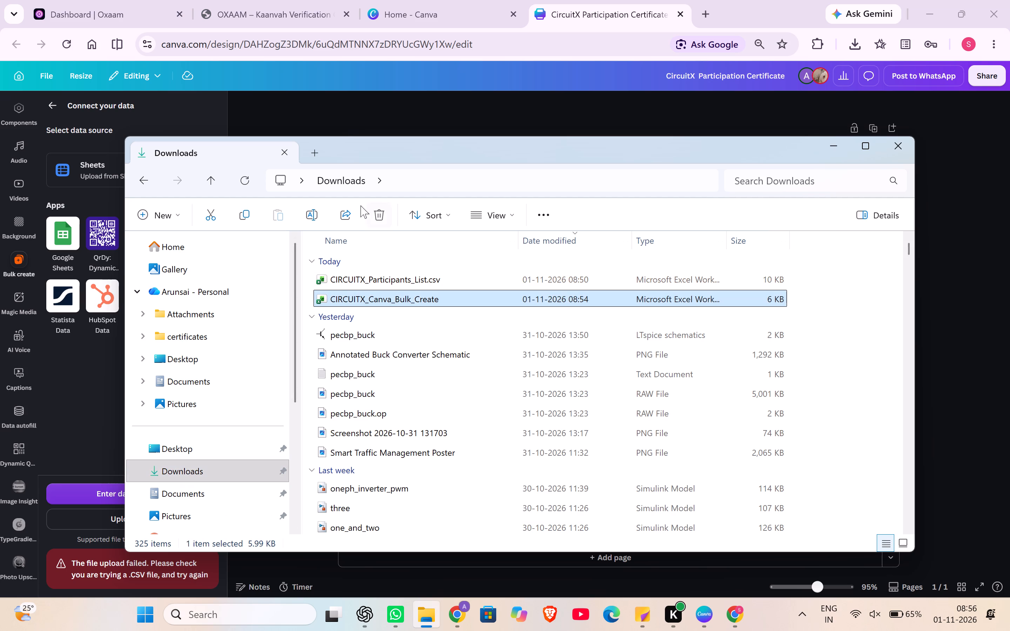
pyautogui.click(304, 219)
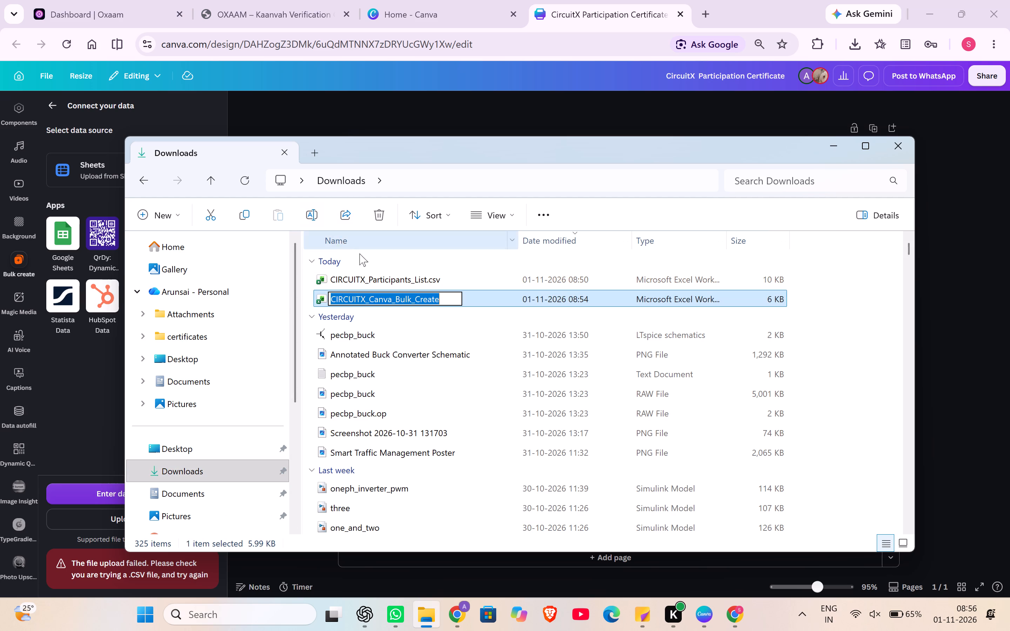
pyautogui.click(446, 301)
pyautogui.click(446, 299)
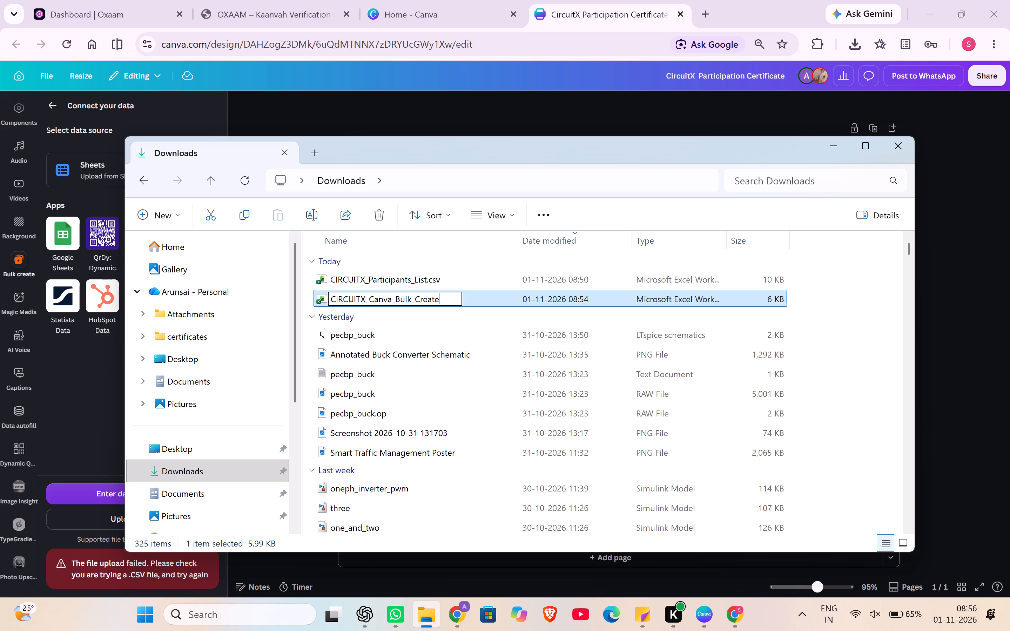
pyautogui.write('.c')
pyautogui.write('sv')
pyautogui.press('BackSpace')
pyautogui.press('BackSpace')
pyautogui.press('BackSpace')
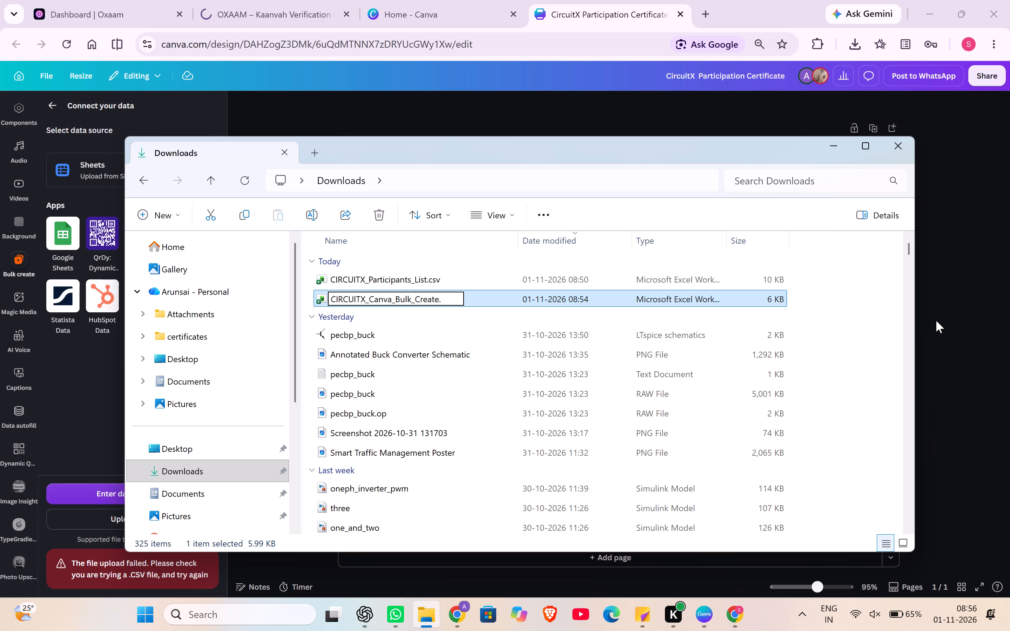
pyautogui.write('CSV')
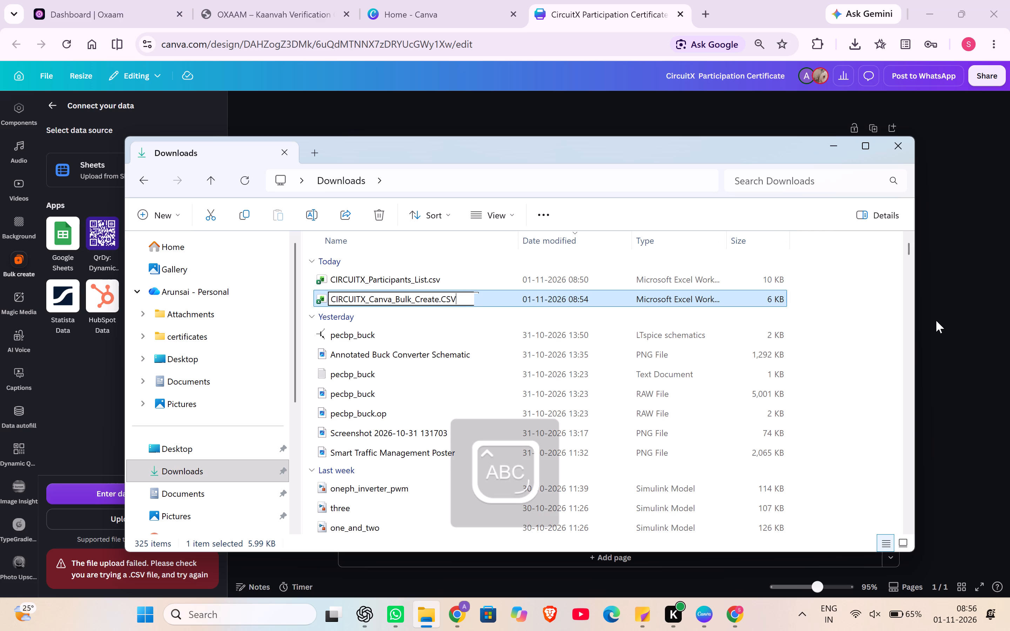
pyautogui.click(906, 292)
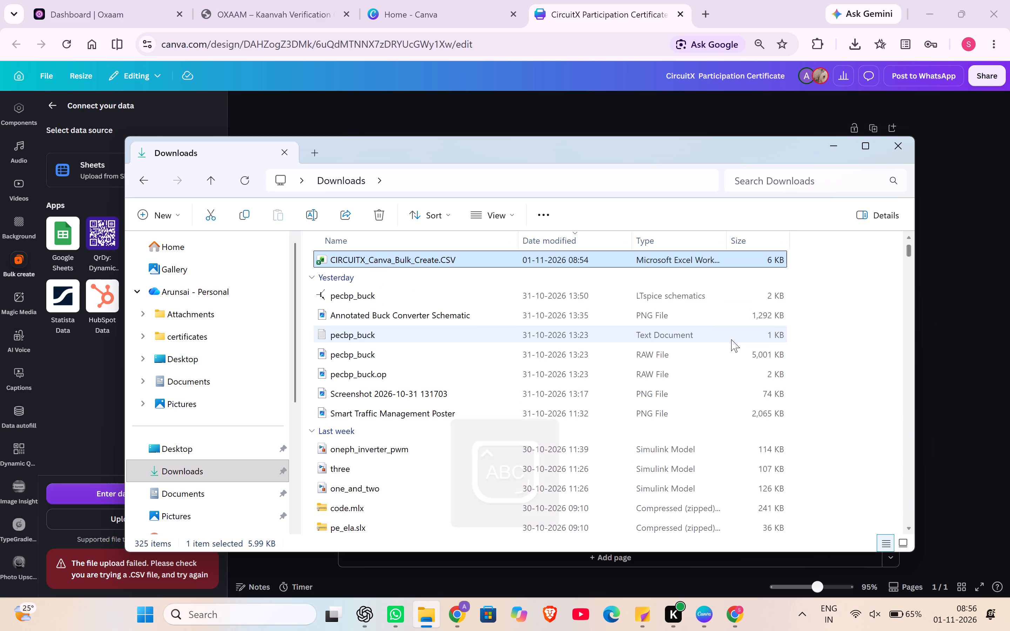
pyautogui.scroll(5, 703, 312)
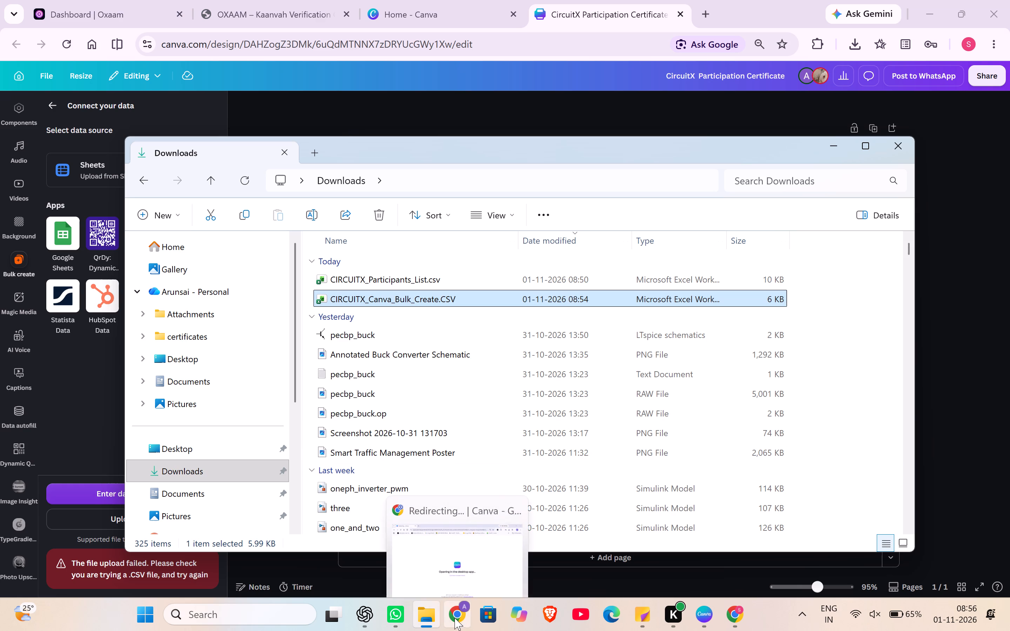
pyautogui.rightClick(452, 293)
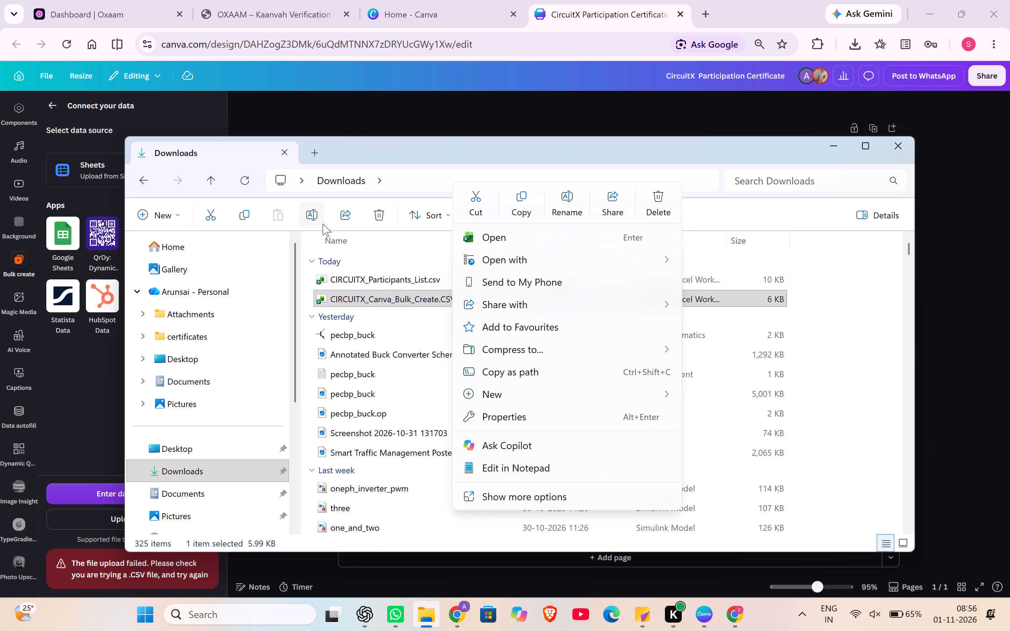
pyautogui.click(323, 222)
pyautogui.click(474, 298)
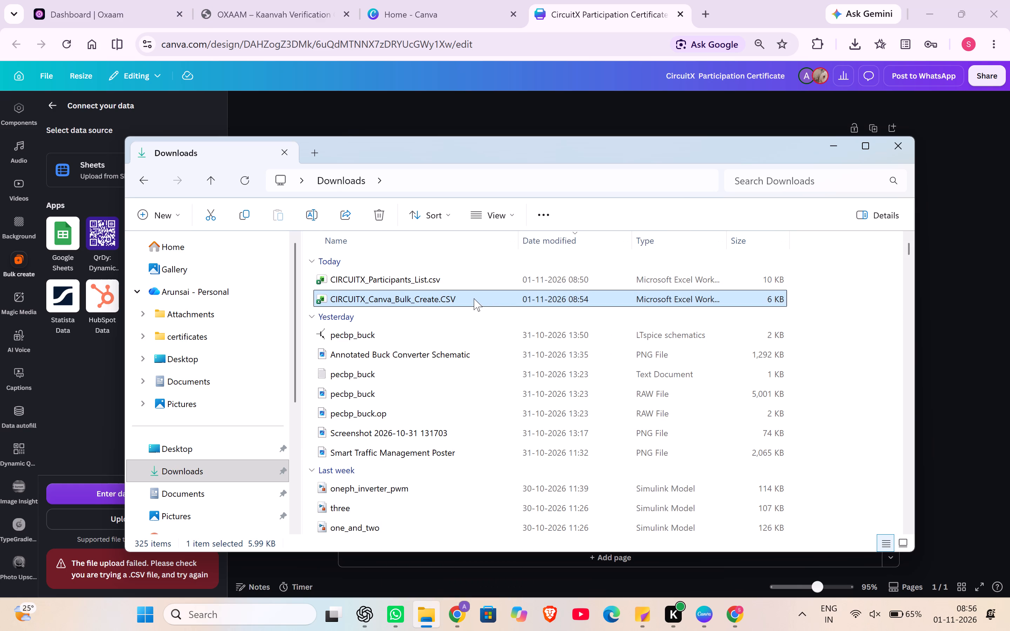
# Open the properties of CIRCUITX_Canva_Bulk_Create.CSV and check which default apps are offered for its file type.
pyautogui.rightClick(472, 299)
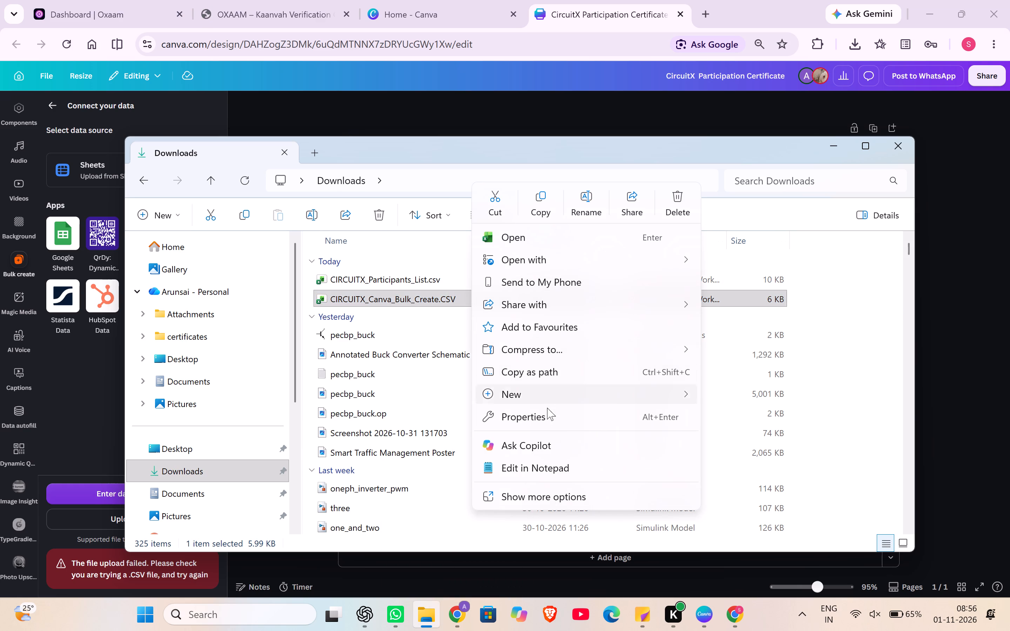
pyautogui.click(554, 423)
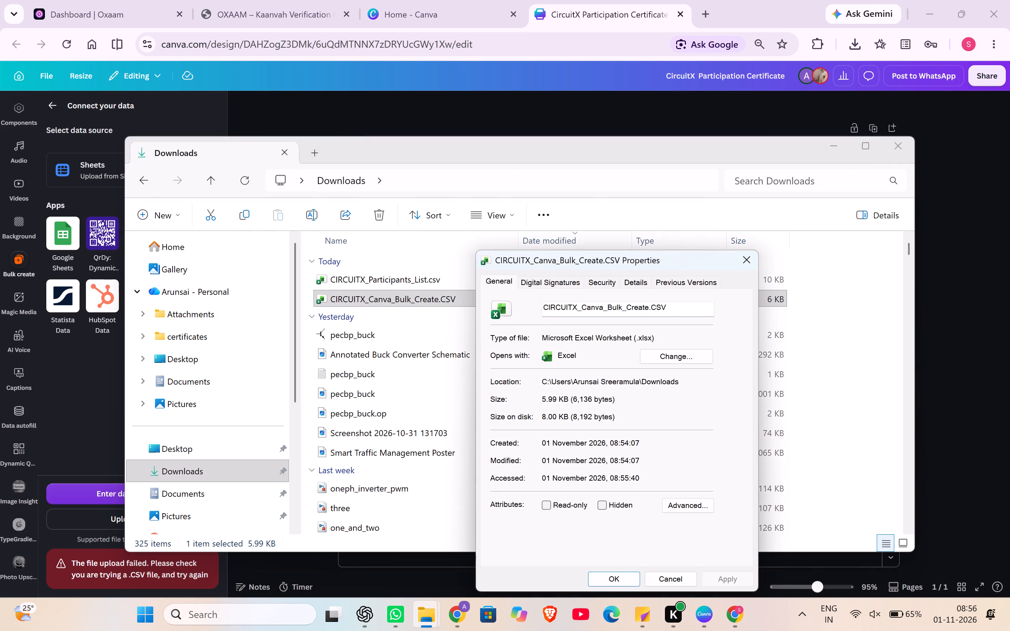
pyautogui.click(664, 357)
pyautogui.click(664, 357)
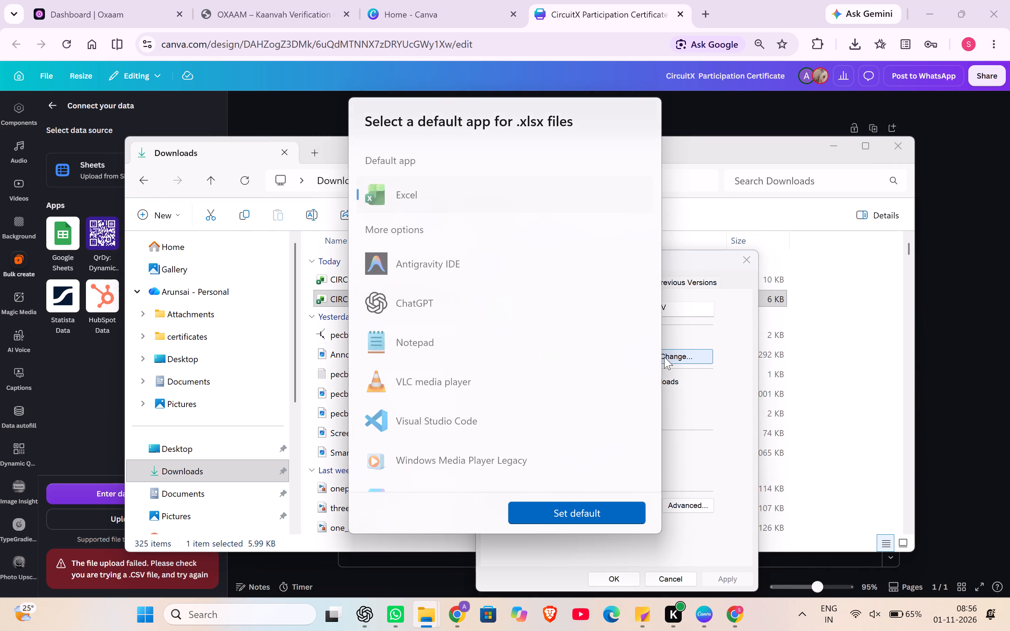
pyautogui.click(664, 357)
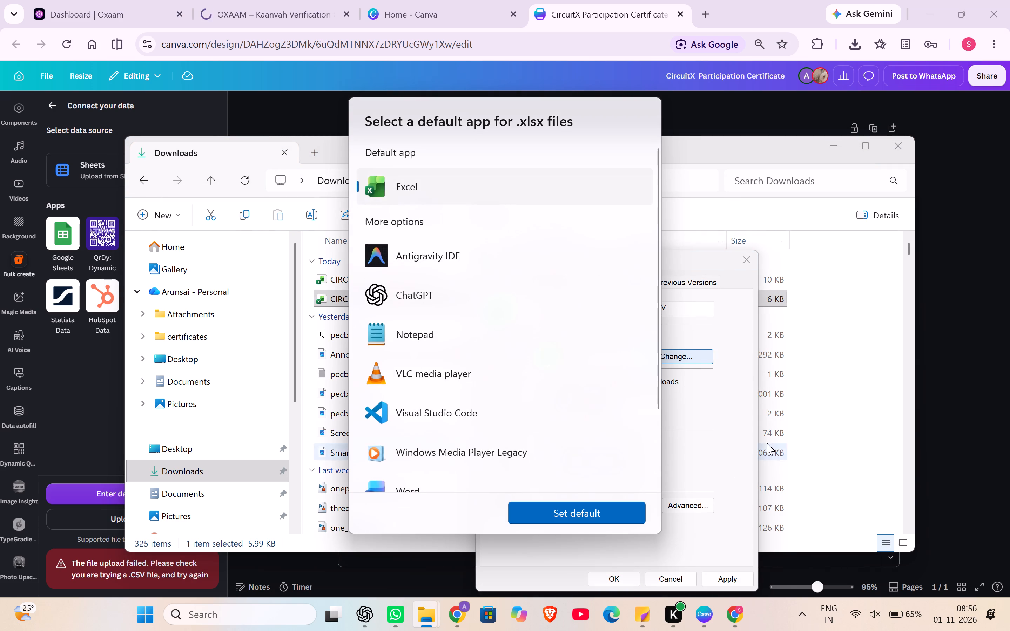
pyautogui.click(767, 443)
# Rename CIRCUITX_Canva_Bulk_Create.CSV in Downloads as CircuitX.pdf.
pyautogui.rightClick(565, 302)
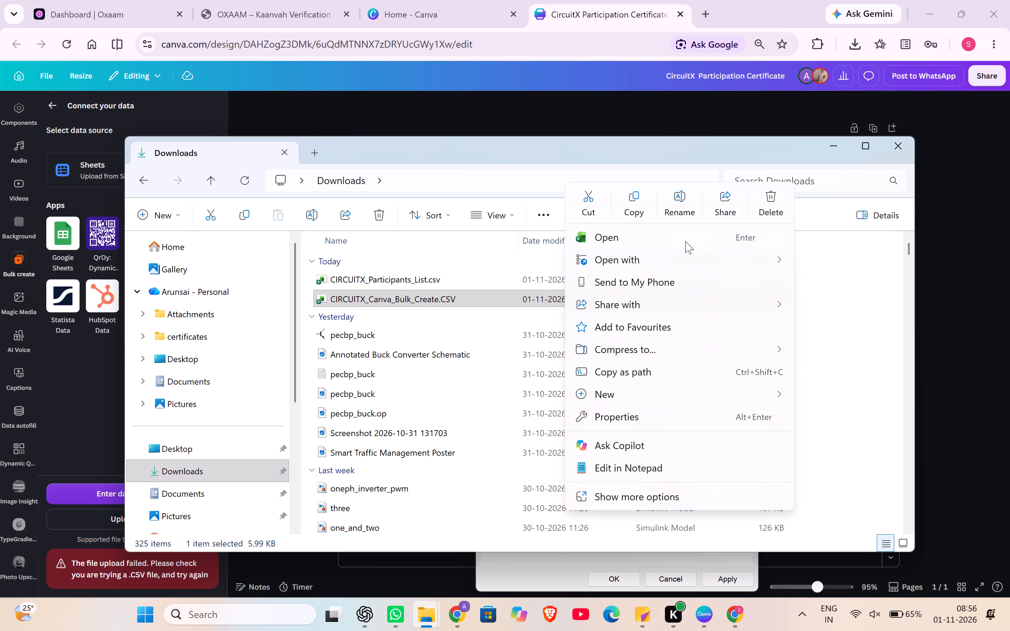
pyautogui.click(679, 199)
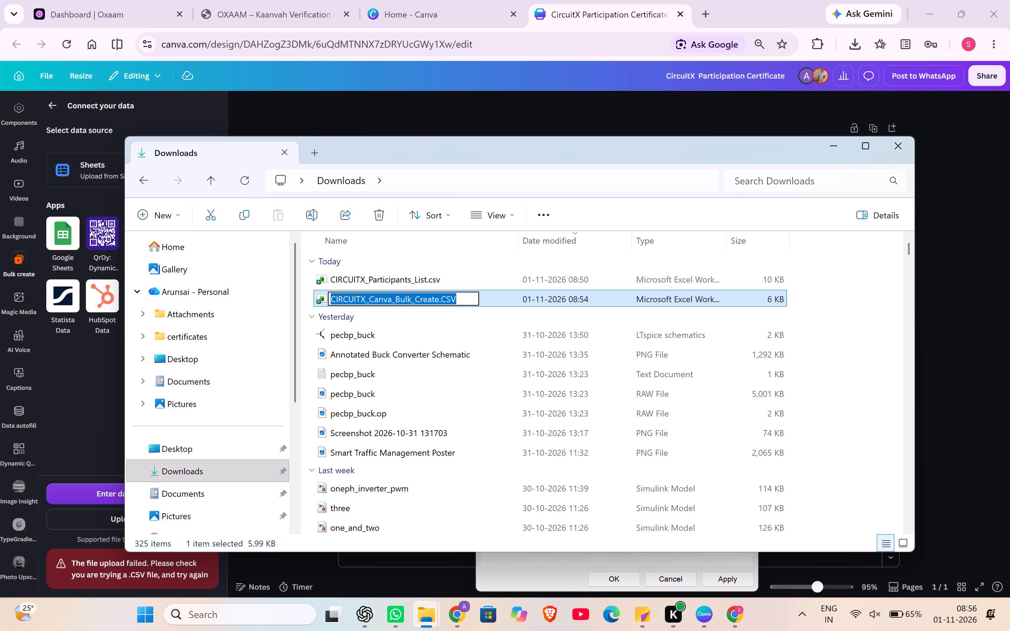
pyautogui.moveTo(469, 301); pyautogui.dragTo(270, 318)
pyautogui.press('BackSpace')
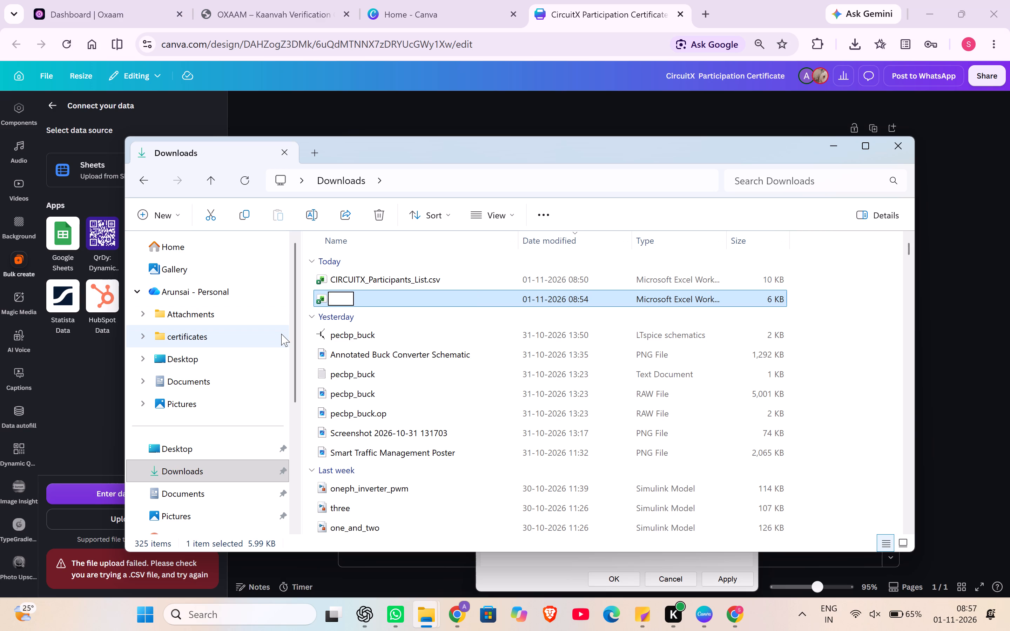
pyautogui.hotkey('shift', 'c')
pyautogui.write('IRCUIT')
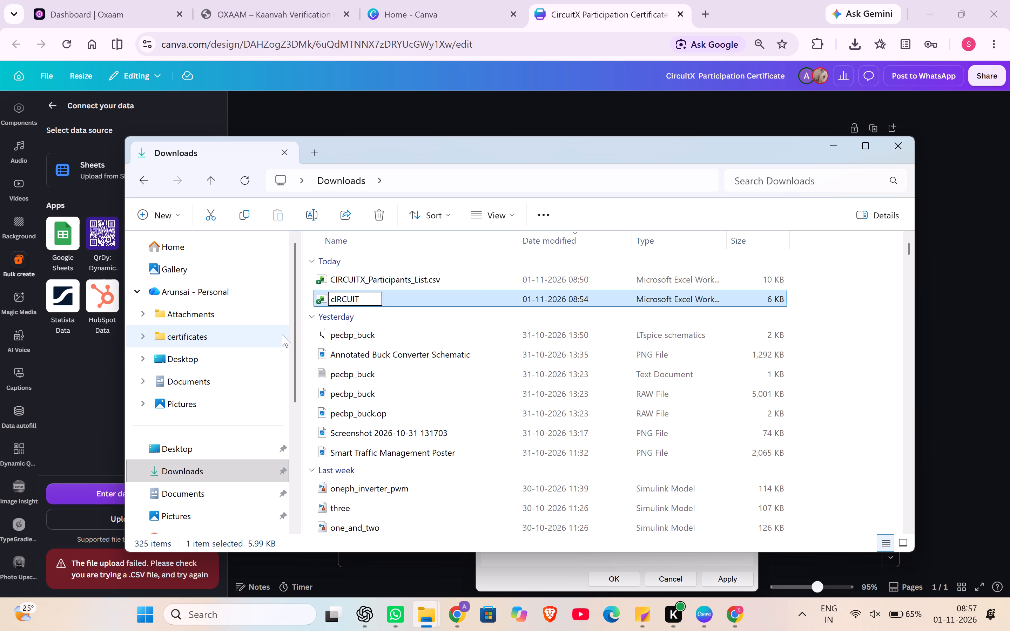
pyautogui.hotkey('shift', 'x')
pyautogui.write('.PDF')
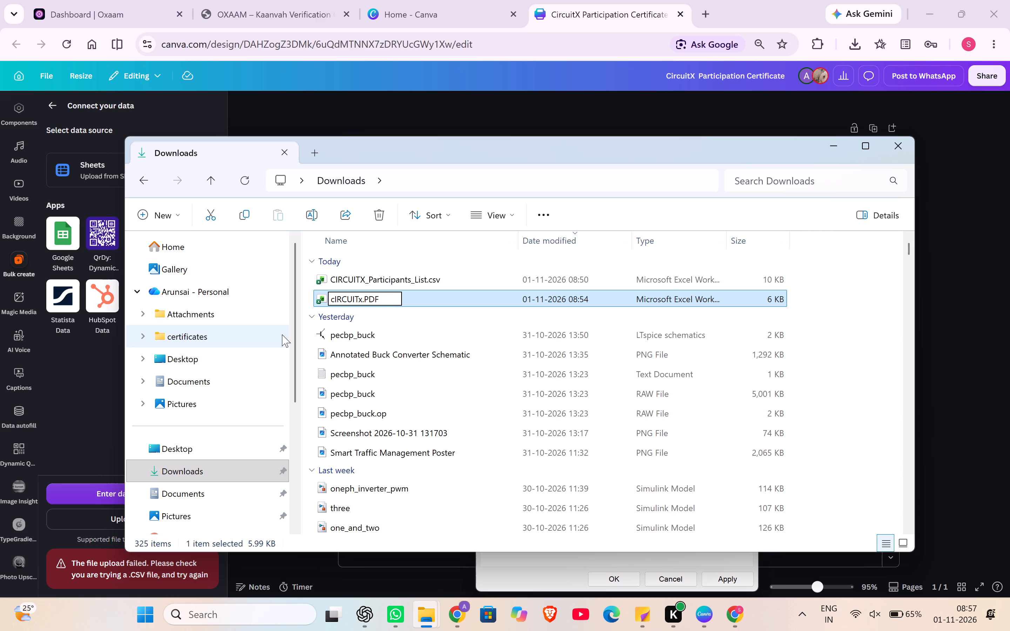
pyautogui.press('BackSpace')
pyautogui.press('BackSpace')
pyautogui.press('BackSpace')
pyautogui.press('BackSpace')
pyautogui.press('BackSpace')
pyautogui.press('BackSpace')
pyautogui.press('BackSpace')
pyautogui.press('BackSpace')
pyautogui.press('BackSpace')
pyautogui.press('BackSpace')
pyautogui.press('BackSpace')
pyautogui.press('BackSpace')
pyautogui.press('BackSpace')
pyautogui.press('BackSpace')
pyautogui.press('BackSpace')
pyautogui.press('BackSpace')
pyautogui.press('BackSpace')
pyautogui.press('BackSpace')
pyautogui.press('BackSpace')
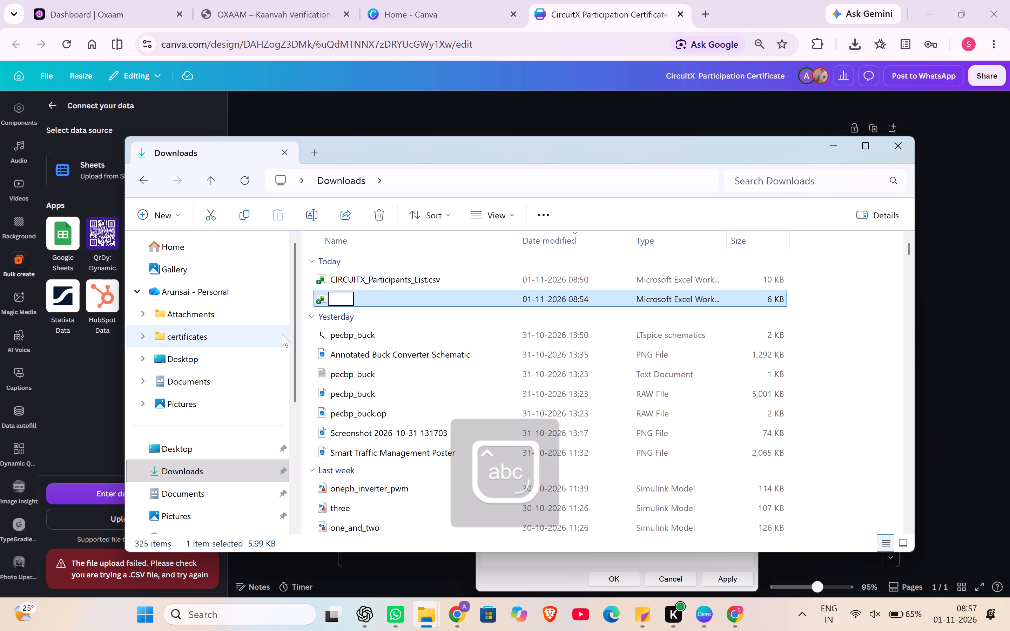
pyautogui.write('Circuit')
pyautogui.hotkey('shift', 'x')
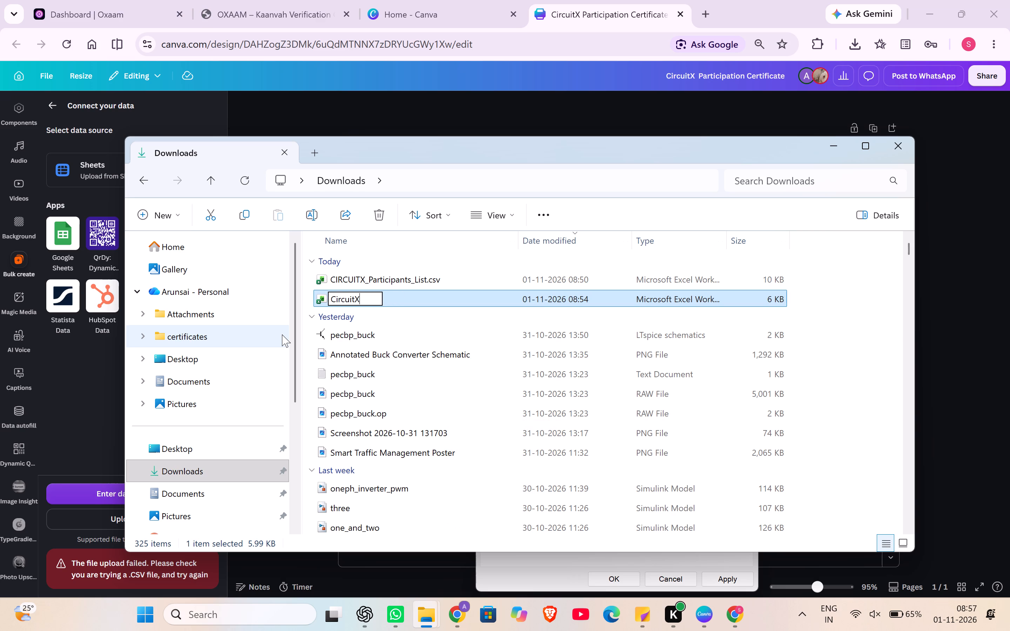
pyautogui.press('.')
pyautogui.write('pdf')
pyautogui.press('Return')
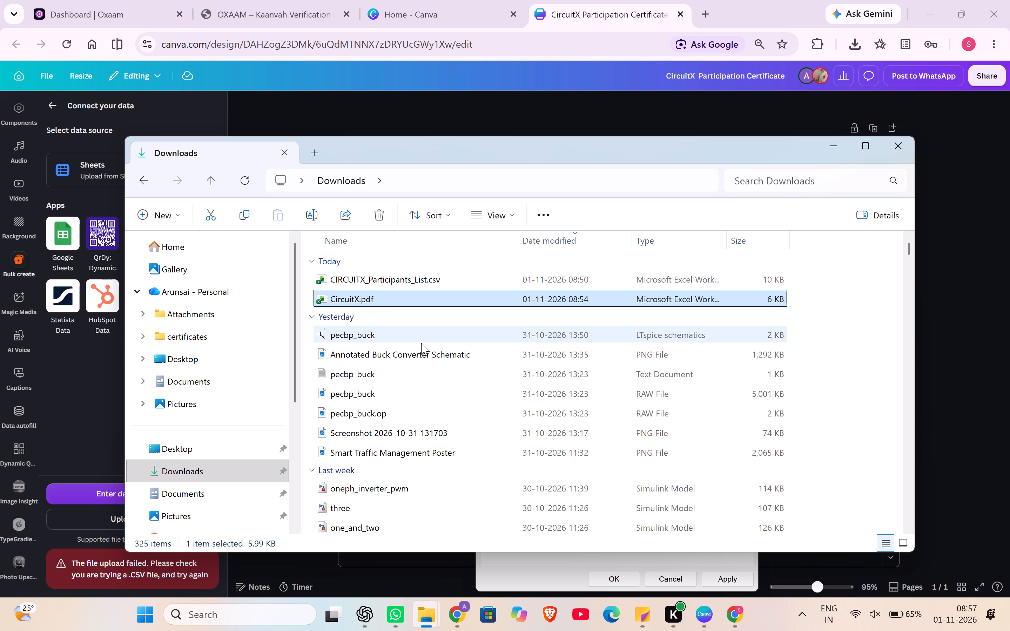
pyautogui.click(442, 293)
pyautogui.click(442, 293)
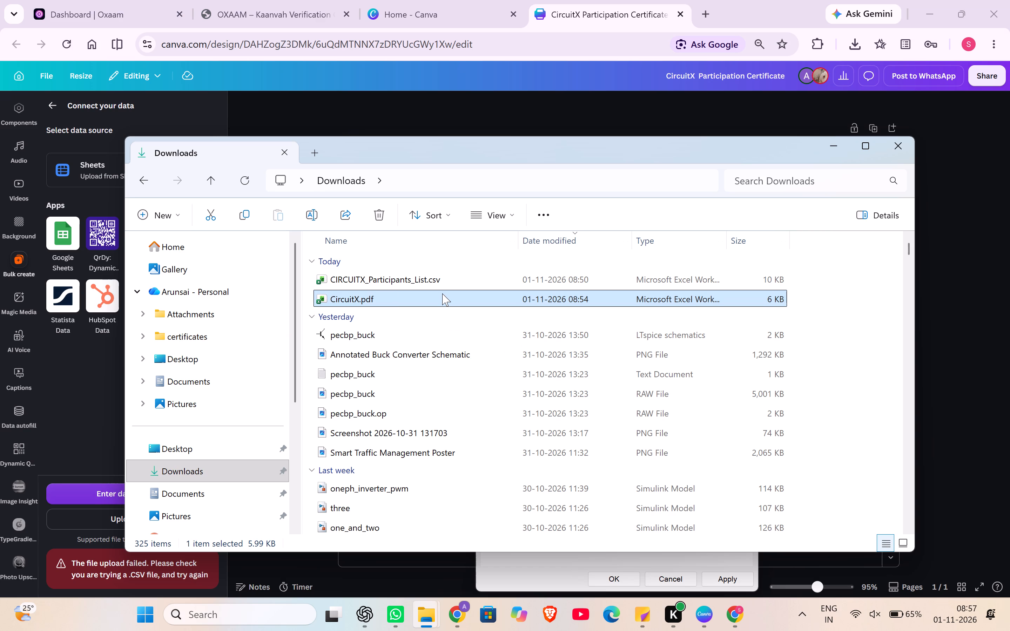
# Open CircuitX.pdf from Downloads in Excel to check its contents.
pyautogui.doubleClick(442, 293)
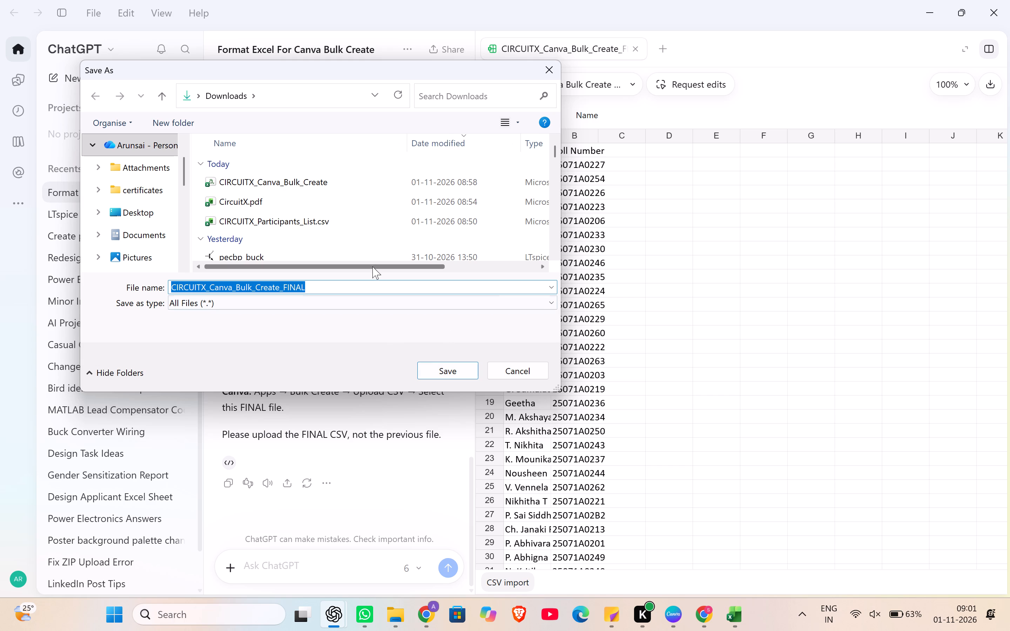
pyautogui.click(366, 287)
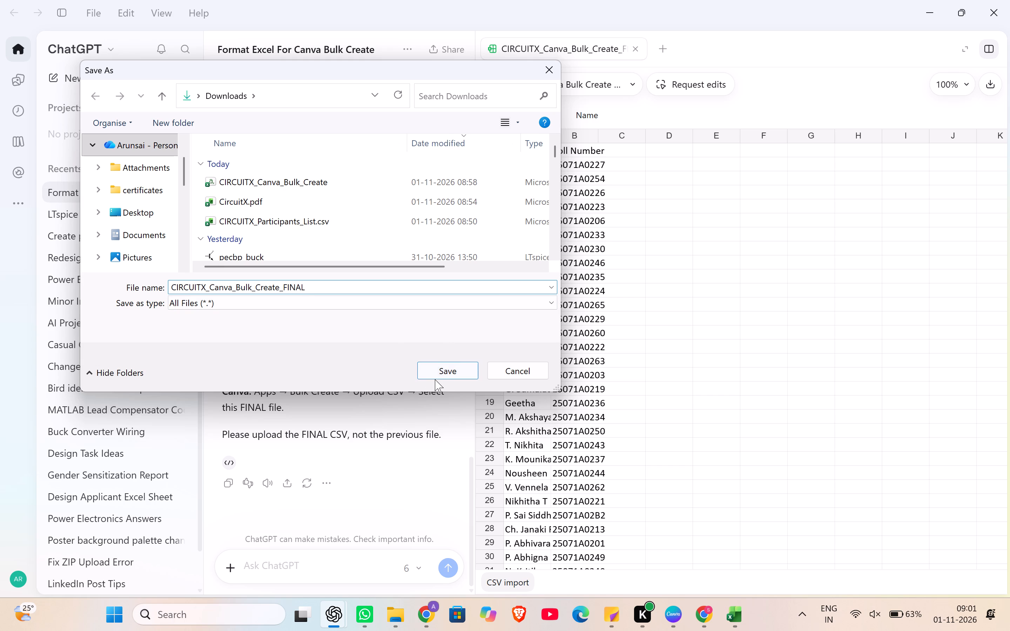
pyautogui.write('.csv')
pyautogui.press('Return')
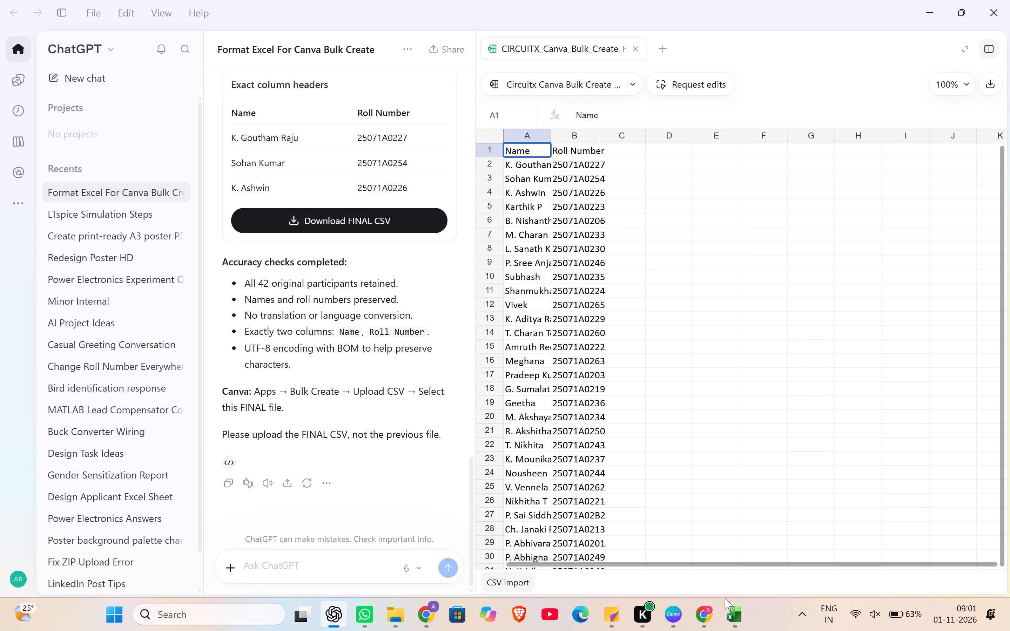
# Switch to the certificate design in Chrome and replace the Bulk create data by uploading CIRCUITX_Canva_Bulk_Create_FINAL from Downloads.
pyautogui.click(669, 623)
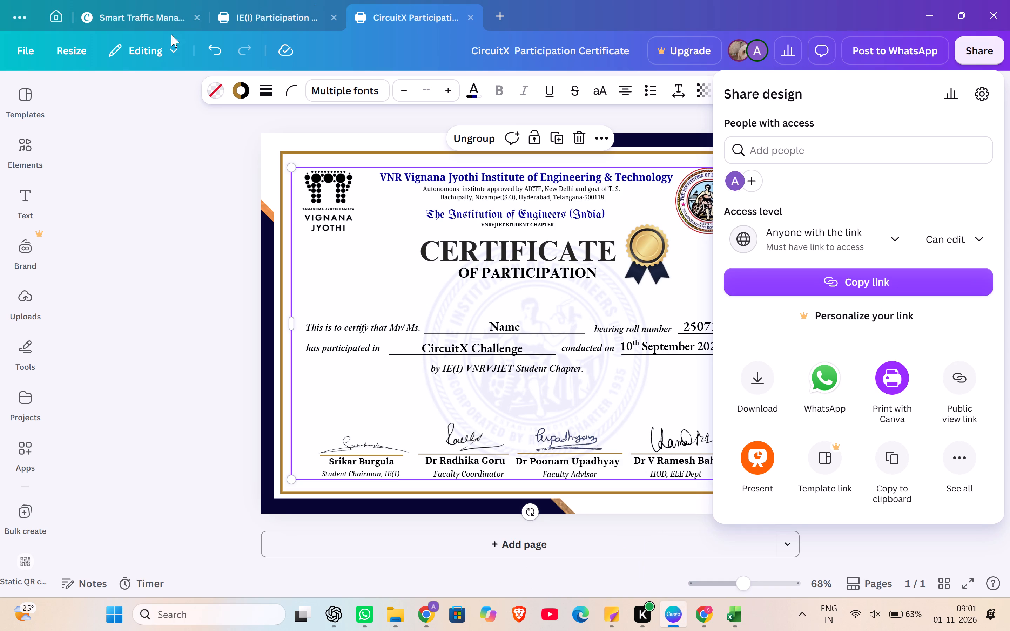
pyautogui.click(148, 184)
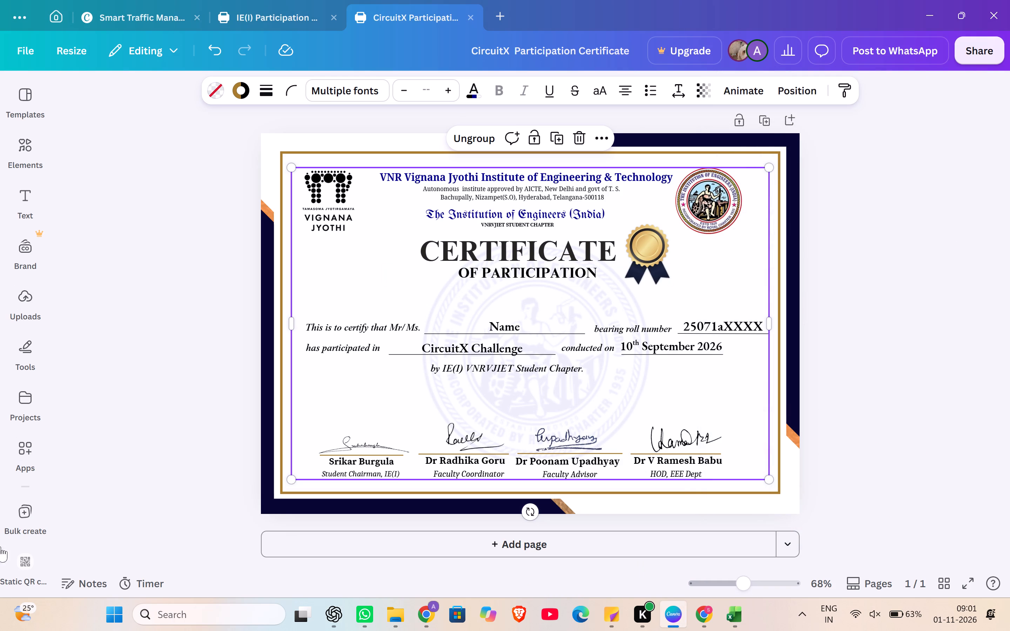
pyautogui.click(703, 623)
pyautogui.click(600, 511)
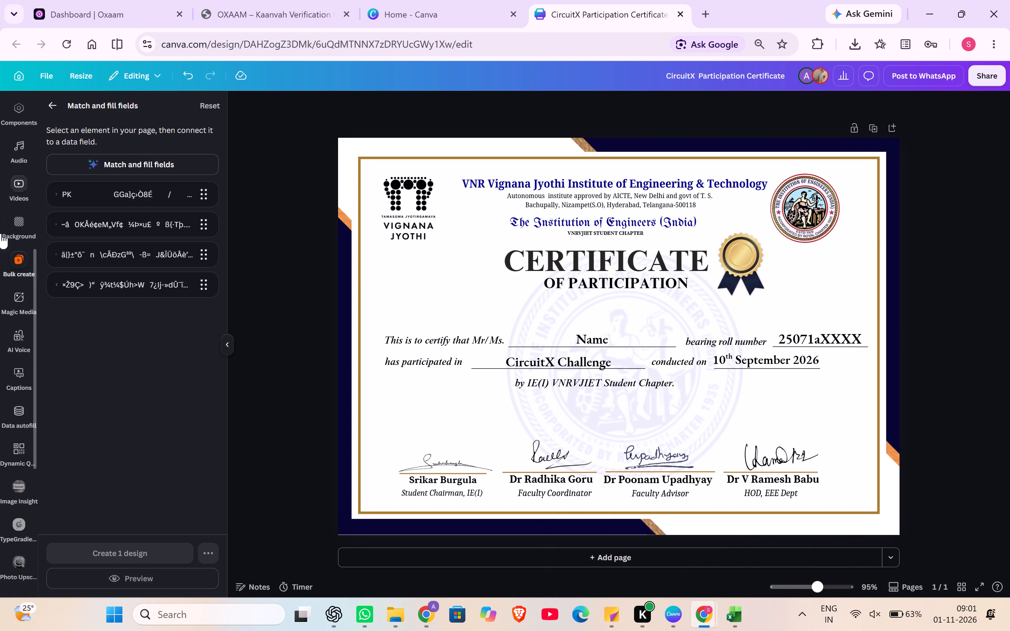
pyautogui.click(46, 101)
pyautogui.click(109, 158)
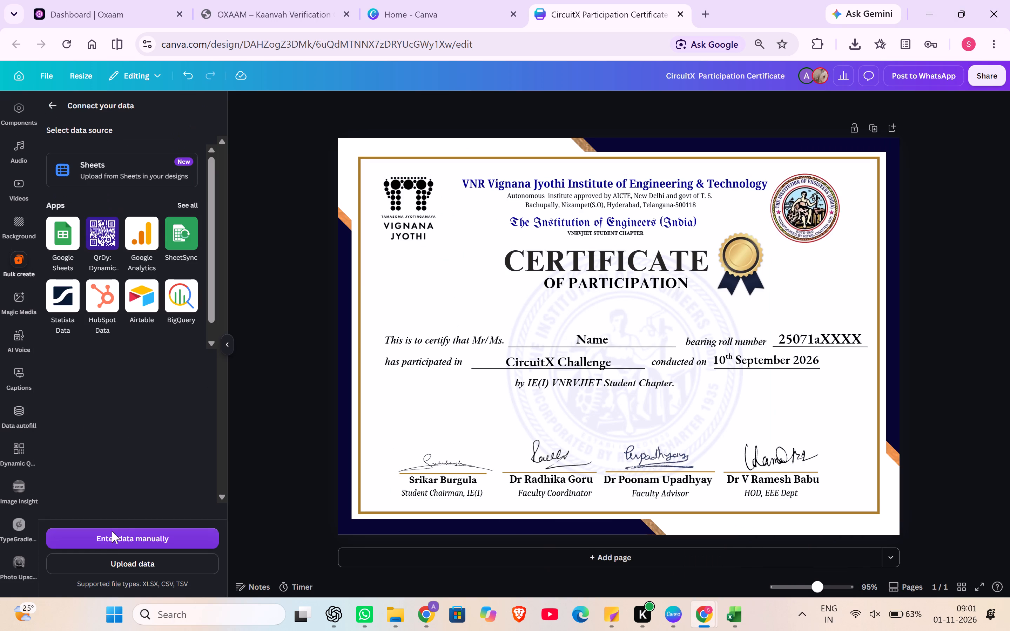
pyautogui.click(113, 561)
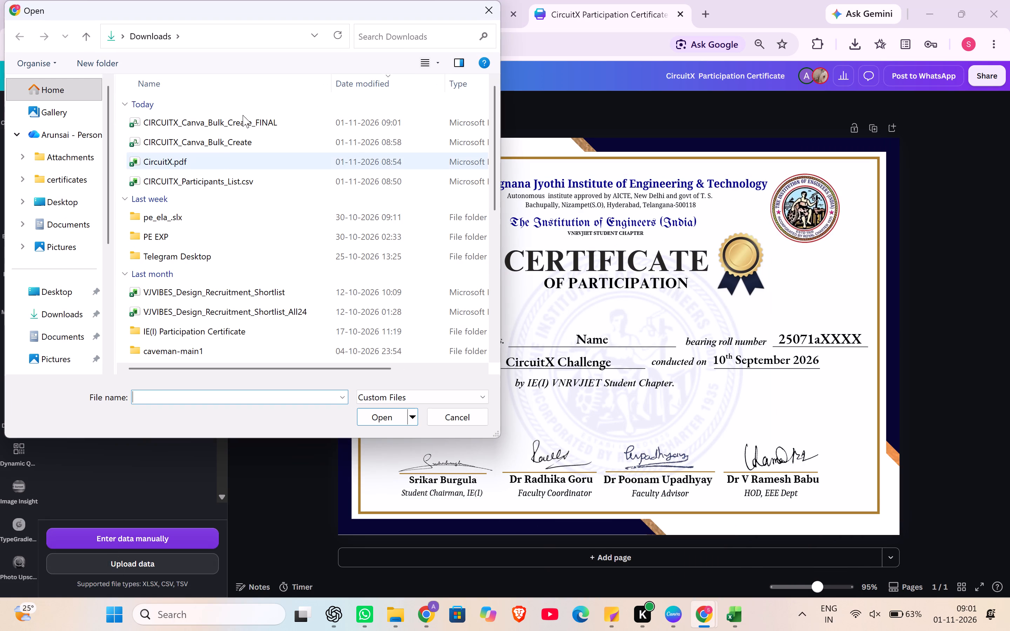
pyautogui.click(242, 118)
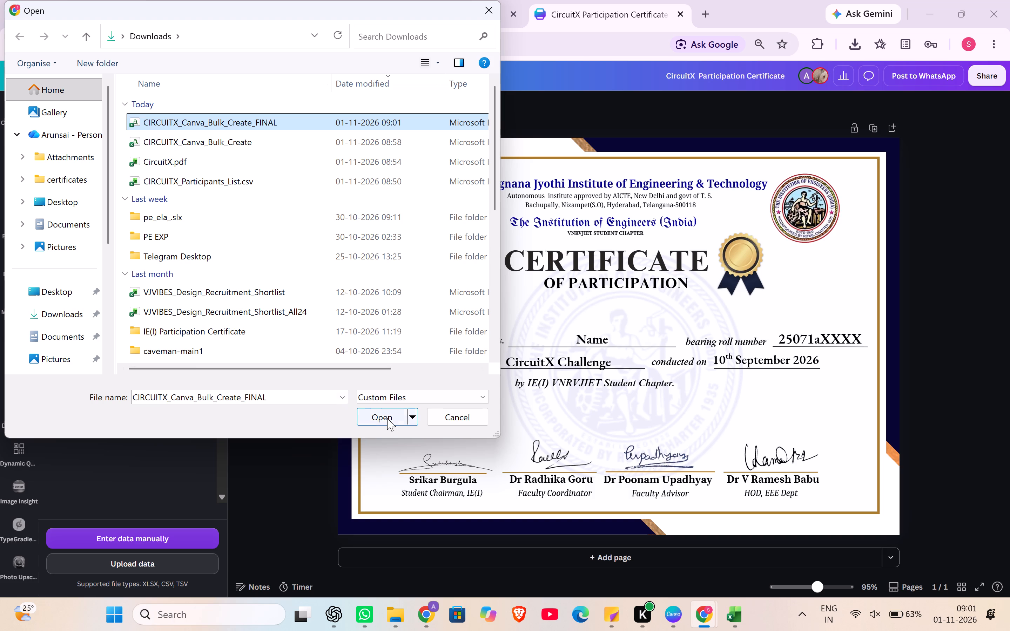
pyautogui.click(387, 418)
# Connect the Name placeholder text on the certificate to the Name data field.
pyautogui.click(116, 194)
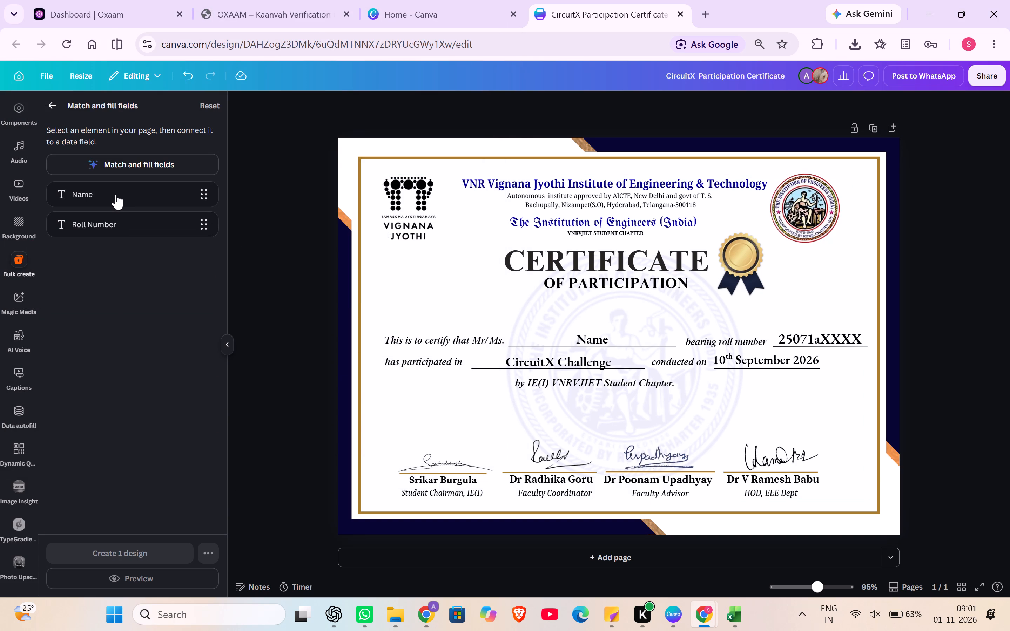
pyautogui.click(615, 346)
pyautogui.click(603, 340)
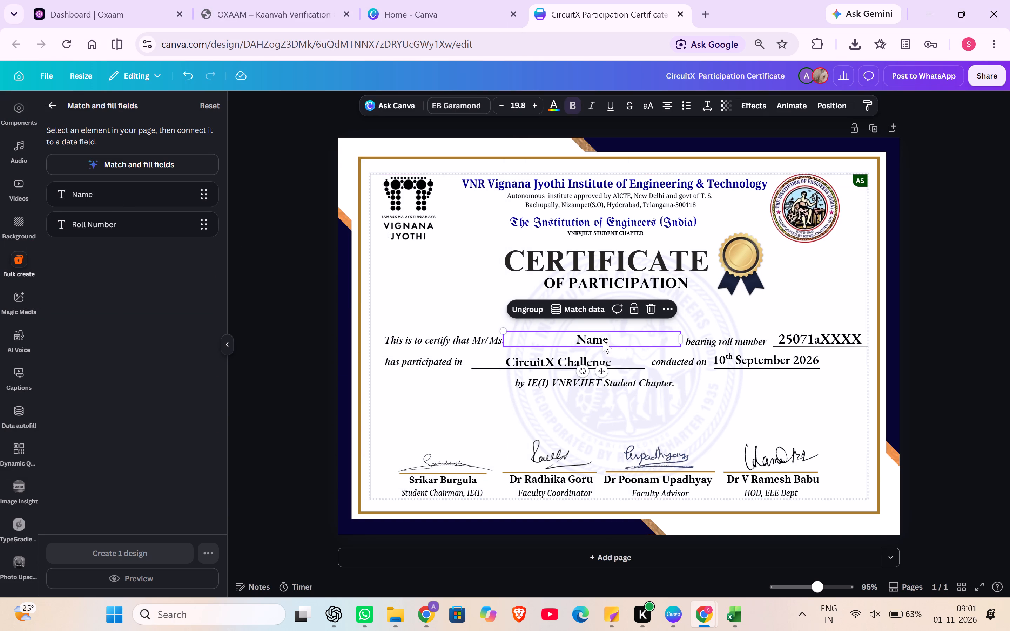
pyautogui.click(574, 309)
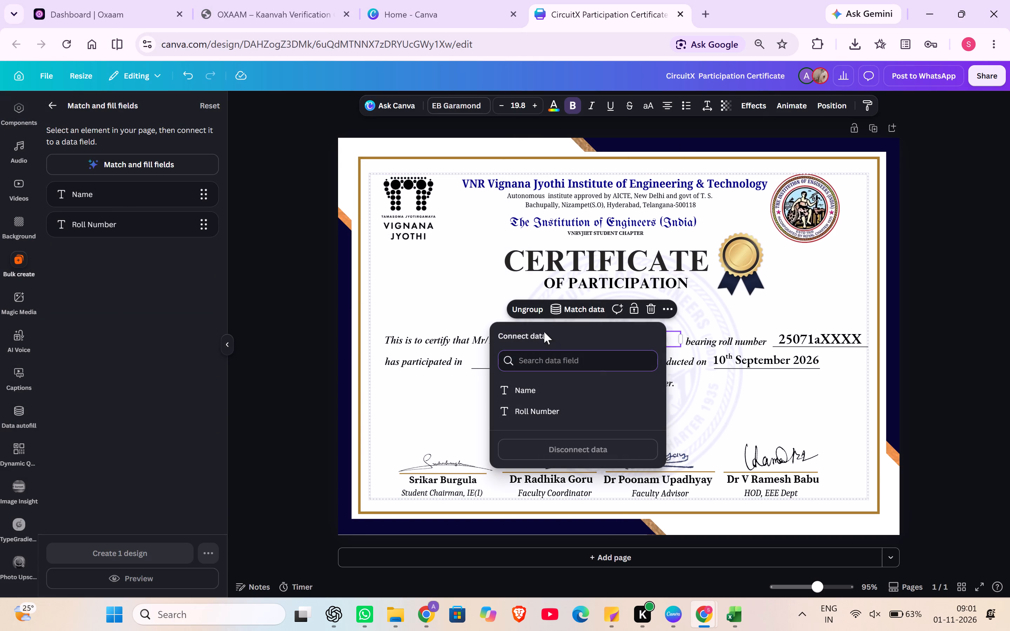
pyautogui.click(541, 393)
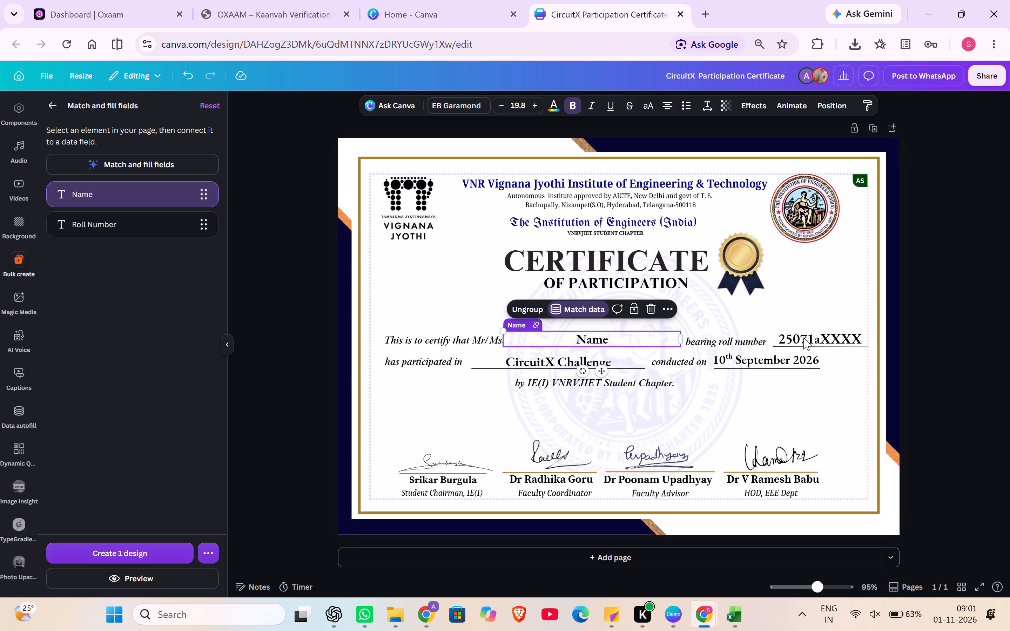
# Connect the 25071aXXXX placeholder text on the certificate to the Roll Number data field.
pyautogui.click(803, 338)
pyautogui.click(114, 223)
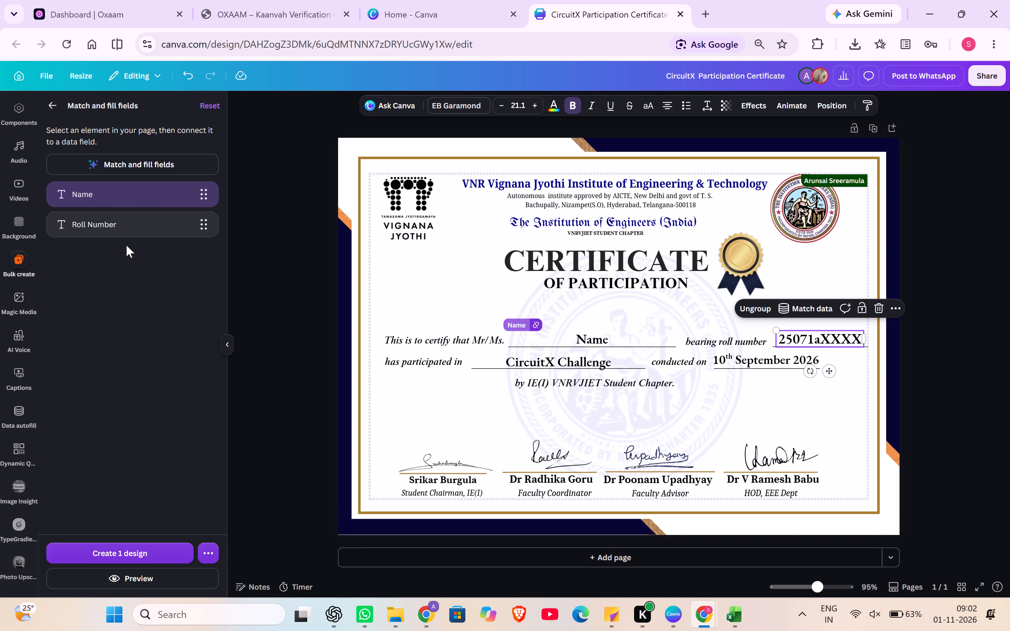
pyautogui.click(126, 225)
pyautogui.click(798, 304)
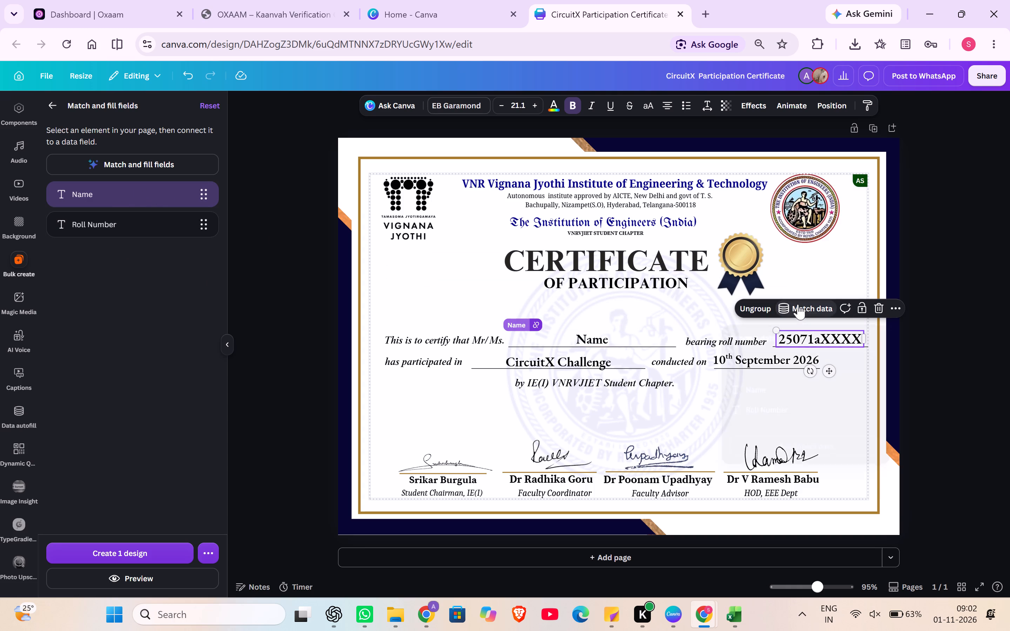
pyautogui.click(756, 410)
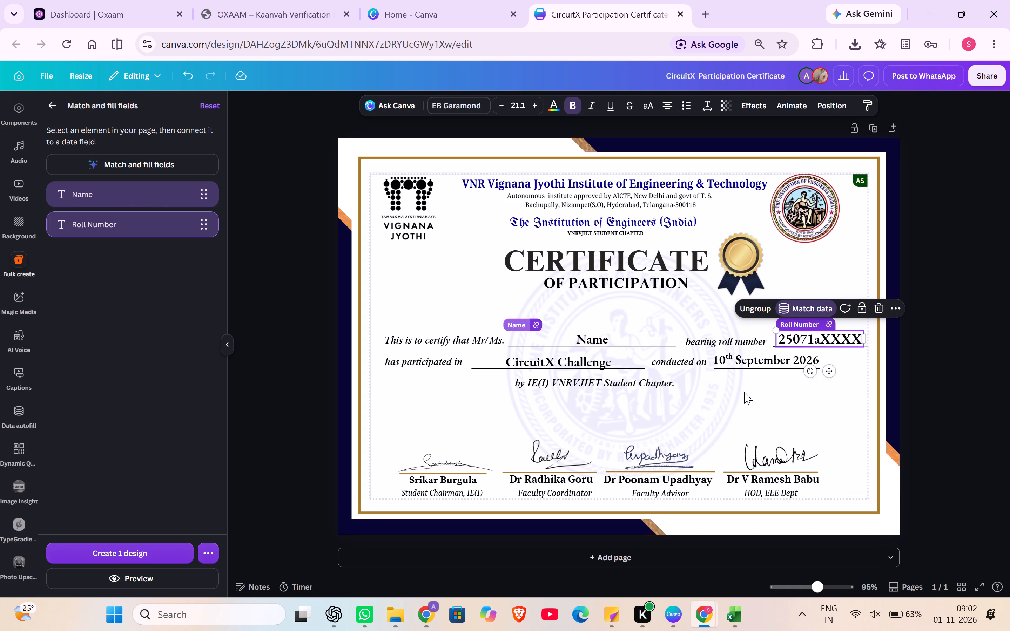
# Preview the certificate filled with participant data and create the bulk design from the connected fields.
pyautogui.doubleClick(131, 195)
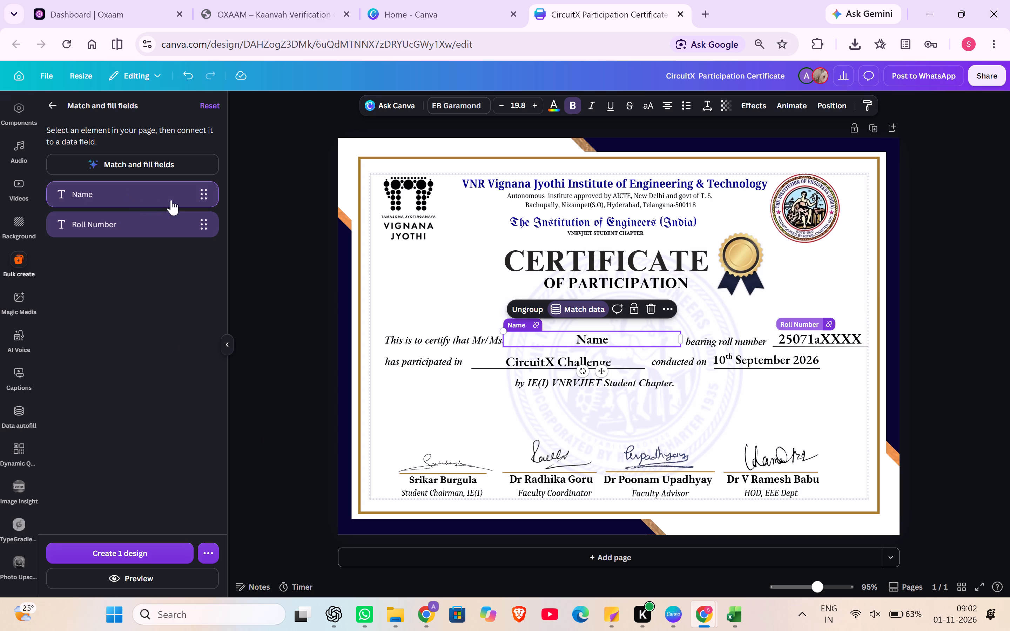
pyautogui.click(142, 580)
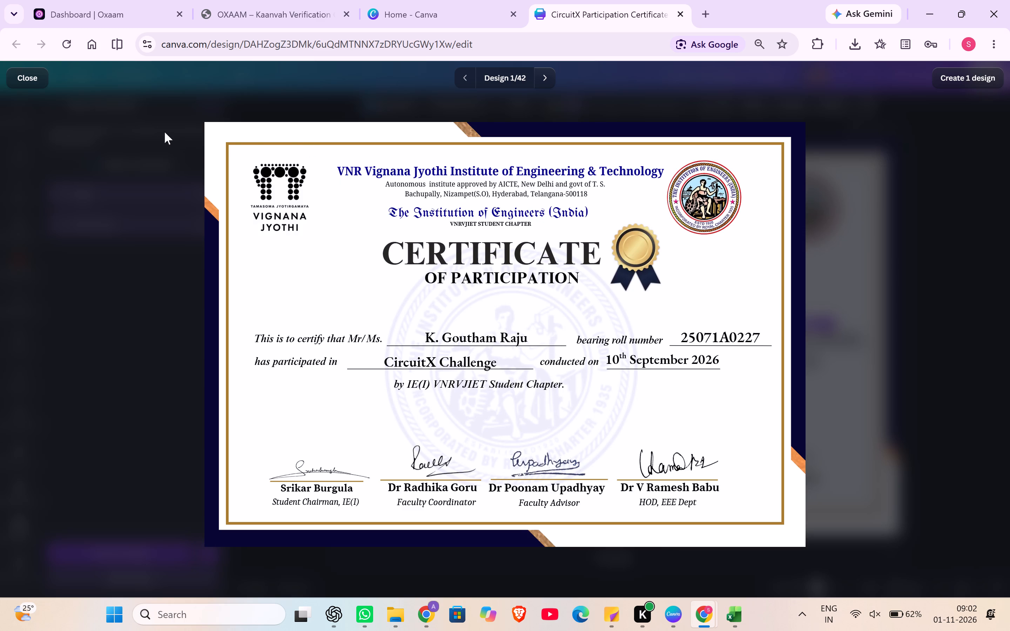
pyautogui.click(40, 77)
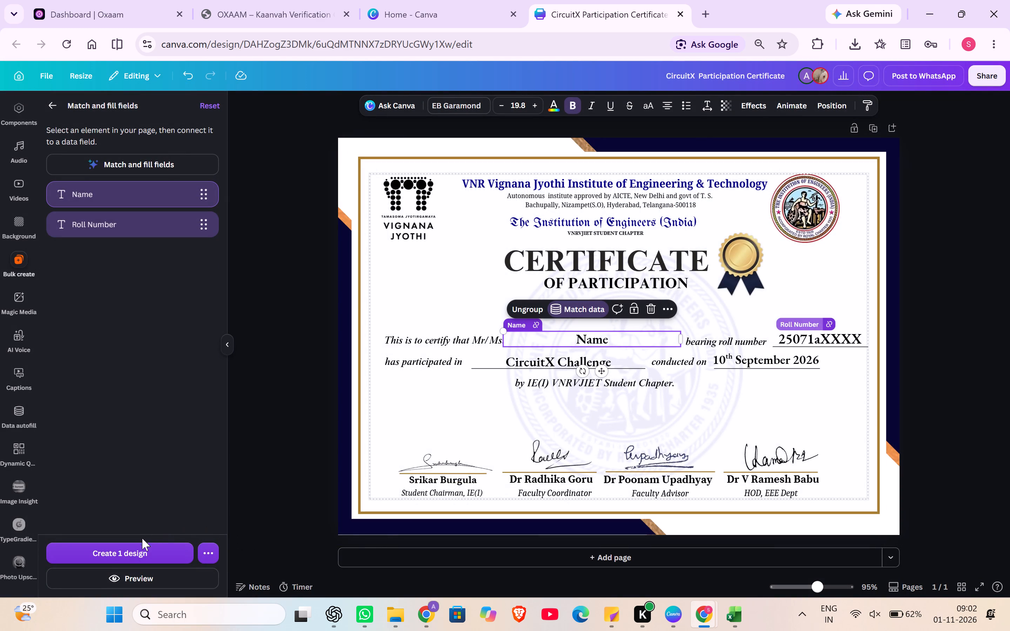
pyautogui.click(136, 552)
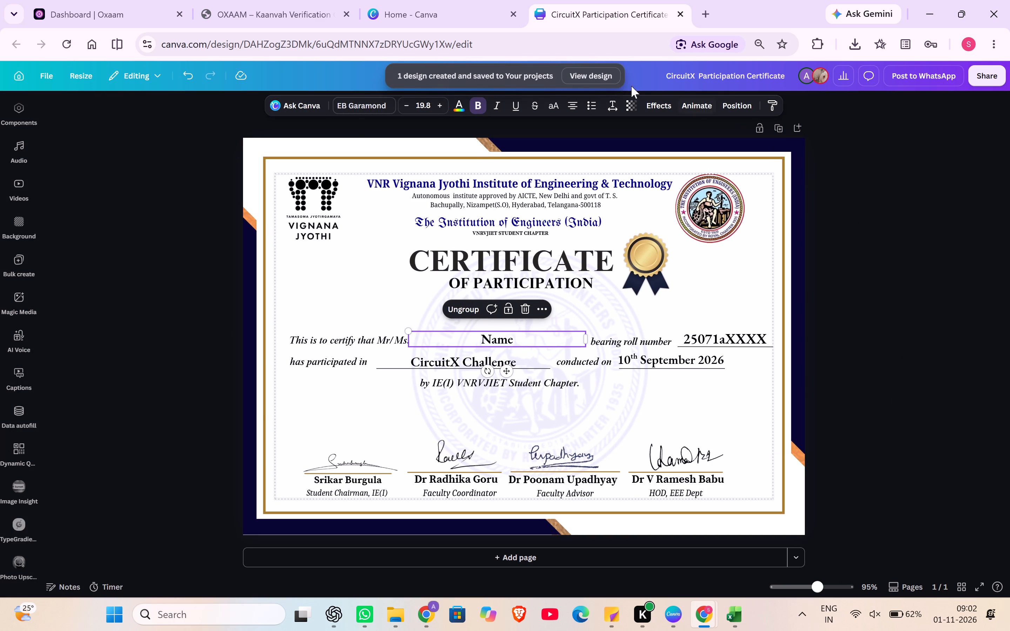
# Open the newly created bulk design and look through its pages to check each certificate's name and roll number.
pyautogui.click(607, 76)
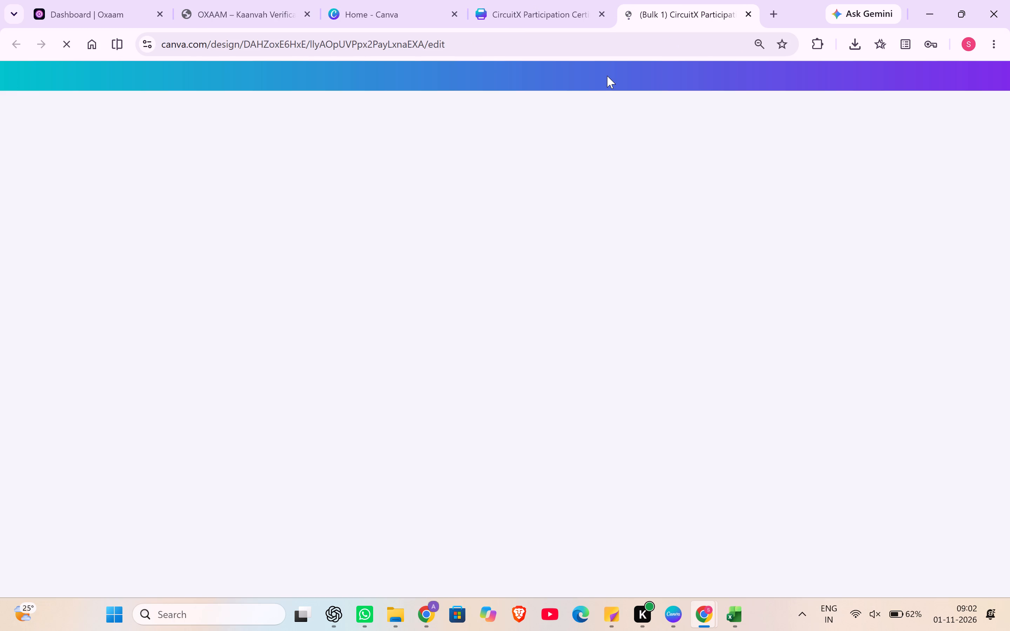
pyautogui.scroll(-4, 634, 385)
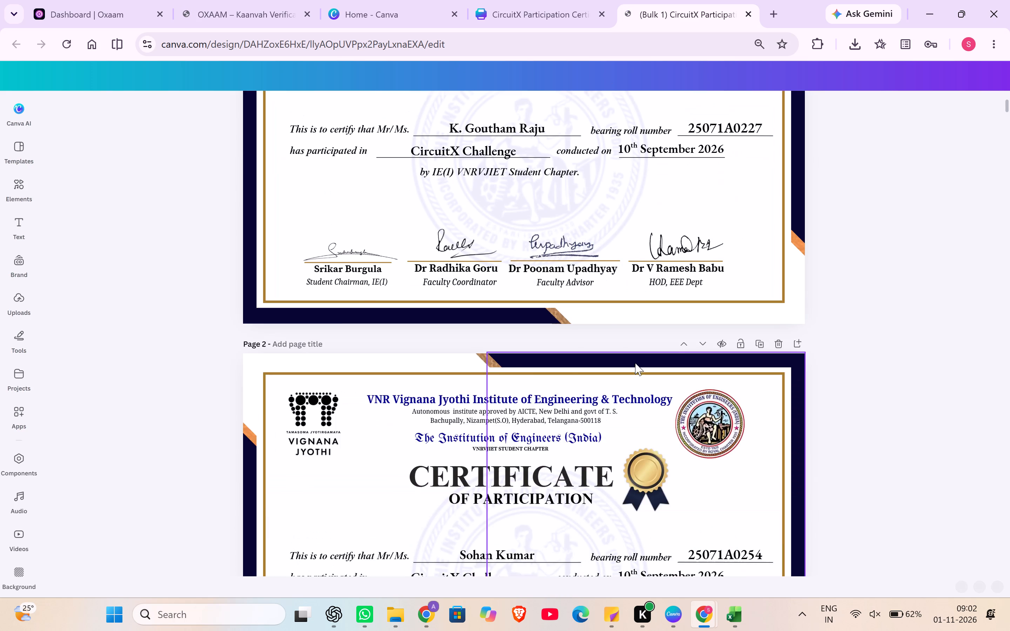
pyautogui.scroll(-9, 634, 362)
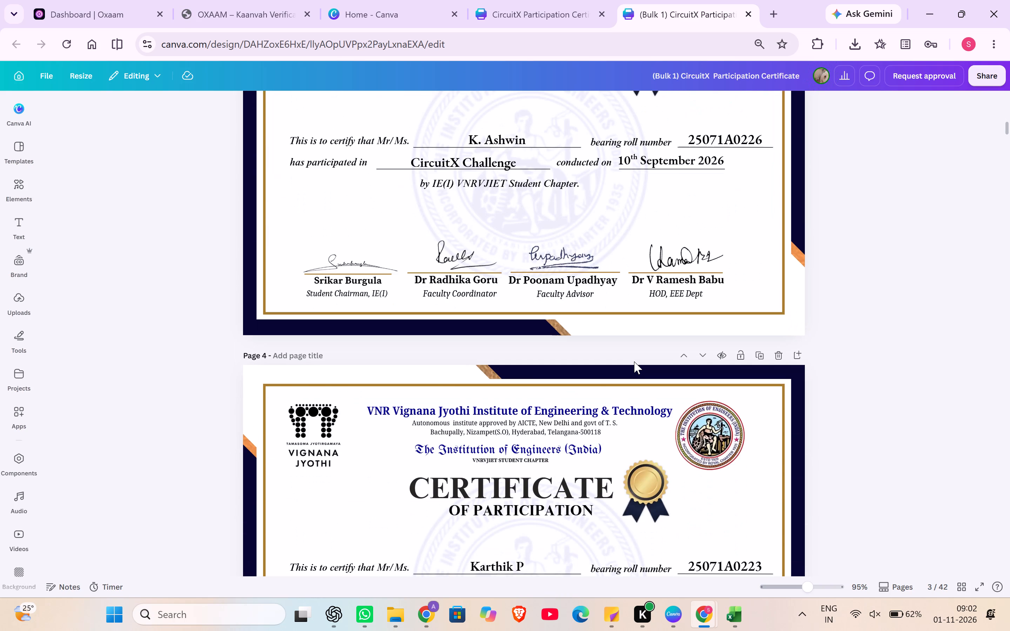
pyautogui.scroll(-11, 634, 361)
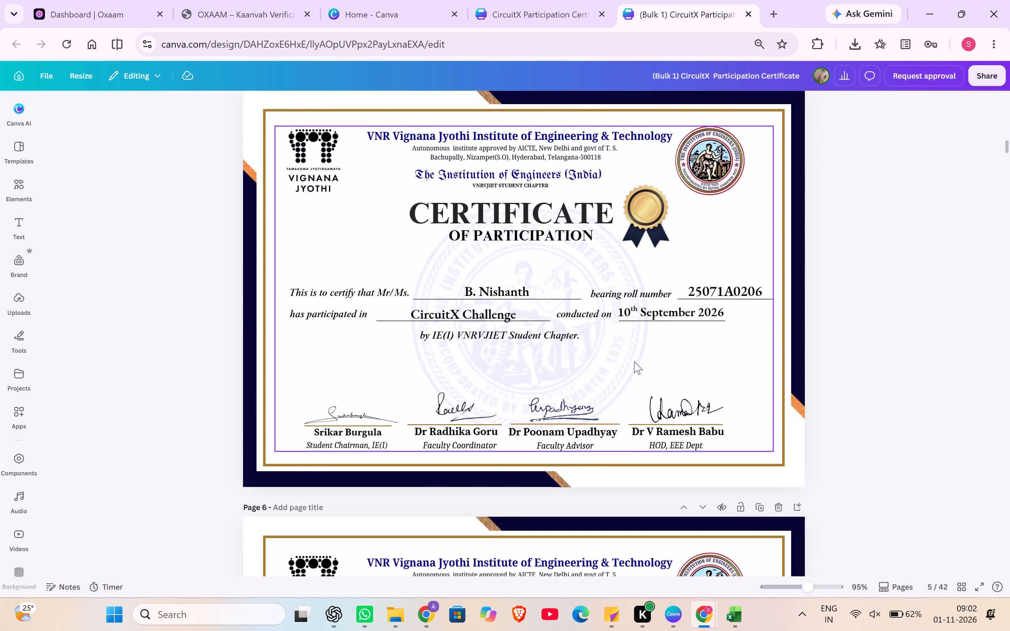
pyautogui.scroll(-20, 634, 361)
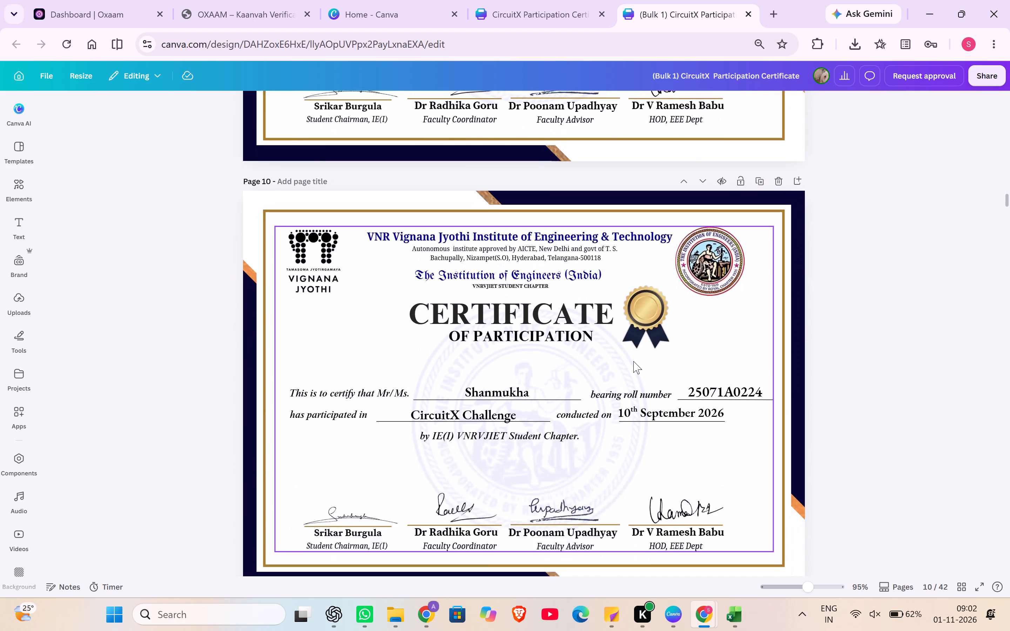
pyautogui.scroll(-3, 633, 361)
pyautogui.scroll(-20, 633, 361)
pyautogui.scroll(-16, 633, 361)
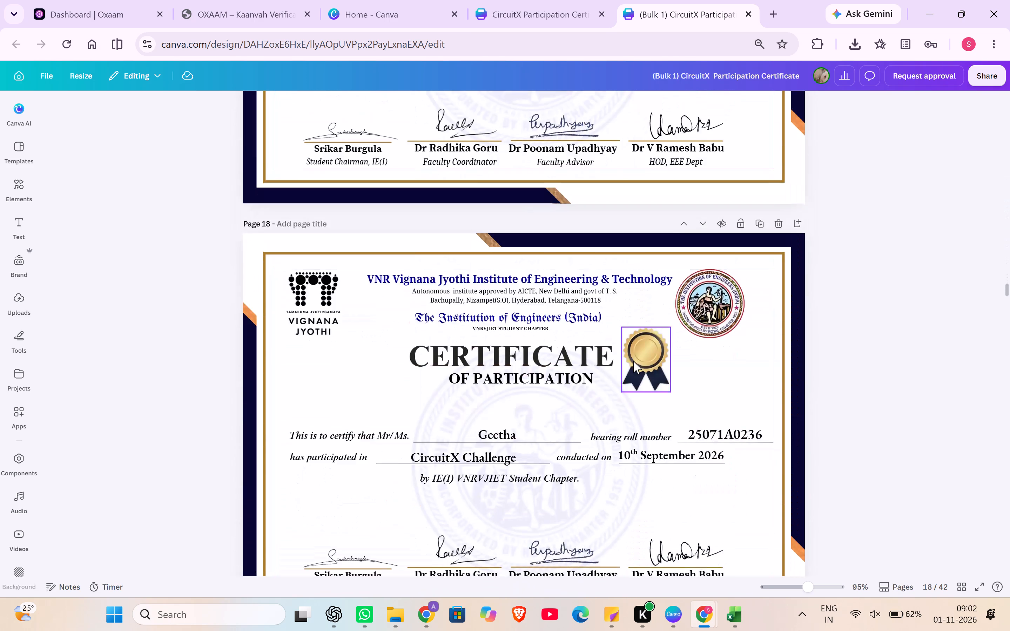
pyautogui.scroll(-18, 633, 361)
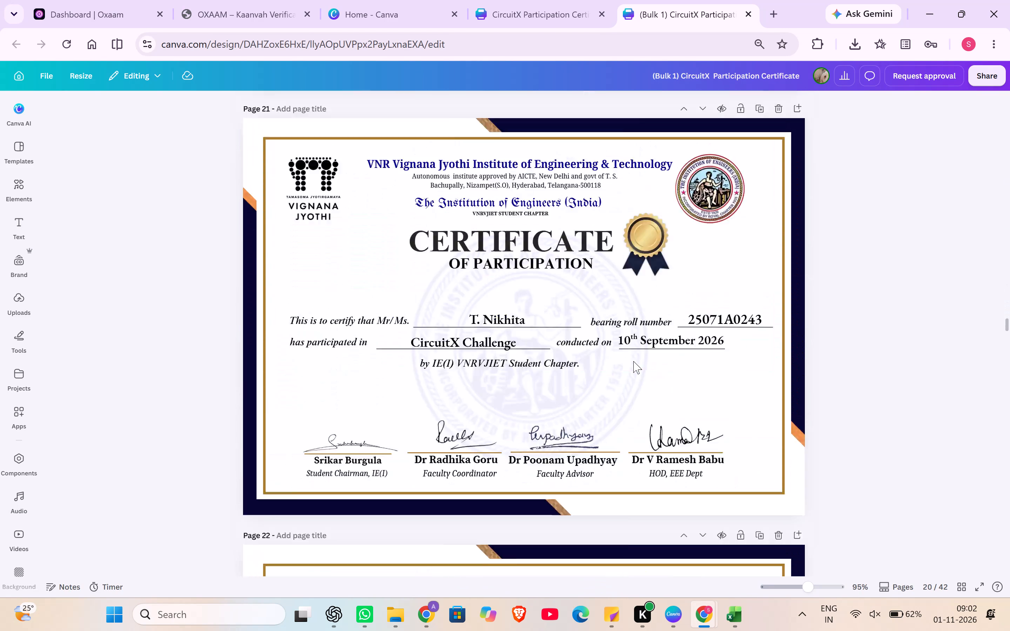
pyautogui.scroll(-20, 633, 361)
pyautogui.scroll(-20, 633, 361)
pyautogui.scroll(-2, 633, 361)
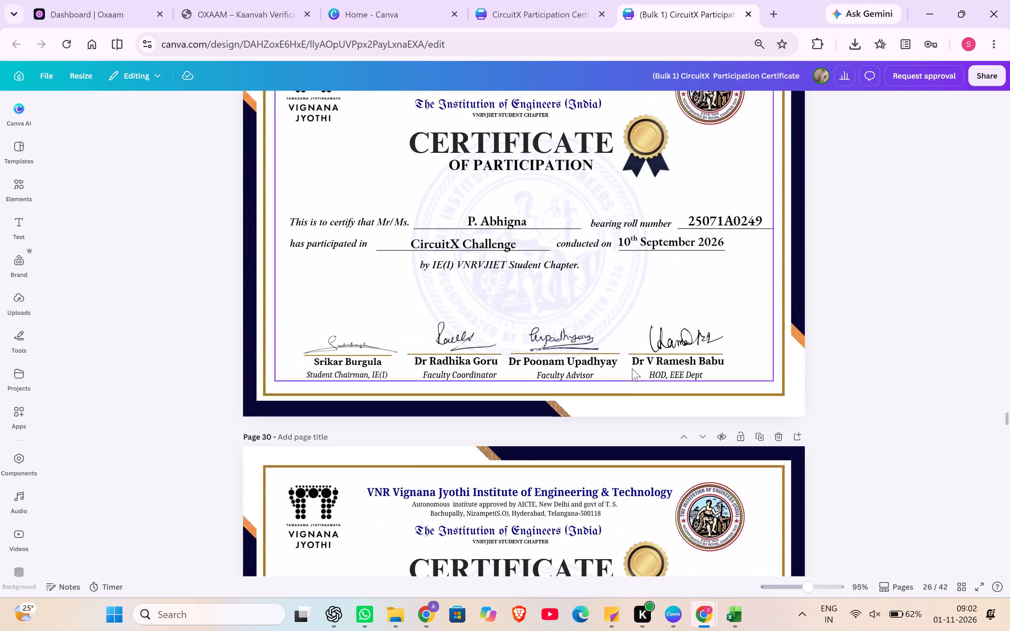
pyautogui.scroll(-20, 632, 368)
pyautogui.scroll(-20, 632, 368)
pyautogui.scroll(-2, 632, 368)
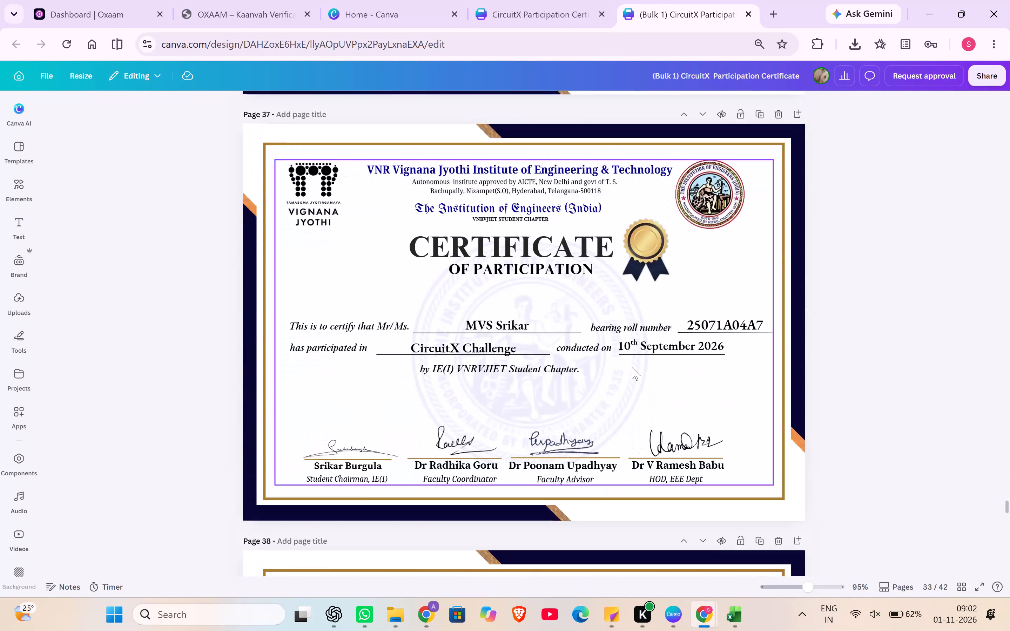
pyautogui.scroll(-3, 632, 367)
# Set the bulk design's access level to Anyone with the link and copy its share link.
pyautogui.click(976, 74)
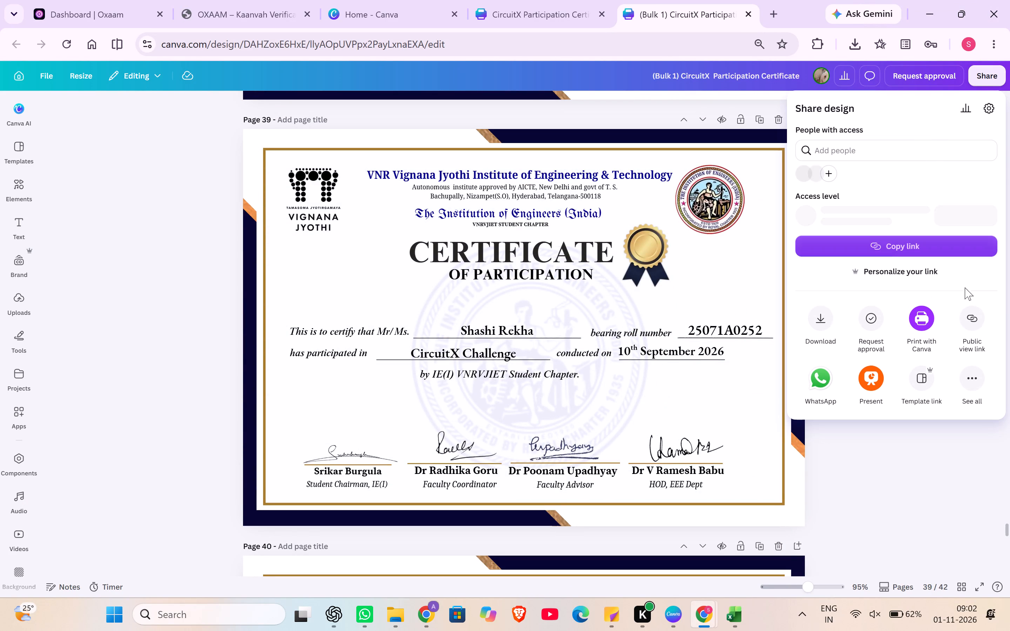
pyautogui.click(914, 207)
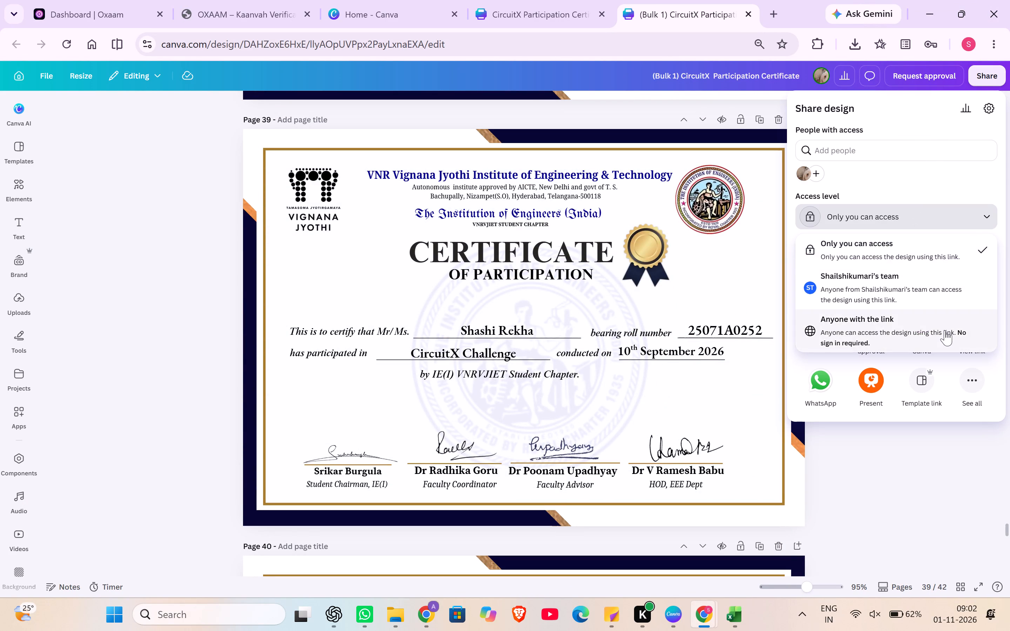
pyautogui.click(945, 330)
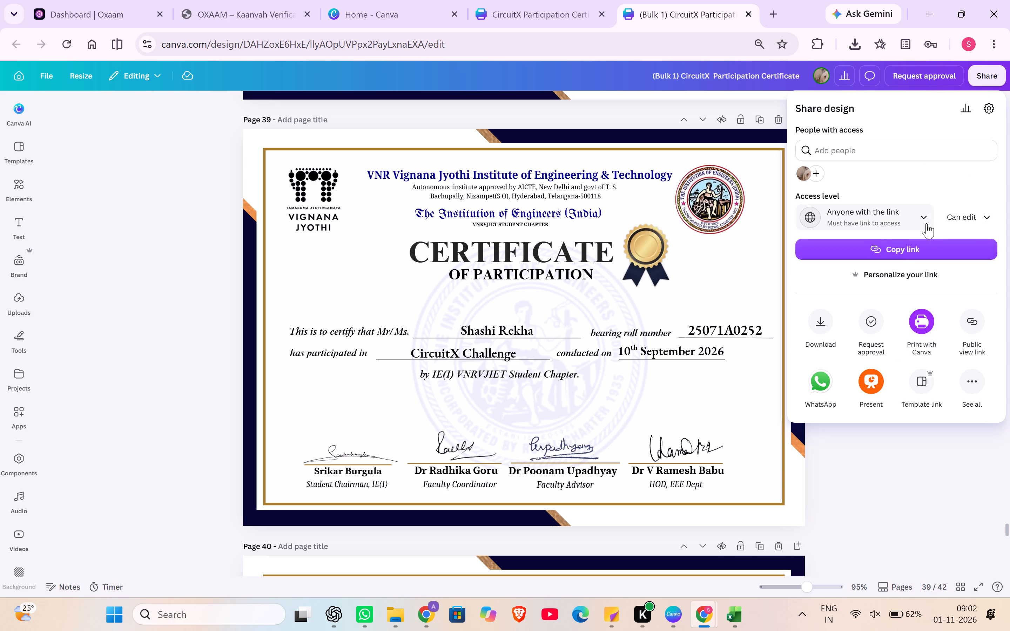
pyautogui.click(926, 250)
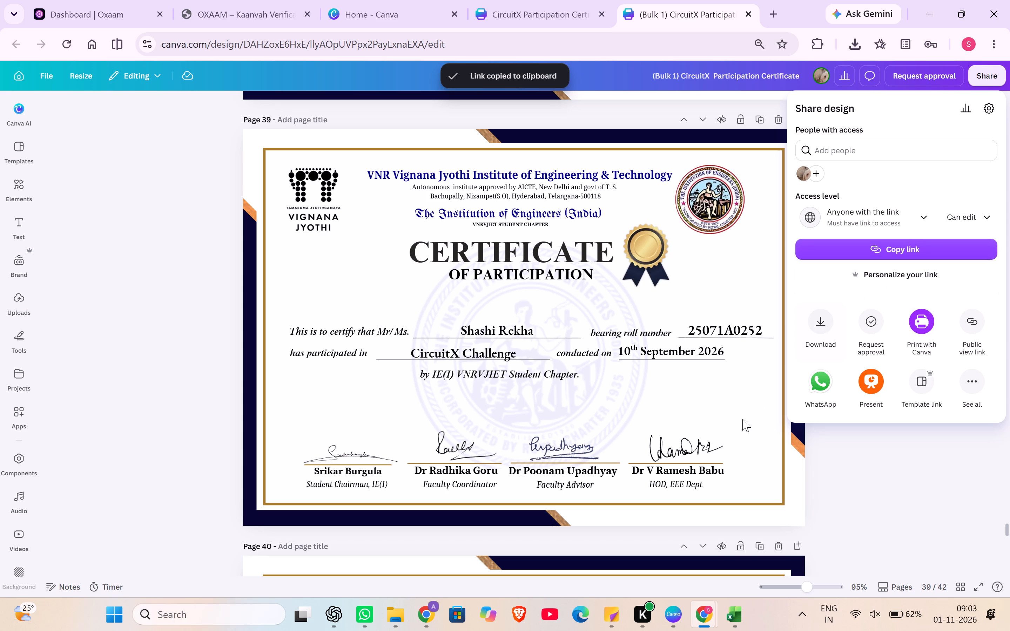
# Switch to the Canva desktop app.
pyautogui.click(684, 616)
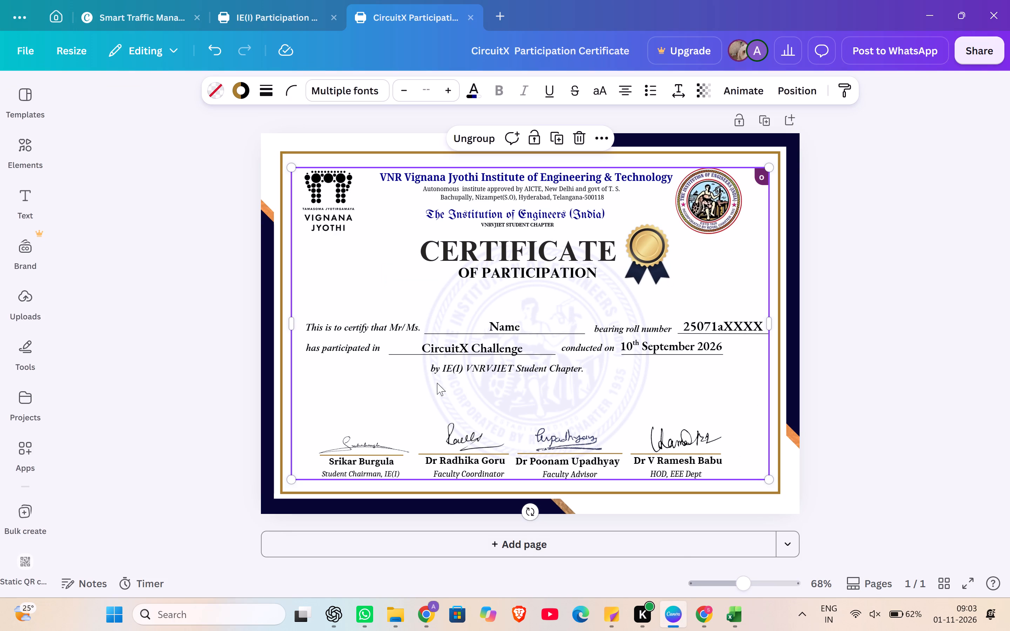
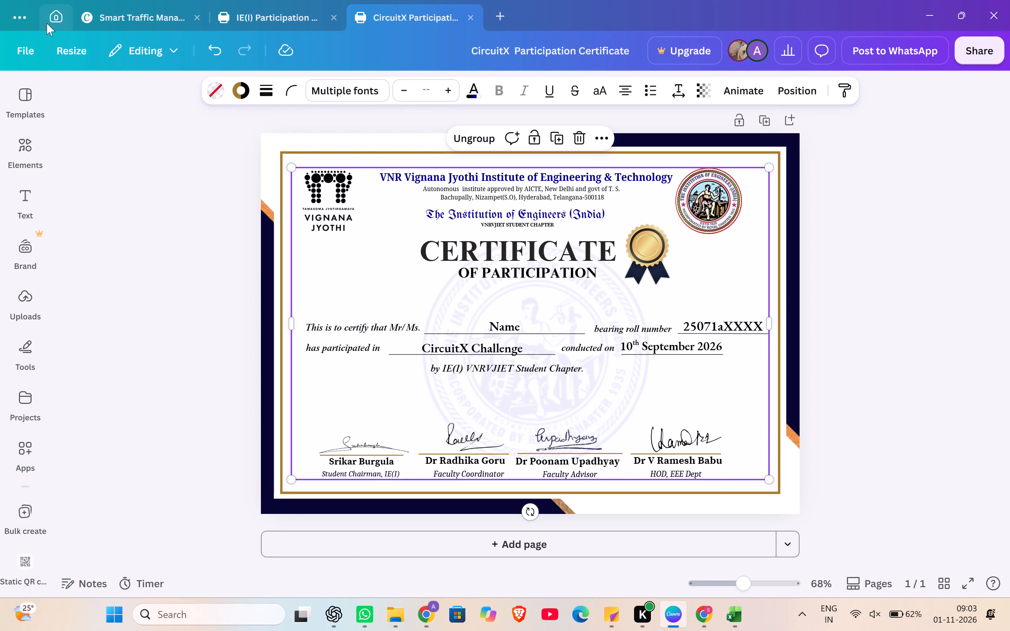
# Switch to the bulk certificate design in Chrome and return from it to the Canva home page.
pyautogui.moveTo(65, 53); pyautogui.dragTo(68, 56)
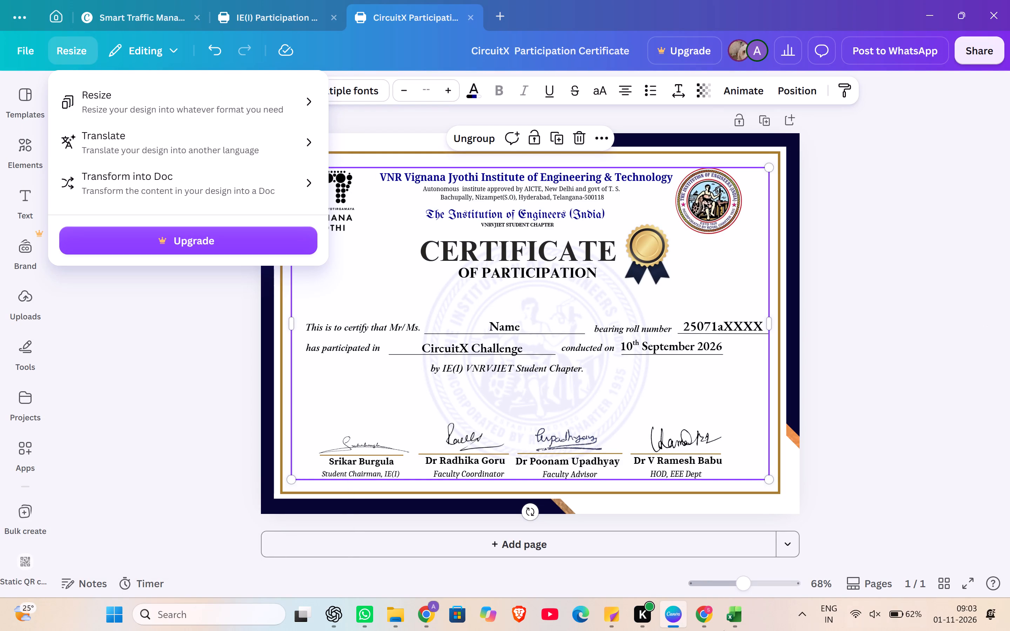
pyautogui.click(944, 467)
pyautogui.click(709, 615)
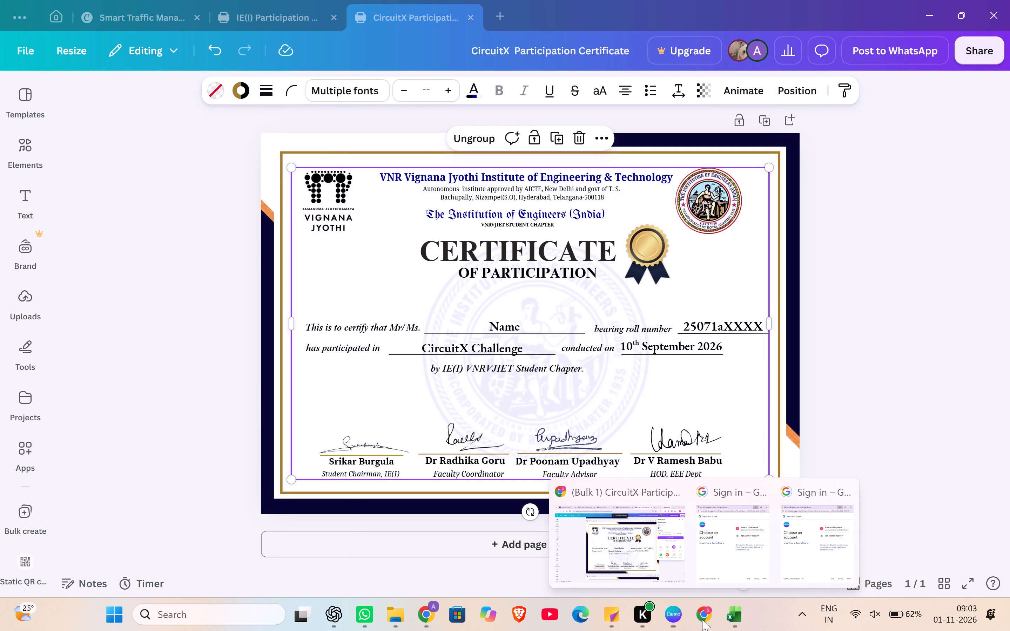
pyautogui.click(612, 550)
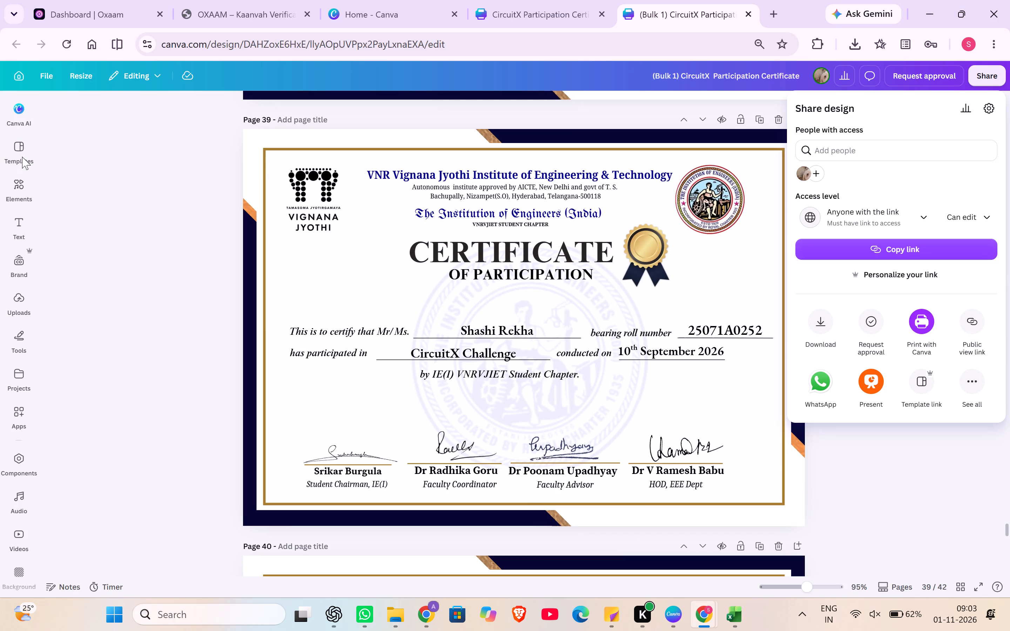
pyautogui.click(66, 184)
pyautogui.click(15, 89)
pyautogui.click(16, 69)
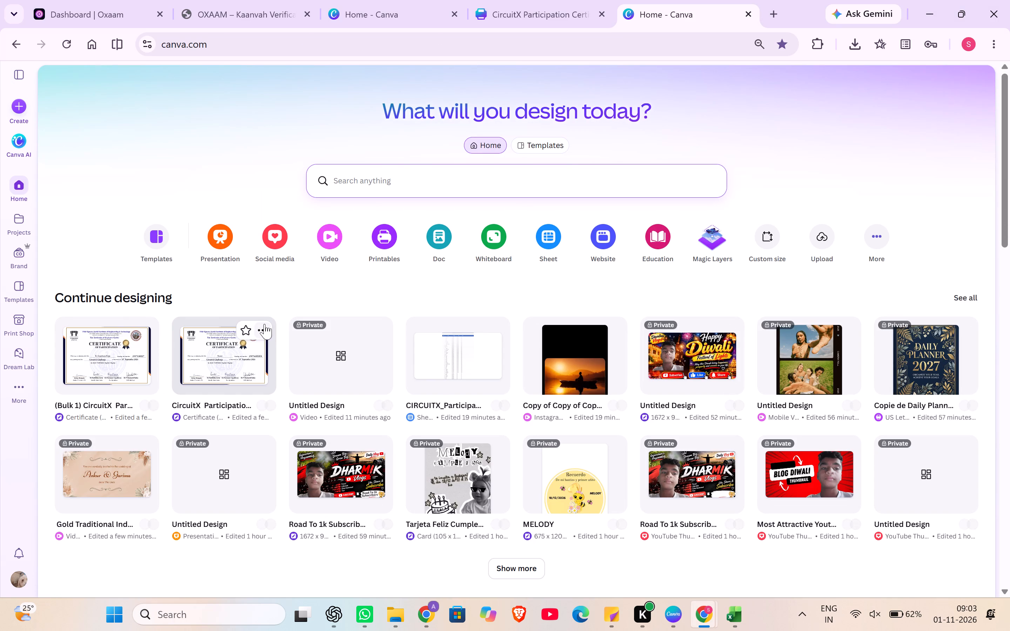
# Hide the original CircuitX Participation Certificate design from the recent designs.
pyautogui.click(264, 324)
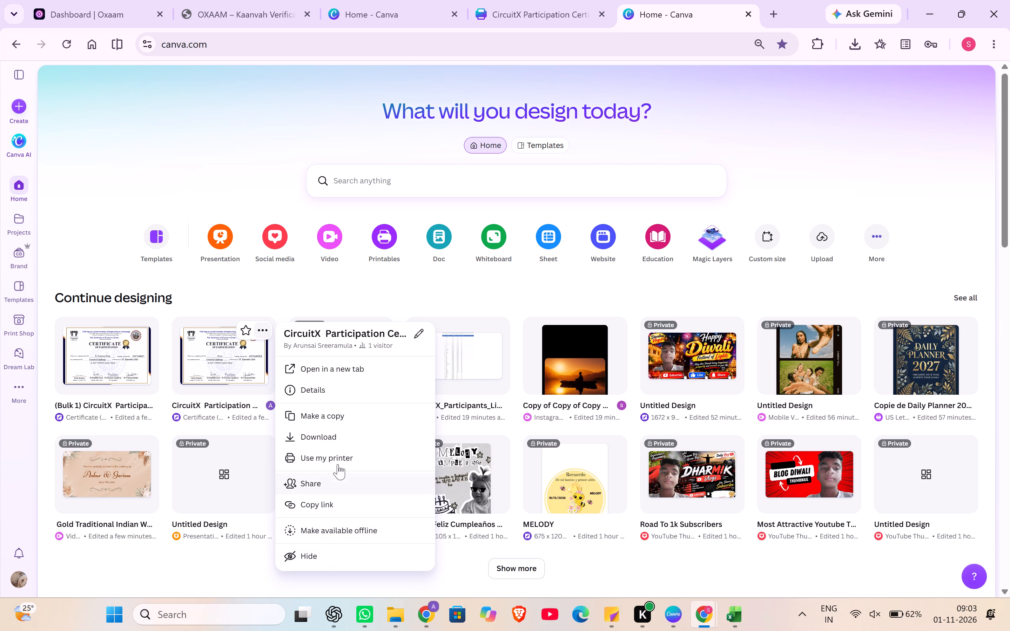
pyautogui.click(307, 555)
# Move the (Bulk 1) CircuitX Participation Certificate design to Trash.
pyautogui.click(153, 330)
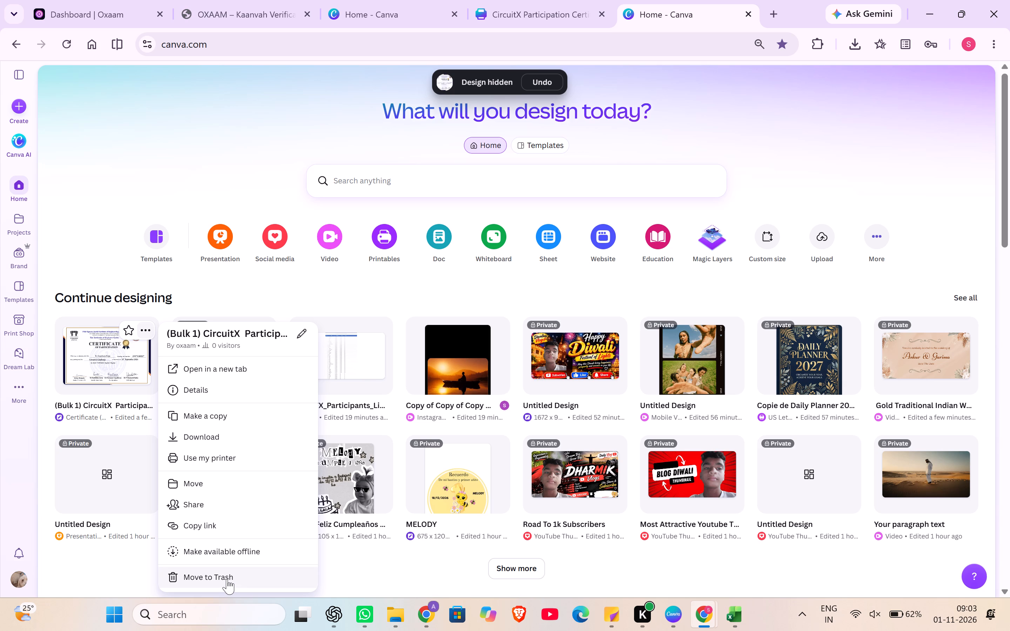
pyautogui.click(227, 578)
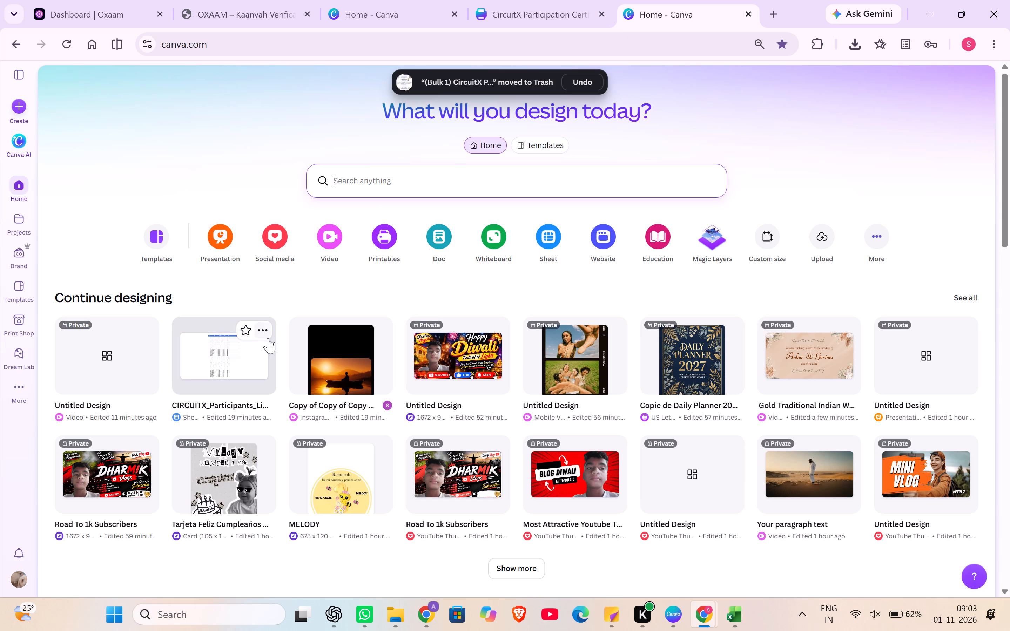
# Move the CIRCUITX participants list sheet to Trash.
pyautogui.click(268, 336)
pyautogui.click(312, 581)
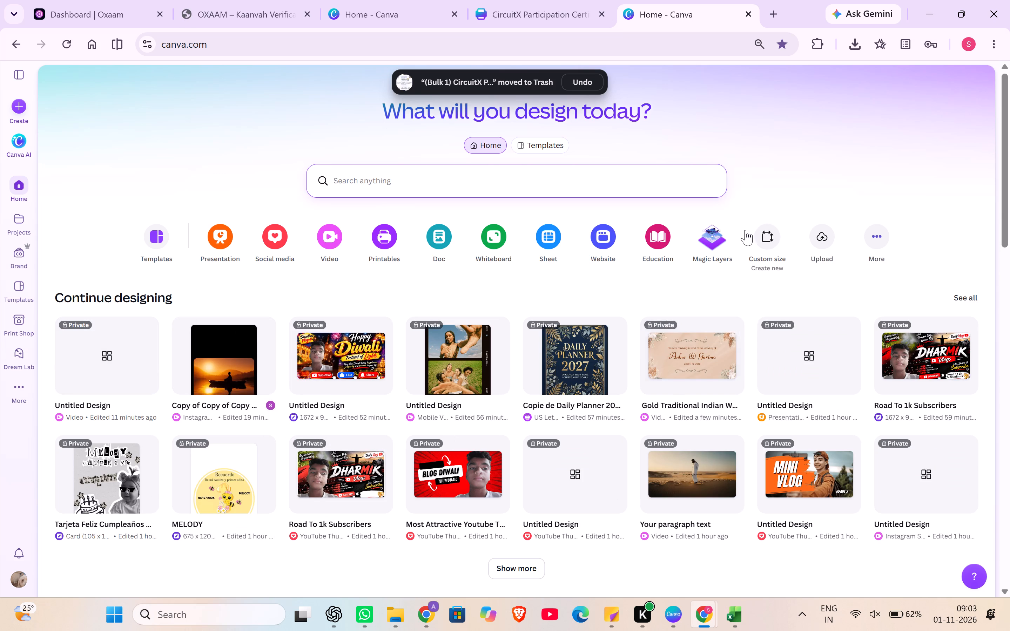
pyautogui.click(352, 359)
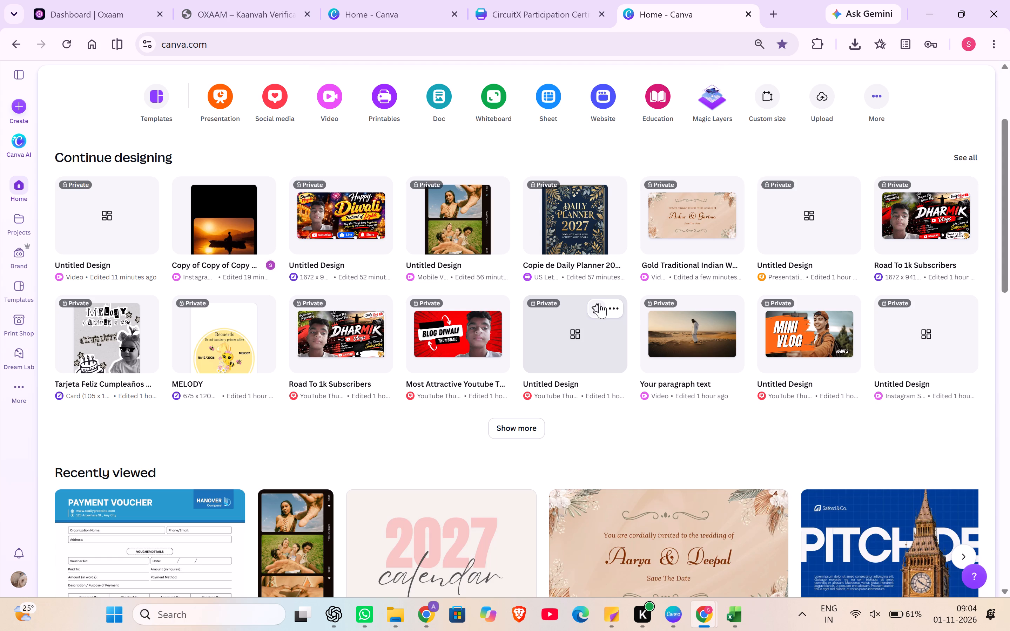
pyautogui.scroll(-10, 600, 300)
pyautogui.scroll(12, 600, 300)
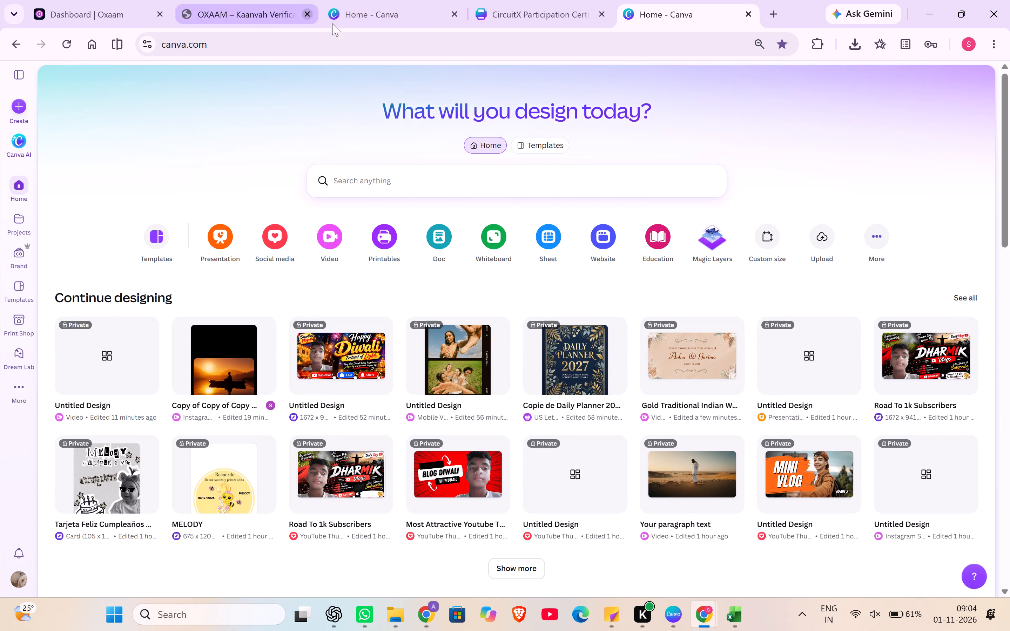
# Close the browser tab holding the CircuitX Participation Certificate design.
pyautogui.click(568, 0)
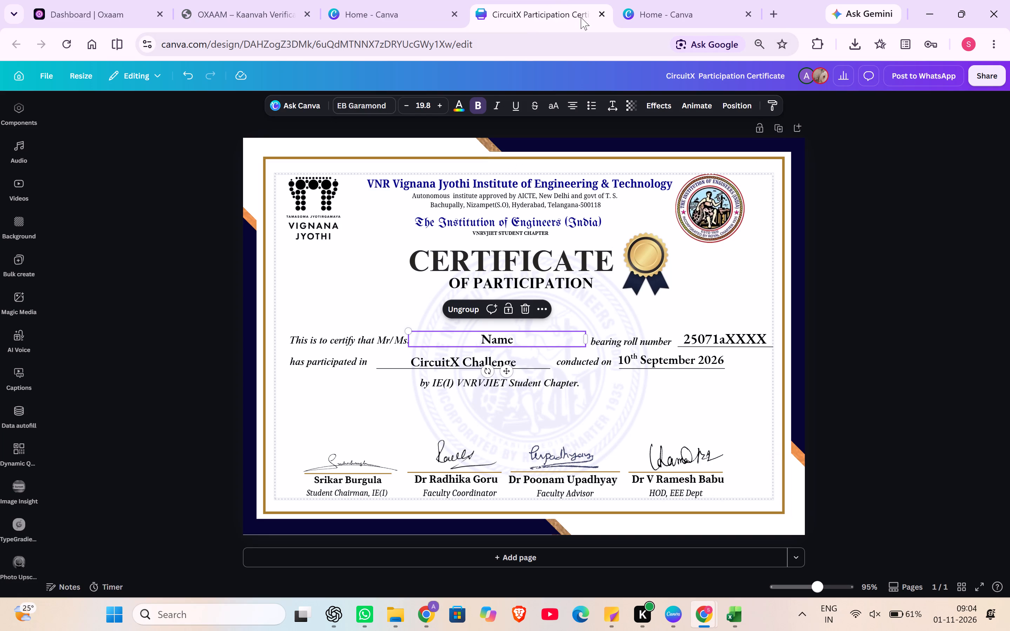
pyautogui.click(598, 17)
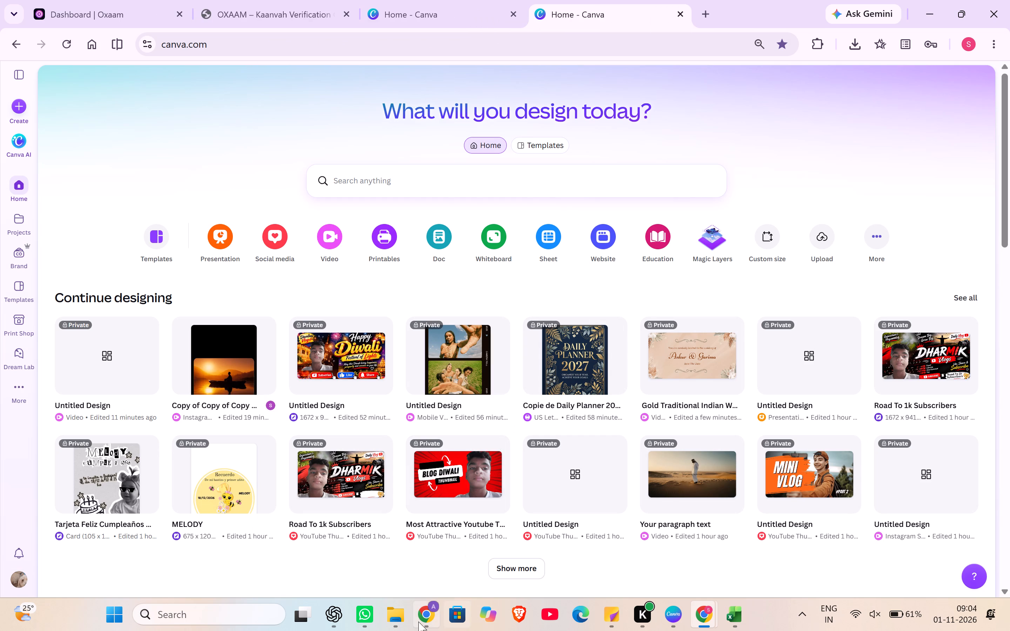
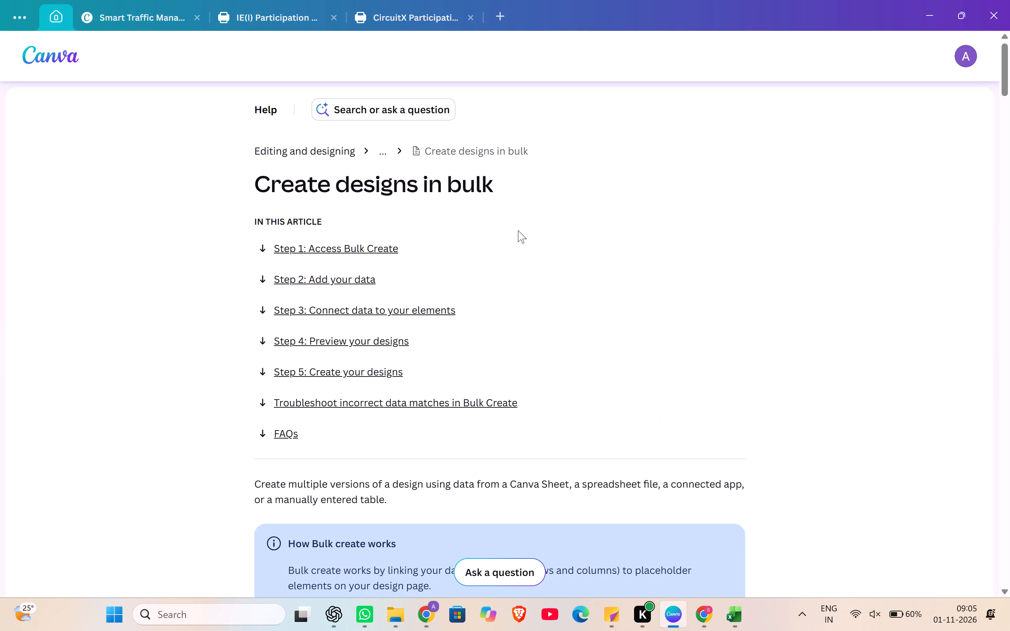
pyautogui.click(386, 1)
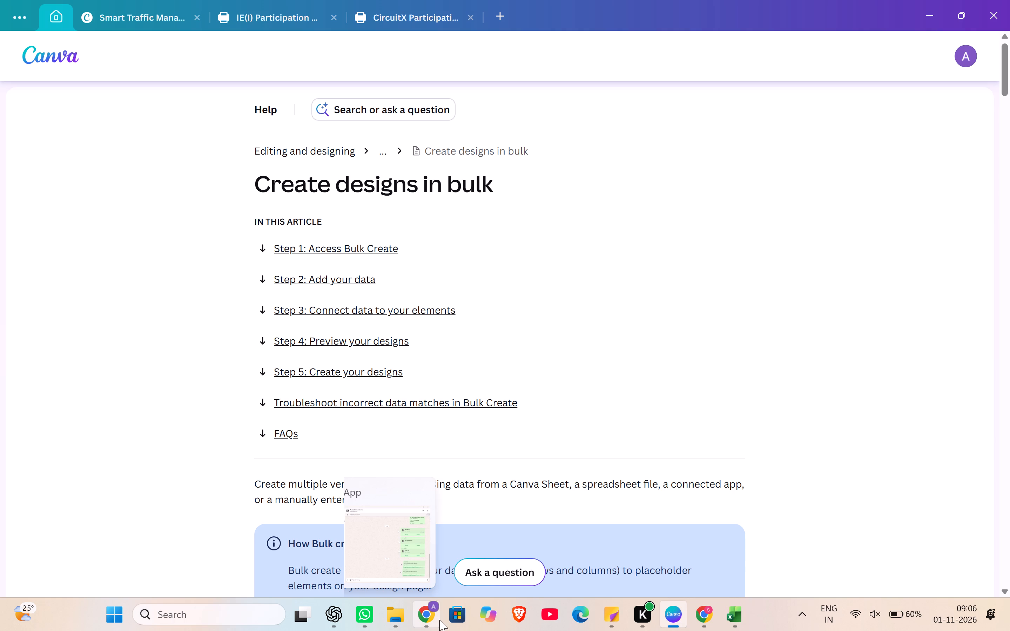
# Switch to the Chrome window showing the Canva error page and bring up its Canva home page.
pyautogui.click(697, 625)
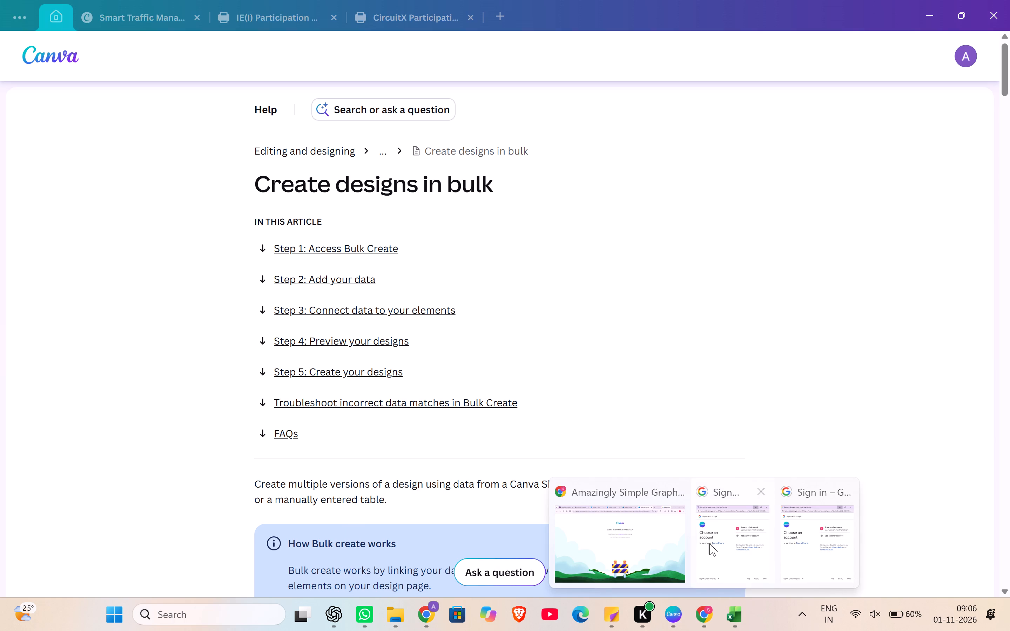
pyautogui.click(628, 532)
pyautogui.click(530, 1)
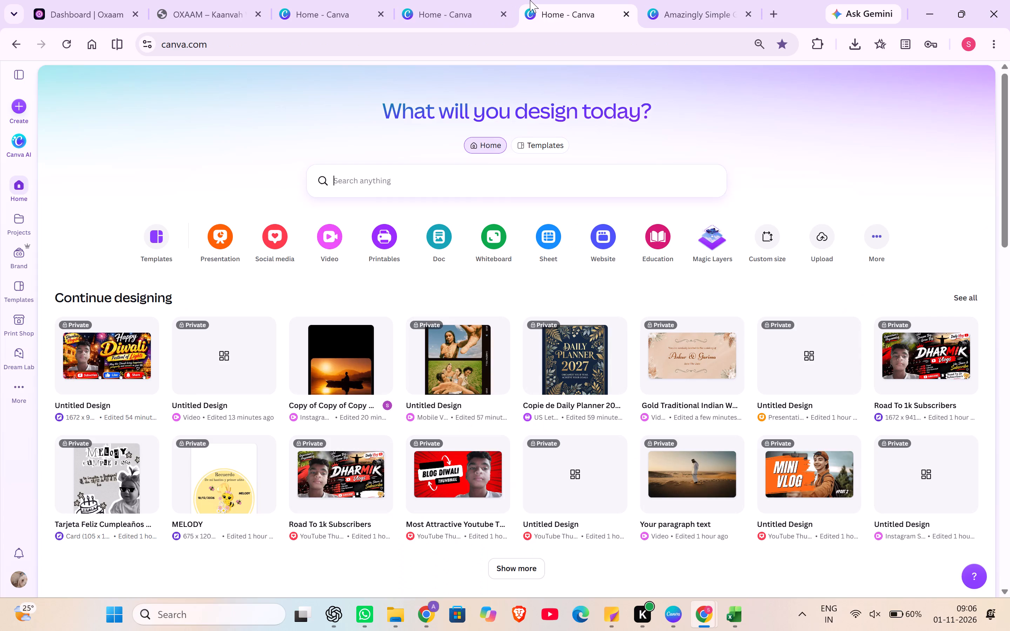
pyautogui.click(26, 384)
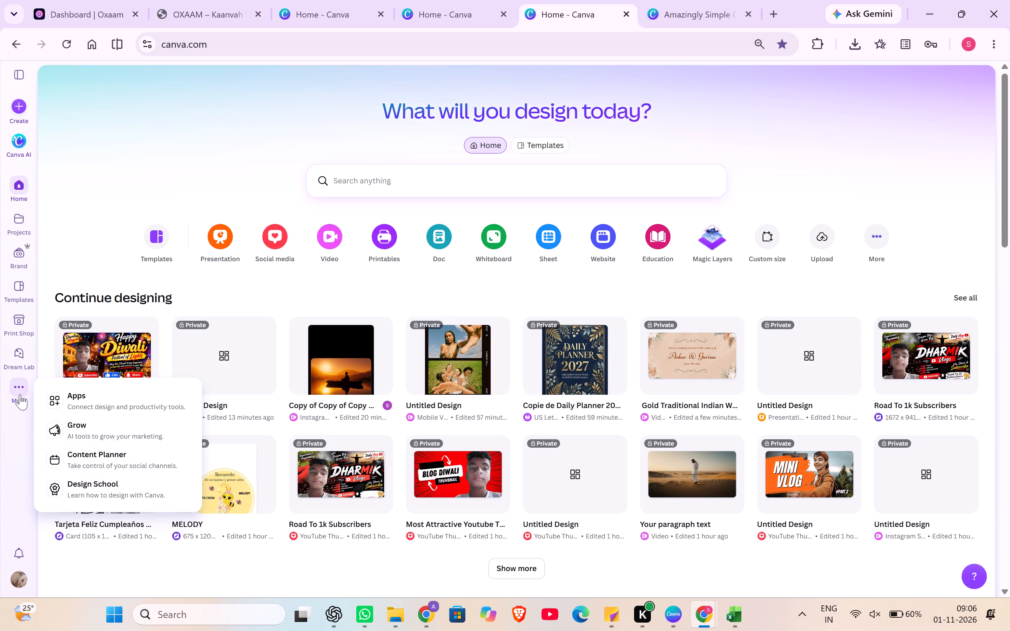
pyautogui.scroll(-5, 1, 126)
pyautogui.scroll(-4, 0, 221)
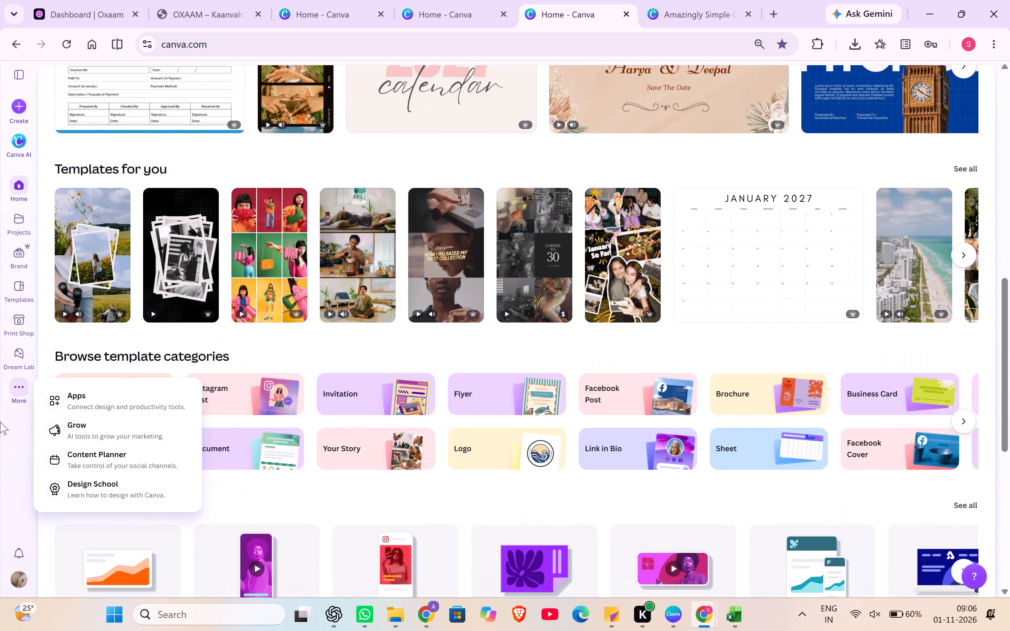
# Open the invite-people dialog for the Business team of the oxaam account.
pyautogui.click(18, 584)
pyautogui.scroll(-1, 105, 407)
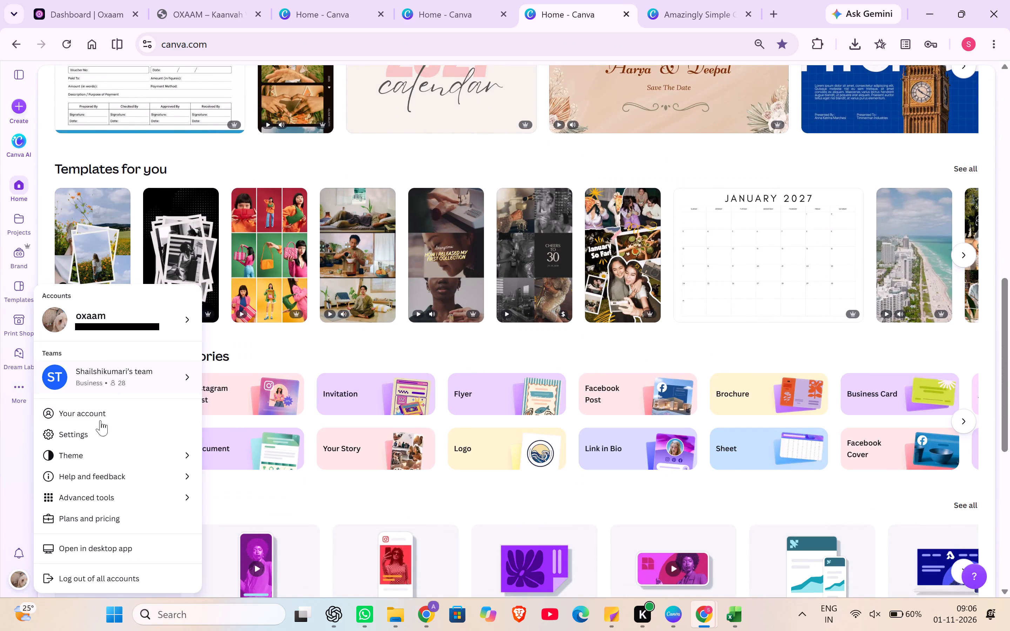
pyautogui.scroll(-1, 100, 420)
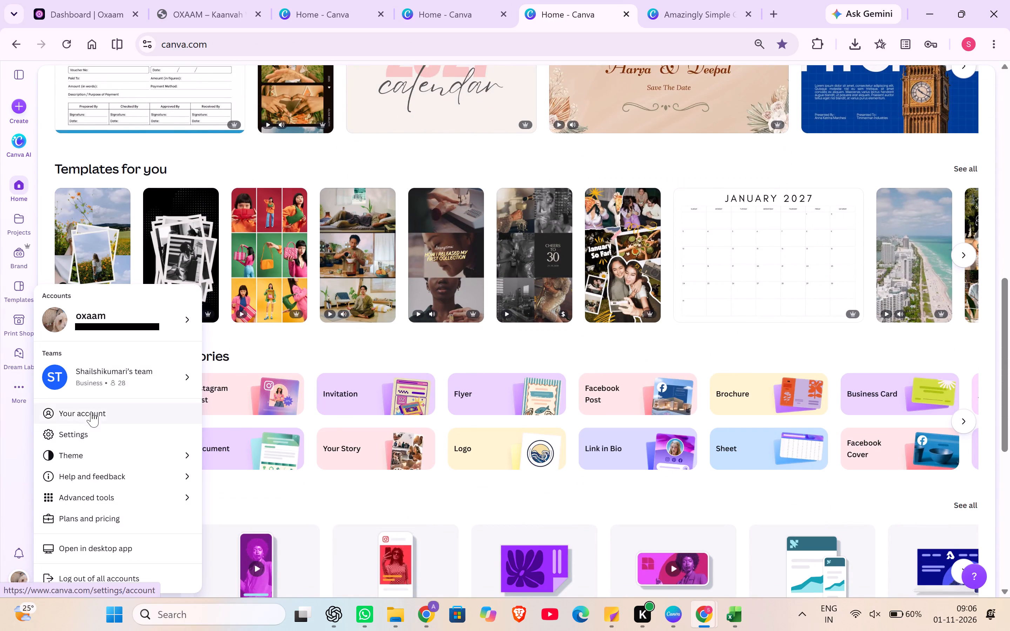
pyautogui.click(108, 378)
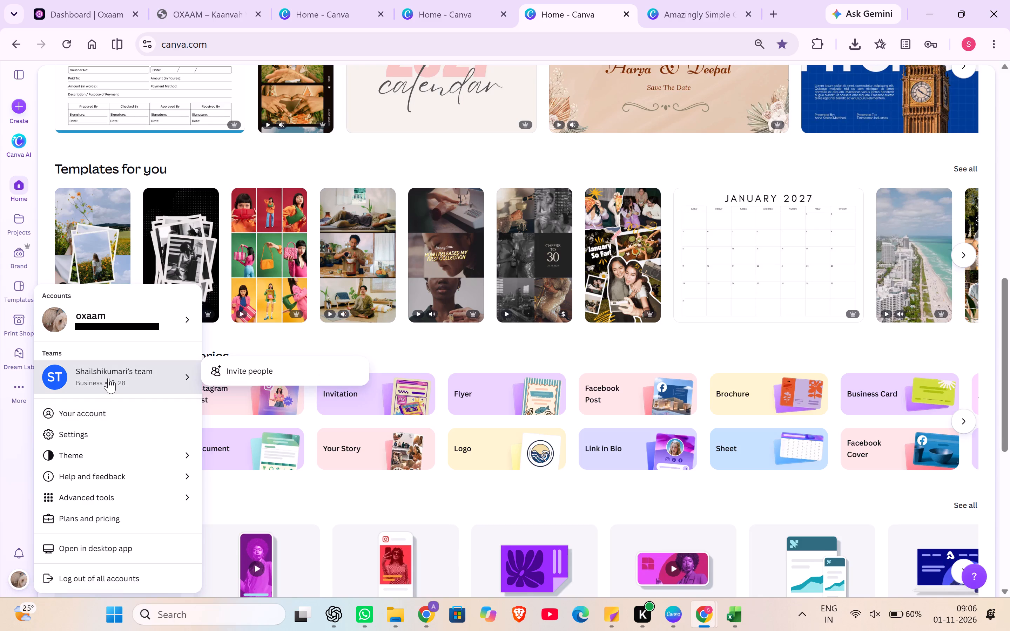
pyautogui.click(245, 373)
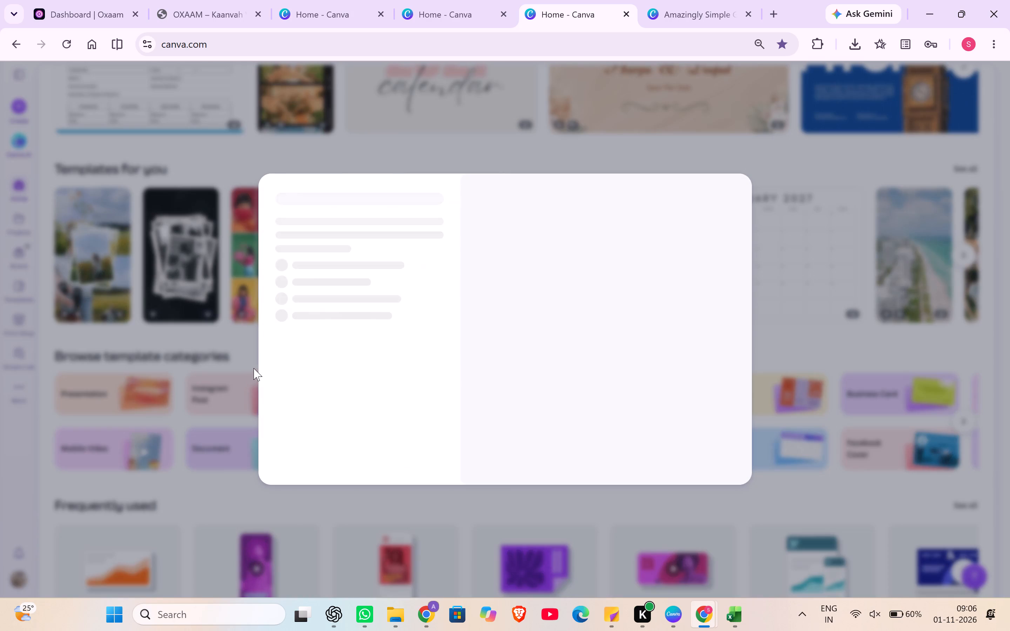
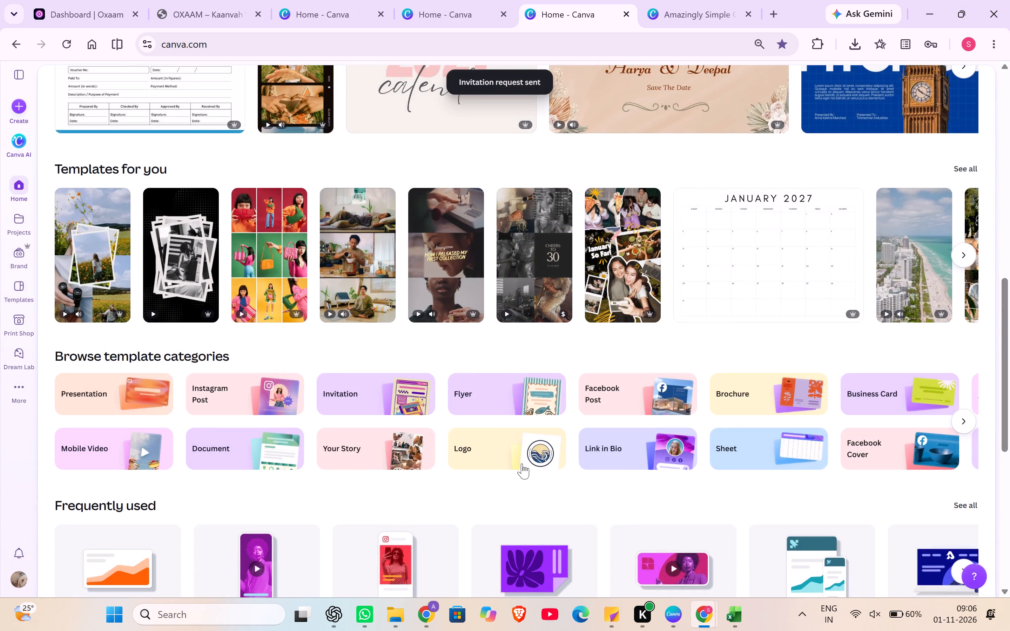
# Switch to the other Chrome window, showing the redirecting Canva tabs, and open a new tab ready for a search or address.
pyautogui.click(434, 613)
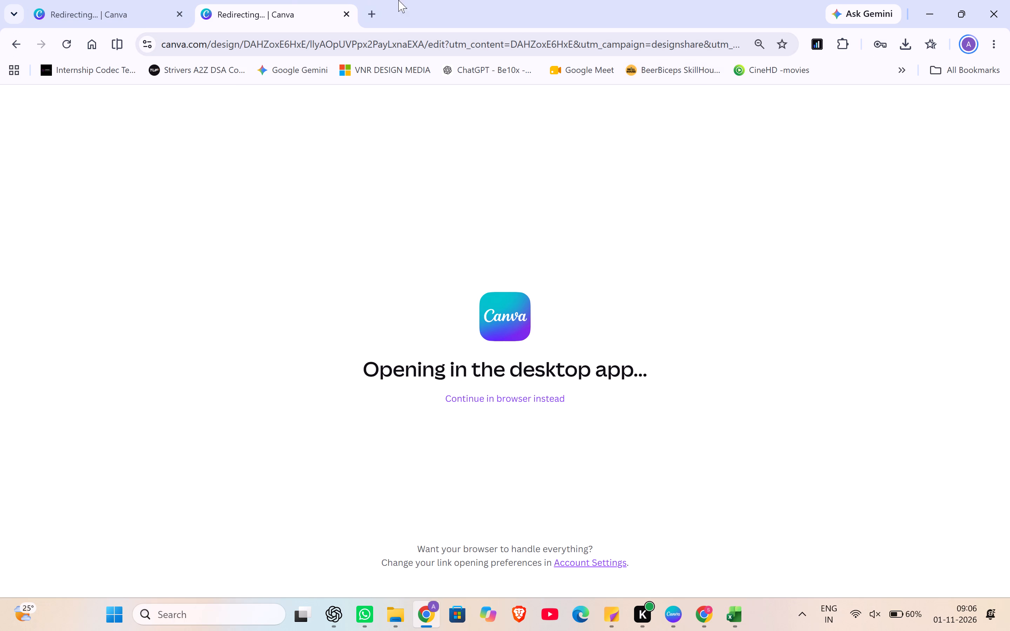
pyautogui.click(375, 15)
pyautogui.click(384, 39)
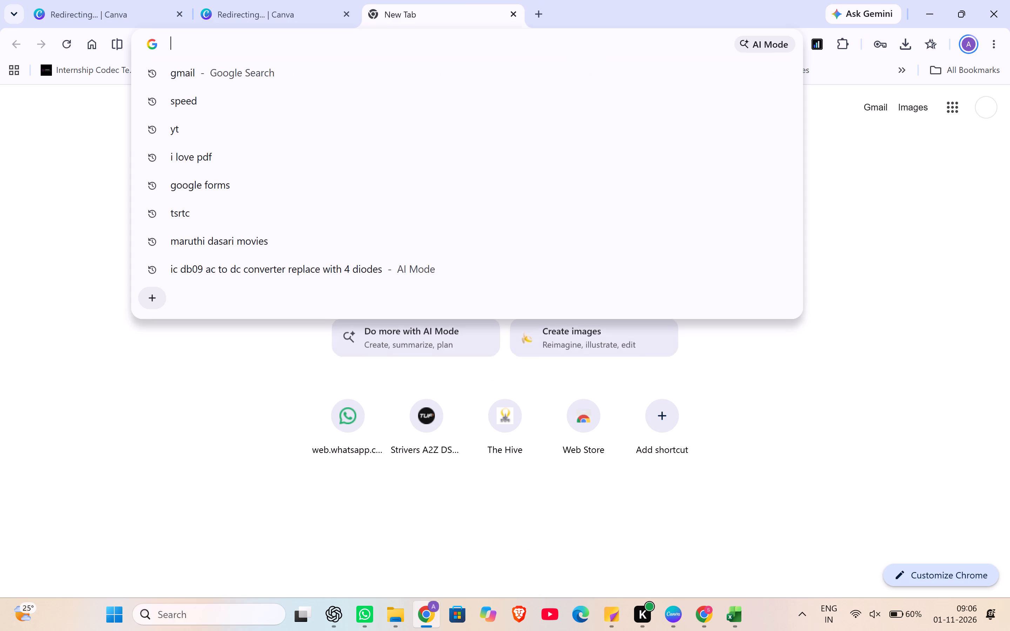
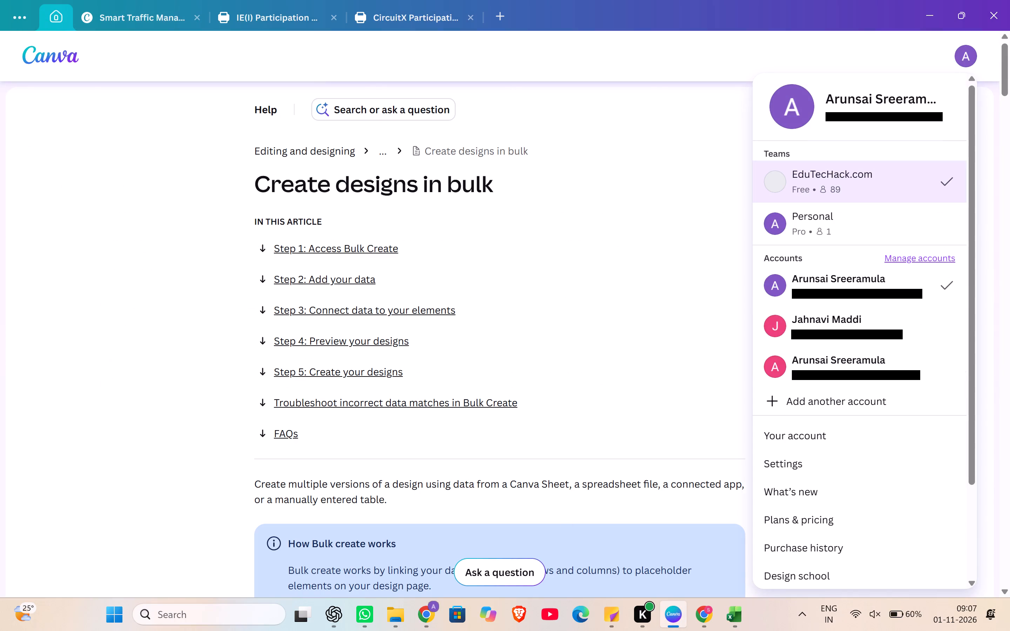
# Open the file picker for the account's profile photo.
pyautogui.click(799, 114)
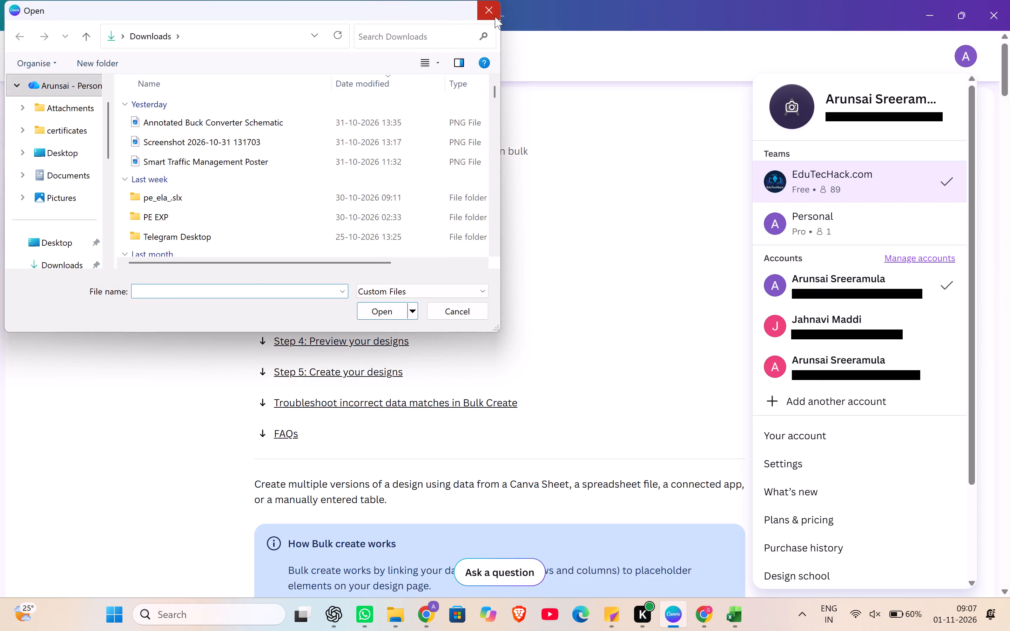
# Cancel the profile-picture file selection and dismiss the account menu.
pyautogui.click(495, 15)
pyautogui.click(896, 103)
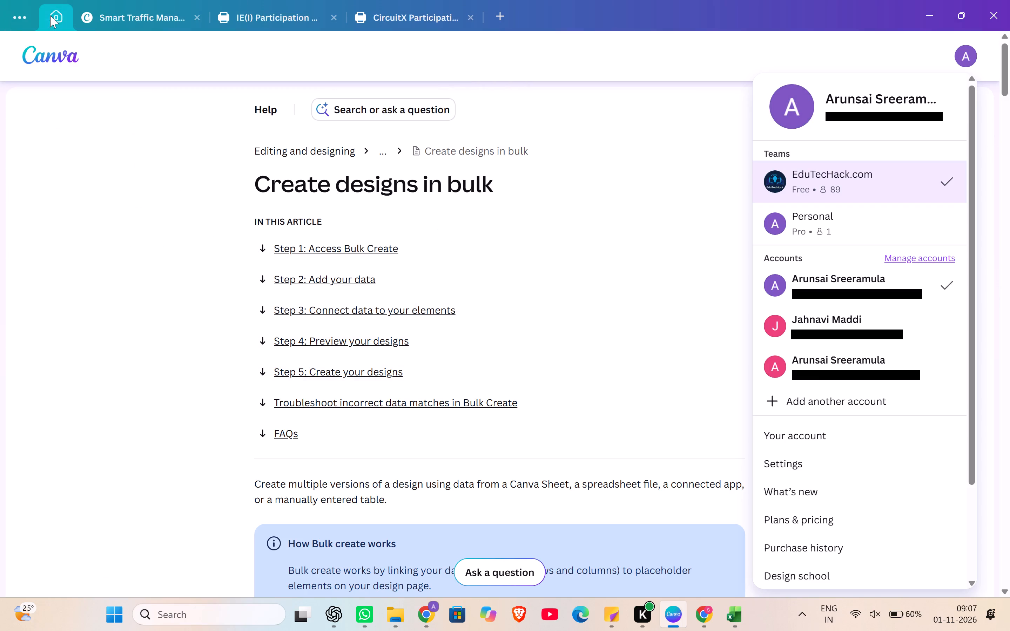
pyautogui.click(56, 11)
pyautogui.click(16, 16)
pyautogui.click(127, 54)
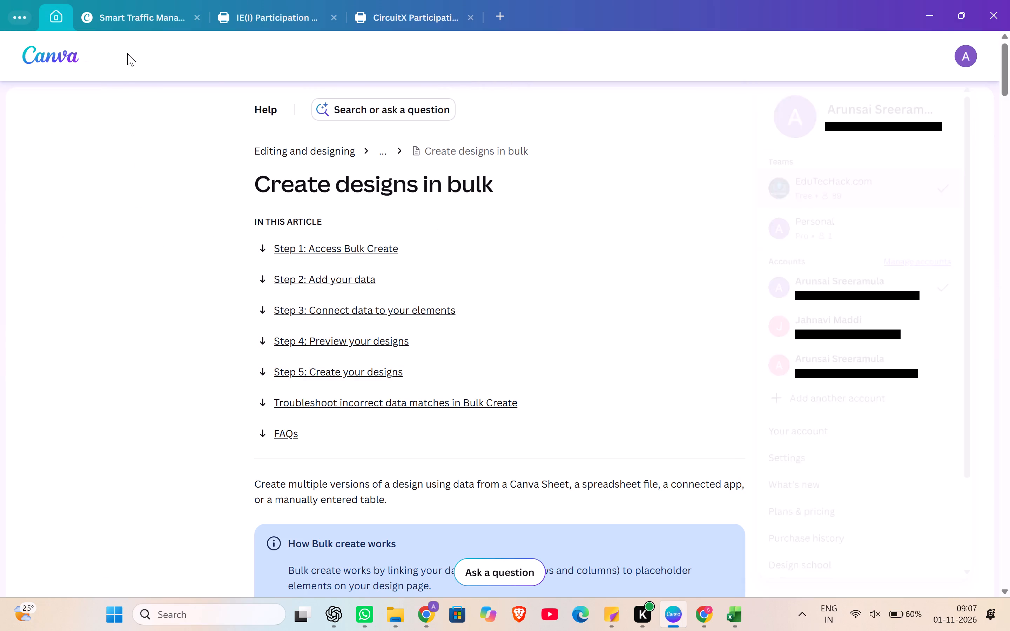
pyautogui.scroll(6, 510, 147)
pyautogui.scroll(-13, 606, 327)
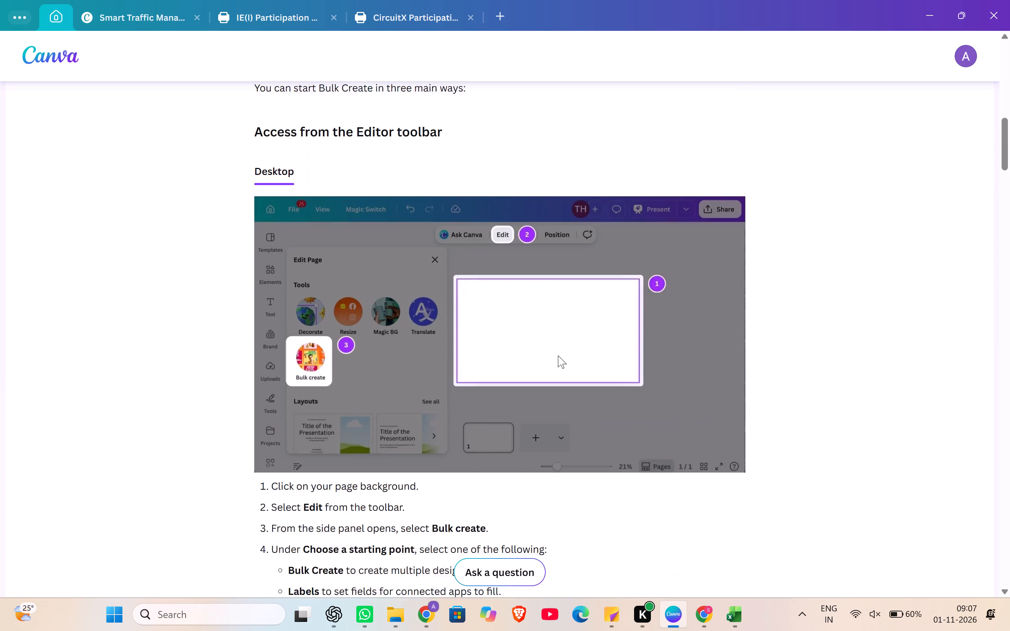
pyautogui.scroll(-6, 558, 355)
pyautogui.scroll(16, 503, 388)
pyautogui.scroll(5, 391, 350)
# Switch to the Smart Traffic Management design and look through its file options.
pyautogui.click(241, 8)
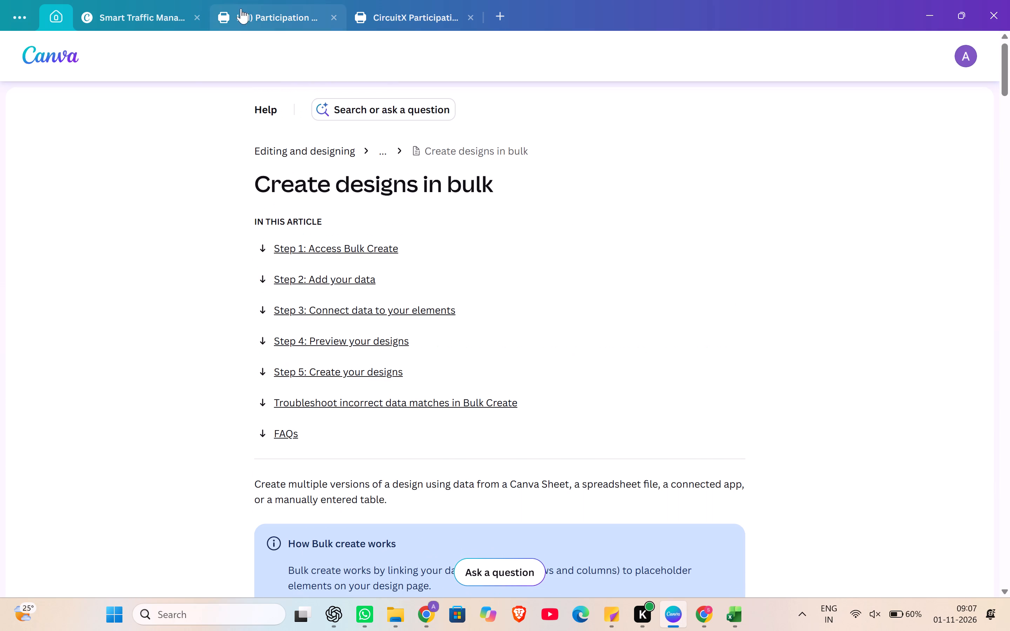
pyautogui.click(123, 9)
pyautogui.click(285, 137)
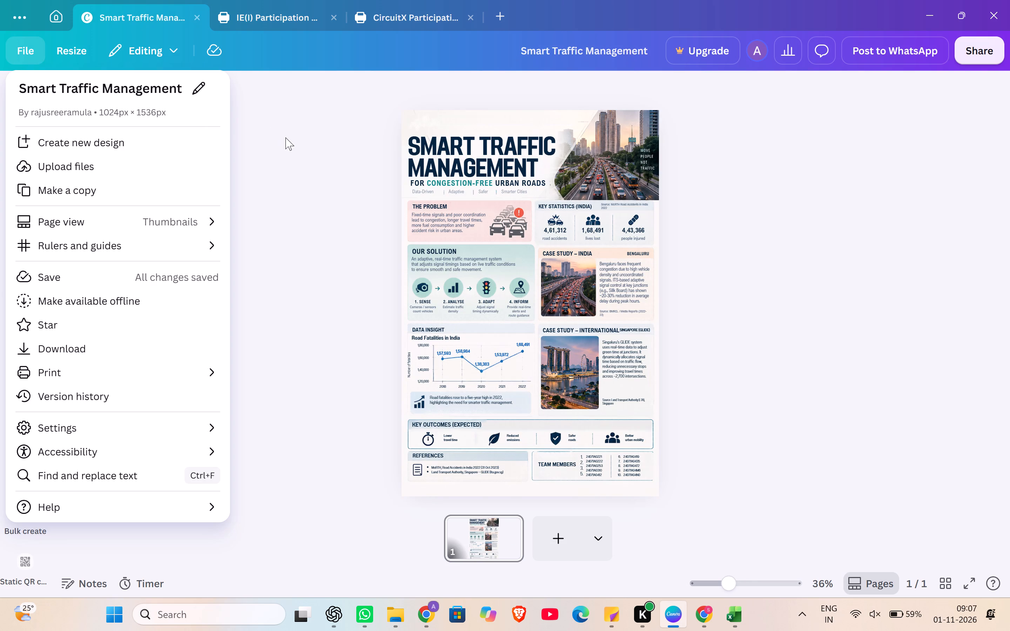
pyautogui.click(36, 58)
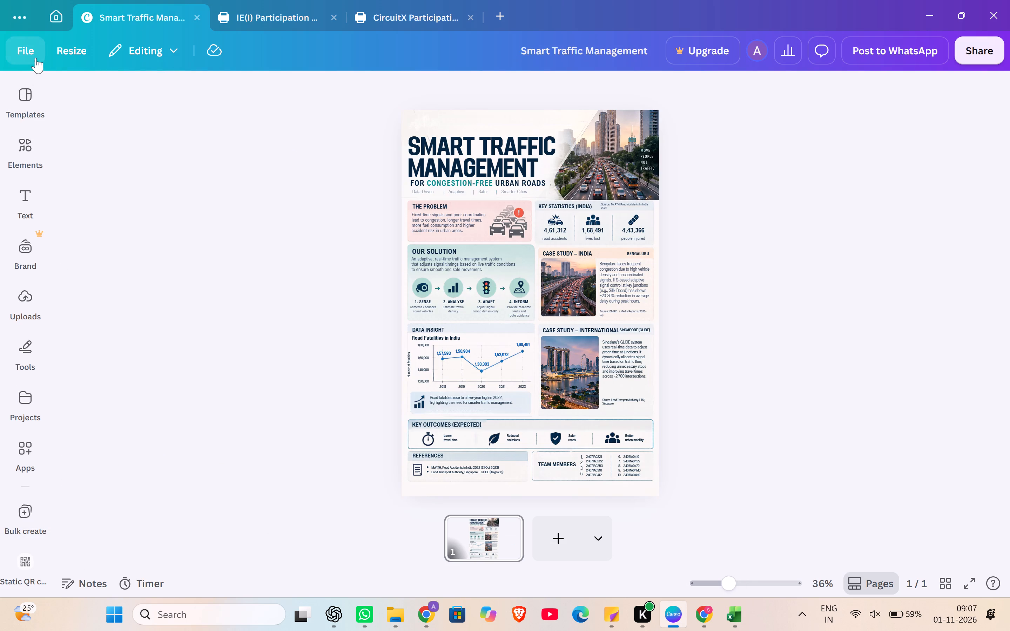
pyautogui.click(278, 156)
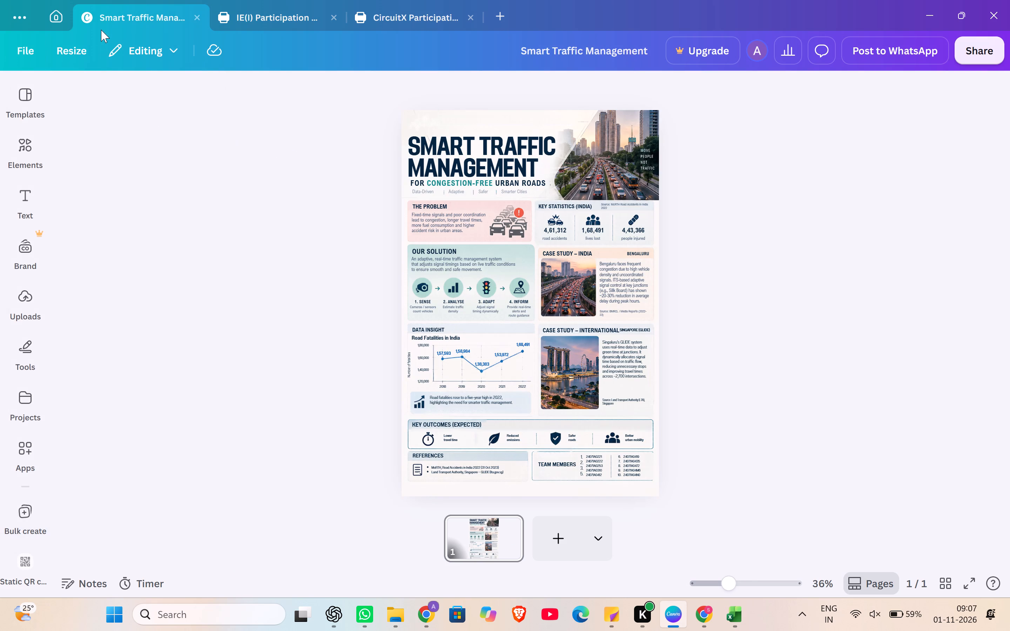
# Return to the "Create designs in bulk" article and go from it to the main Help page.
pyautogui.click(58, 14)
pyautogui.scroll(5, 537, 291)
pyautogui.moveTo(245, 110); pyautogui.dragTo(252, 108)
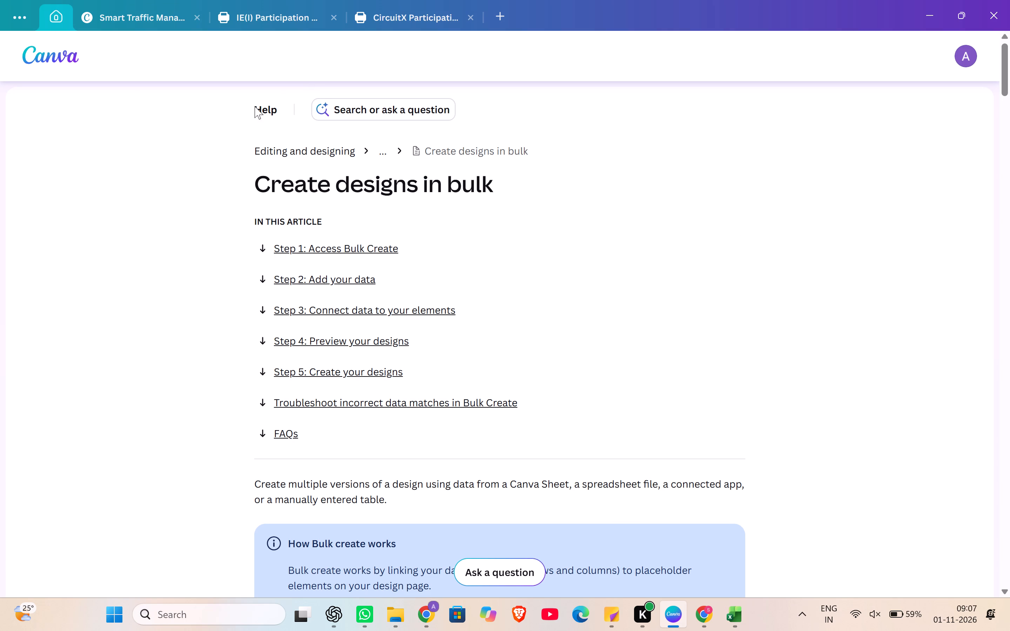
pyautogui.click(257, 105)
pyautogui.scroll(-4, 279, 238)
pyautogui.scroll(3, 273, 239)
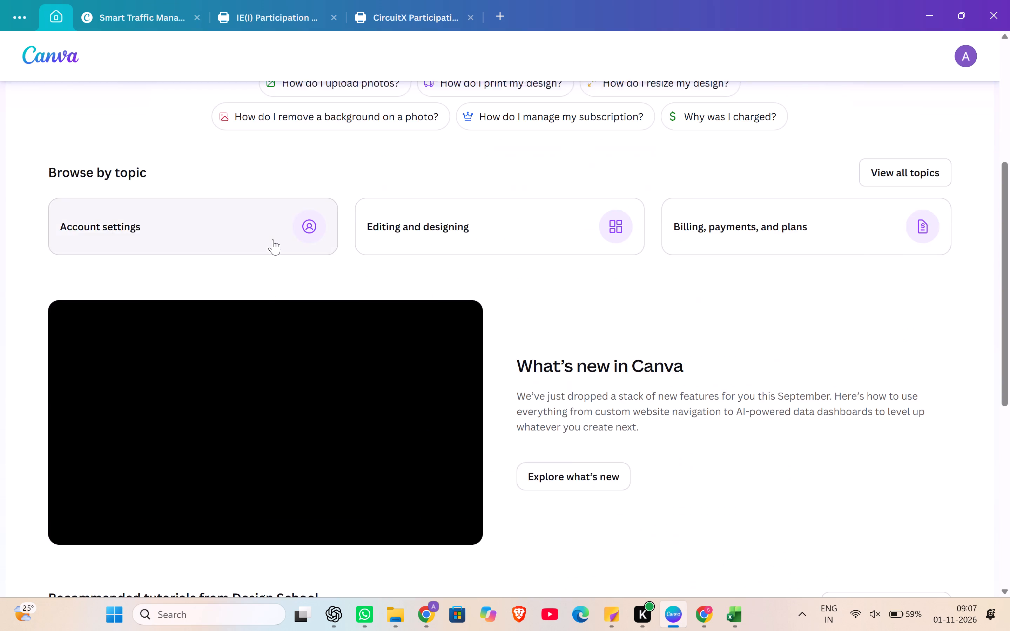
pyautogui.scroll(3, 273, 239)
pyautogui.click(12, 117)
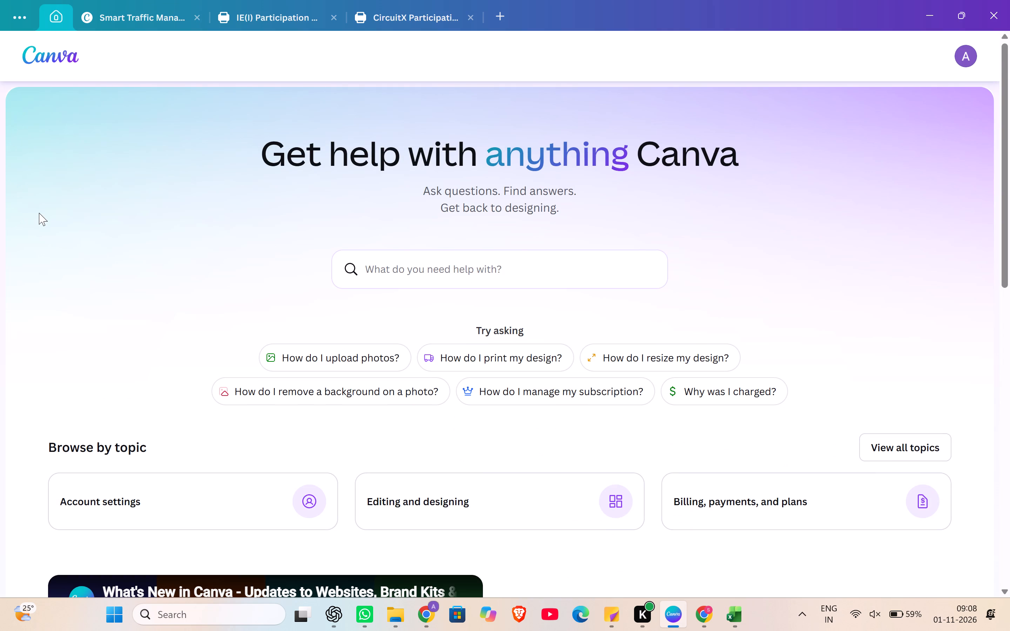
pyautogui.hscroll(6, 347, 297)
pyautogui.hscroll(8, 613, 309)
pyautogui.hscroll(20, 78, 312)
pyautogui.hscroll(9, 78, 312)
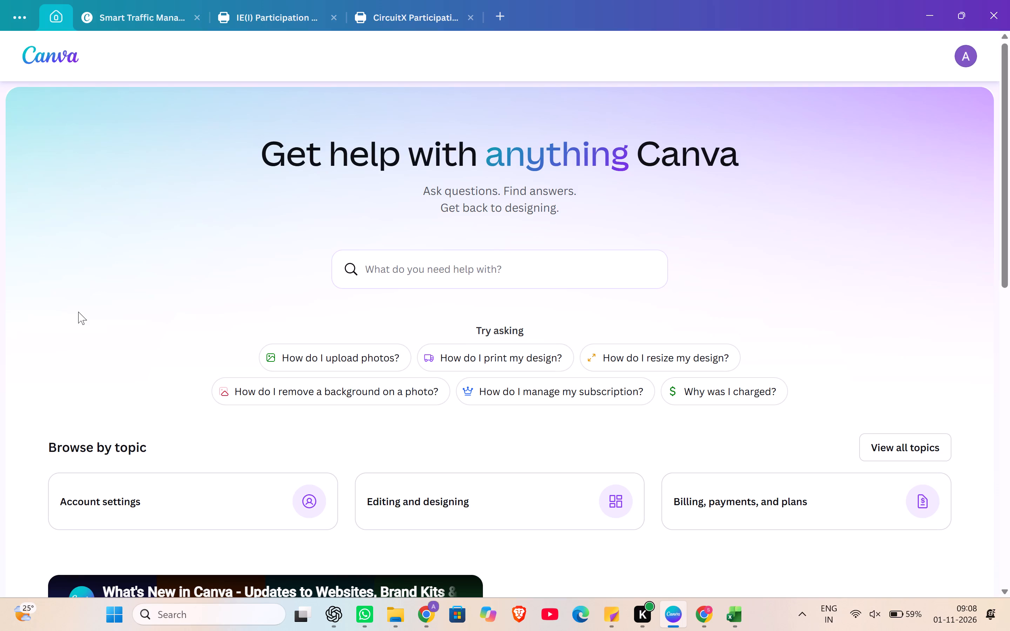
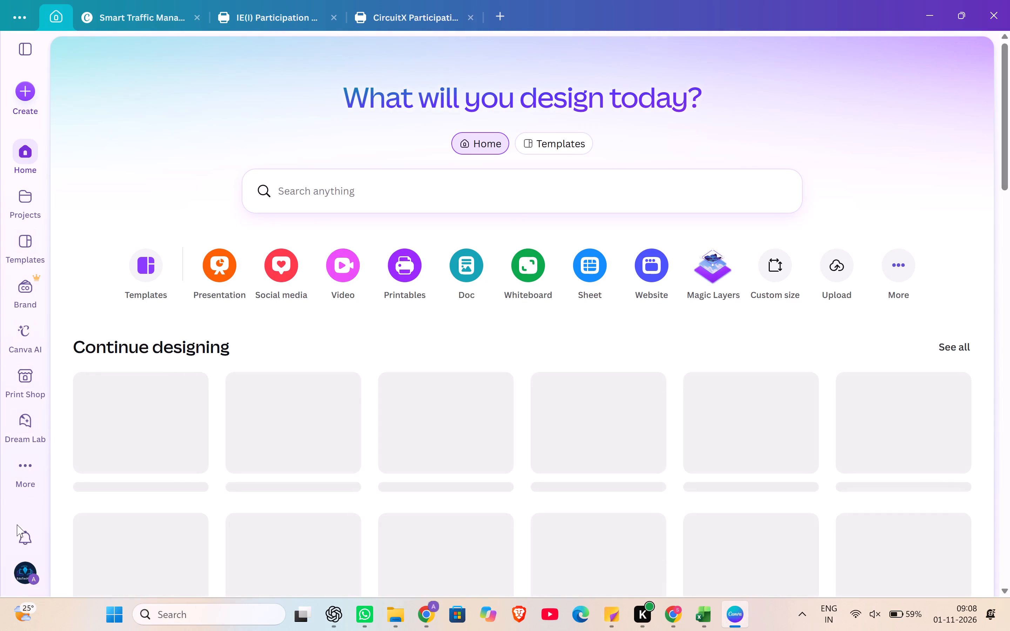
# Bring up the account and team options for the signed-in profile from the home page.
pyautogui.click(33, 568)
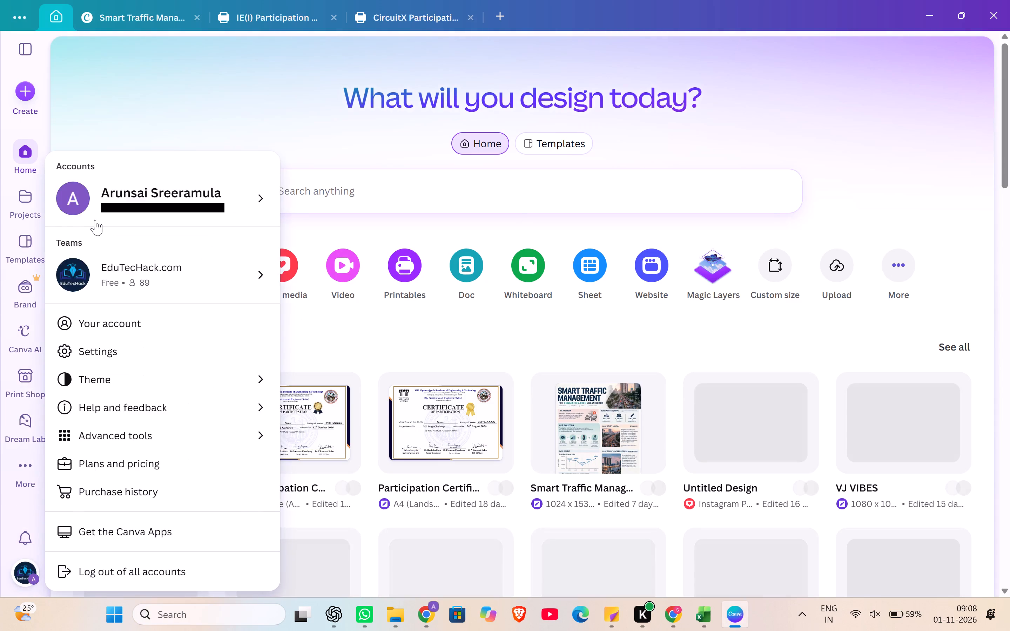
pyautogui.click(99, 210)
pyautogui.click(148, 201)
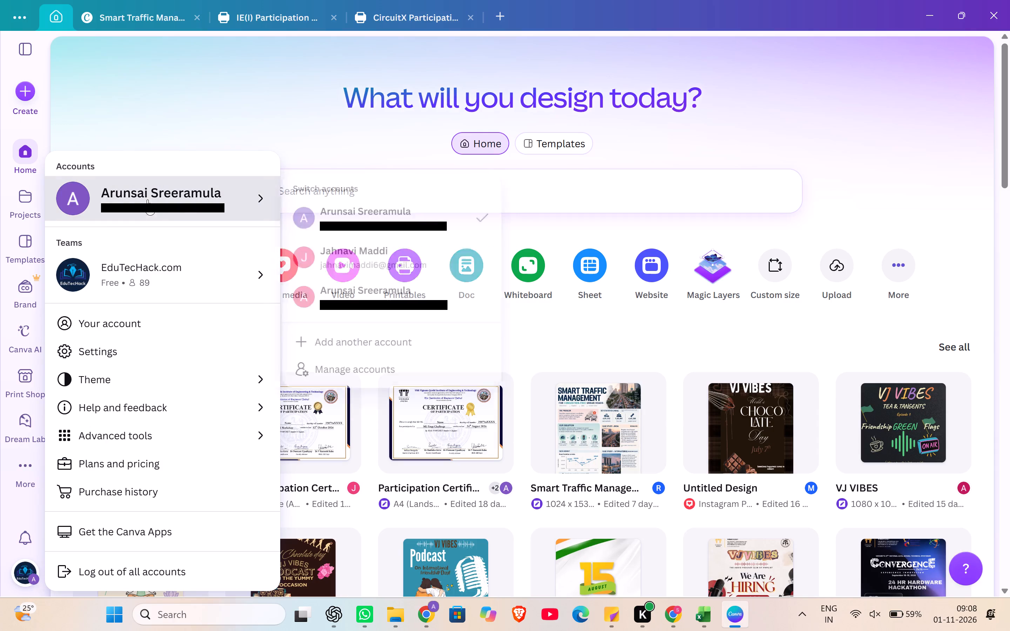
pyautogui.click(178, 279)
pyautogui.click(178, 279)
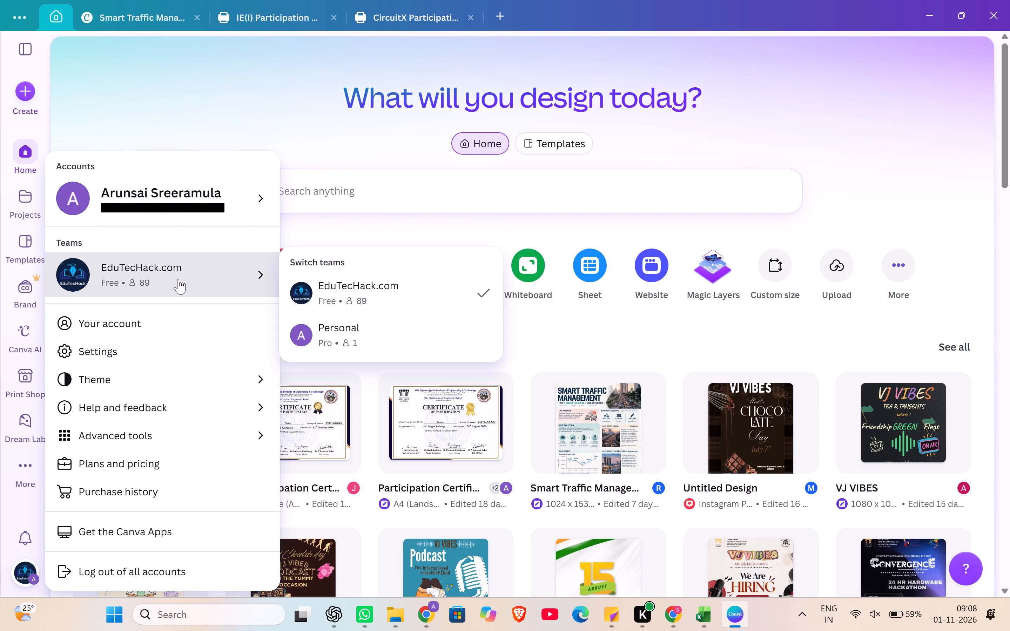
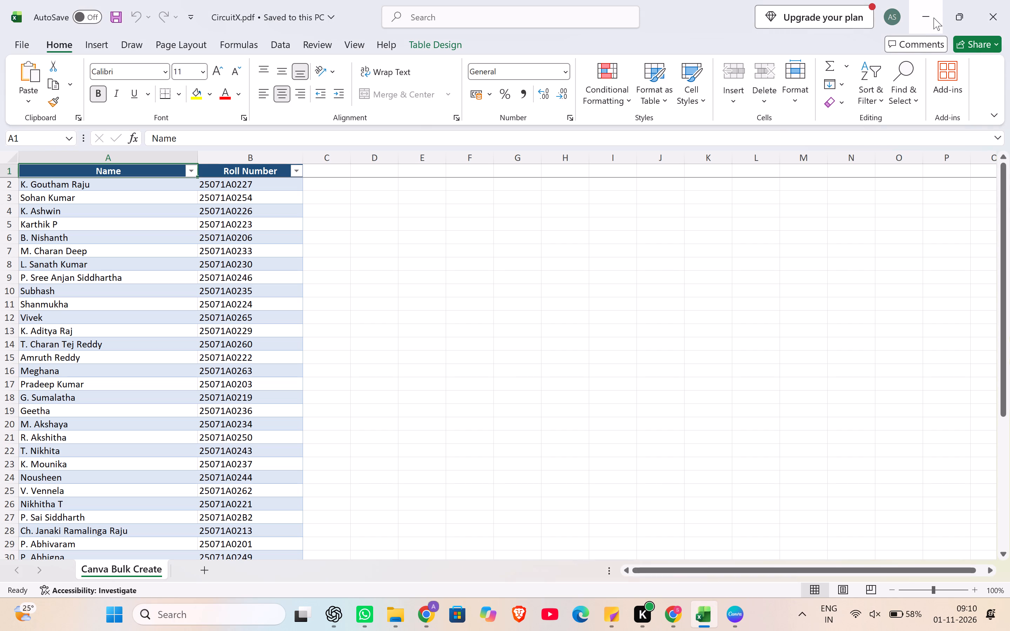
pyautogui.click(934, 16)
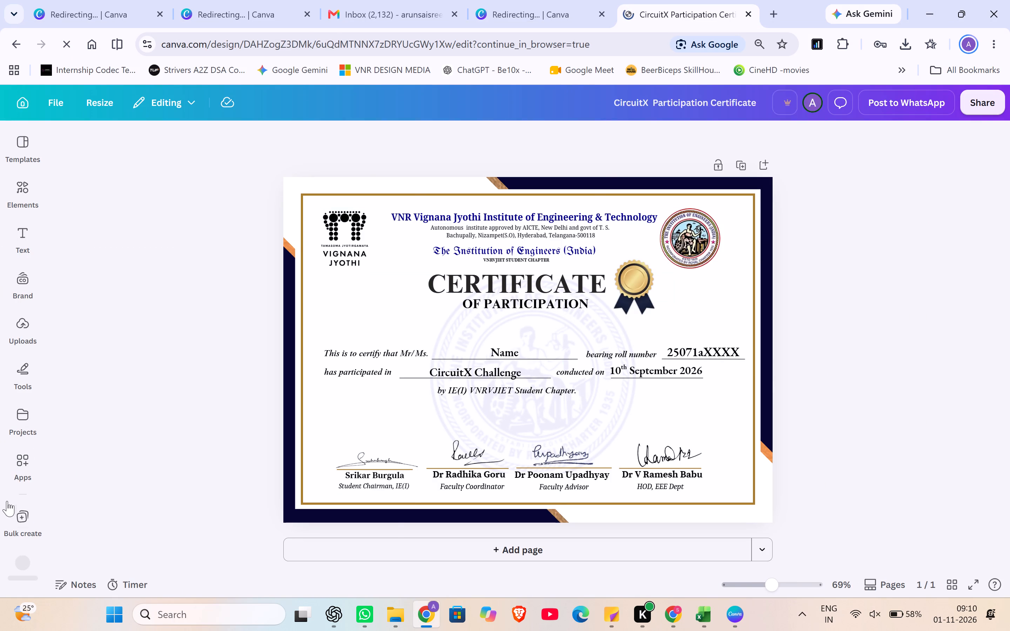
pyautogui.click(14, 508)
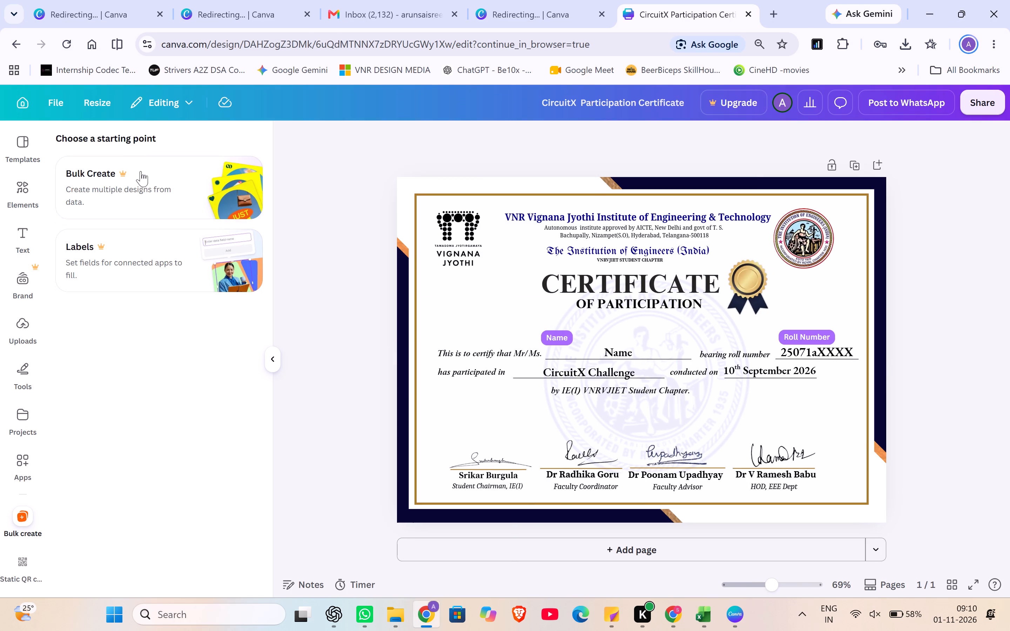
# Review the Canva Business upgrade offer for the current team and close it.
pyautogui.click(746, 106)
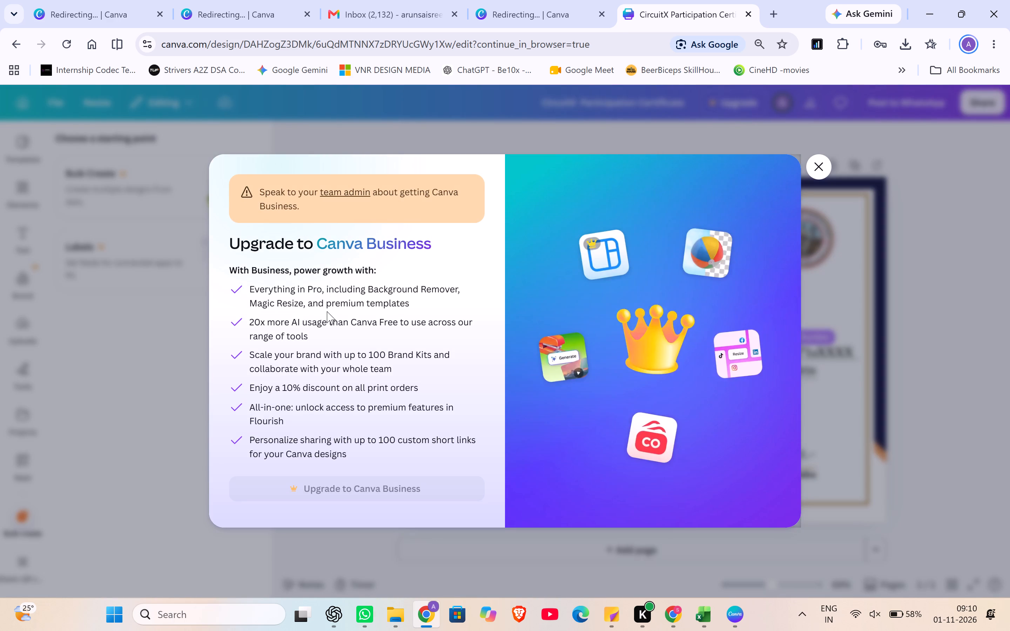
pyautogui.scroll(-2, 342, 346)
pyautogui.click(819, 163)
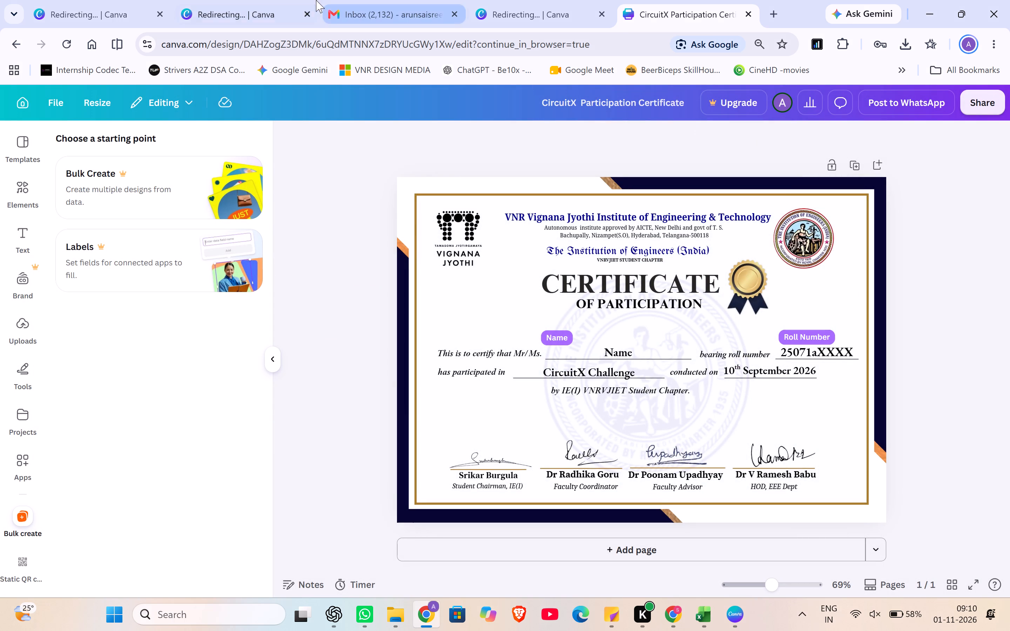
# Switch to the browser window with the oxaam account and open the form for inviting people to its Business team.
pyautogui.click(679, 626)
pyautogui.click(616, 542)
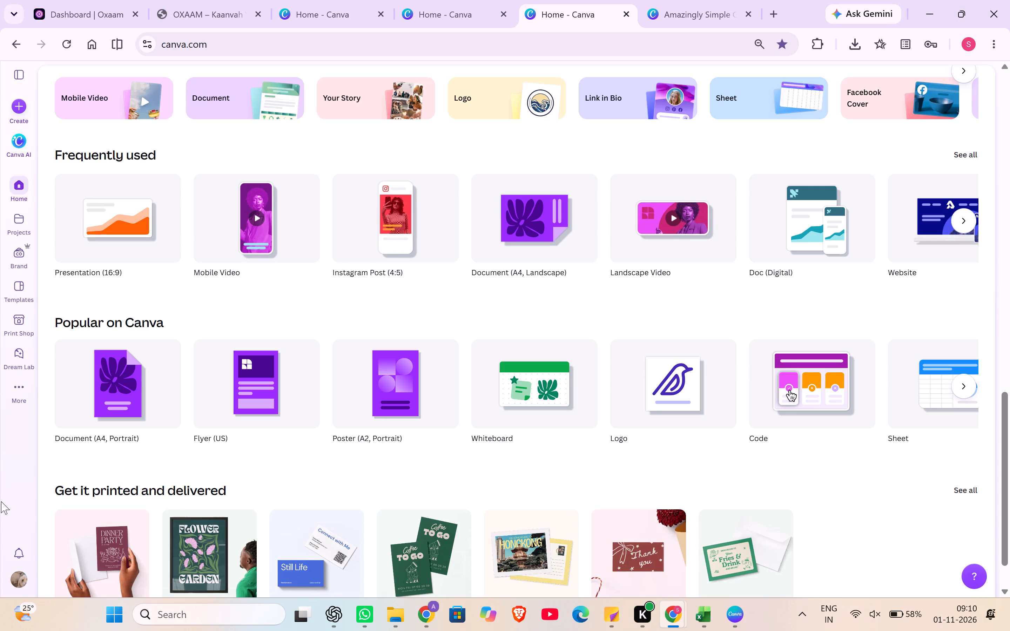
pyautogui.click(24, 387)
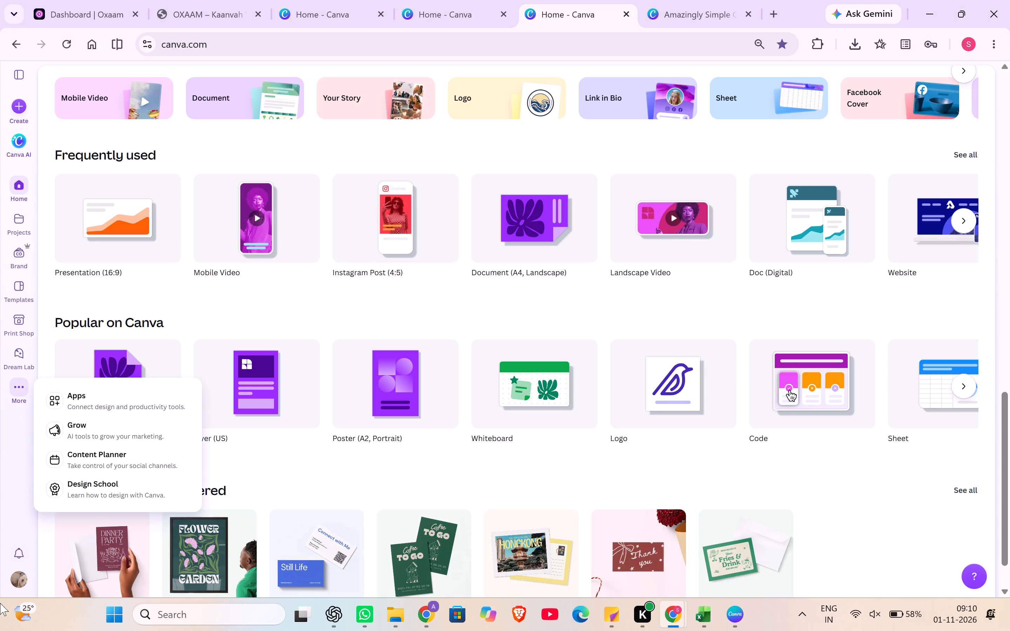
pyautogui.click(9, 579)
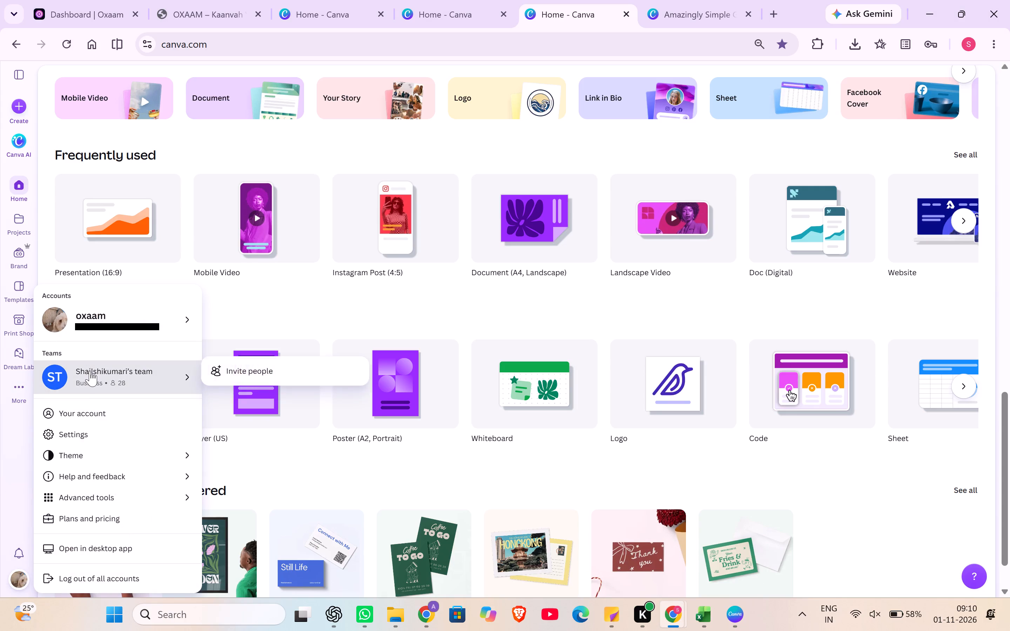
pyautogui.click(120, 332)
pyautogui.click(225, 366)
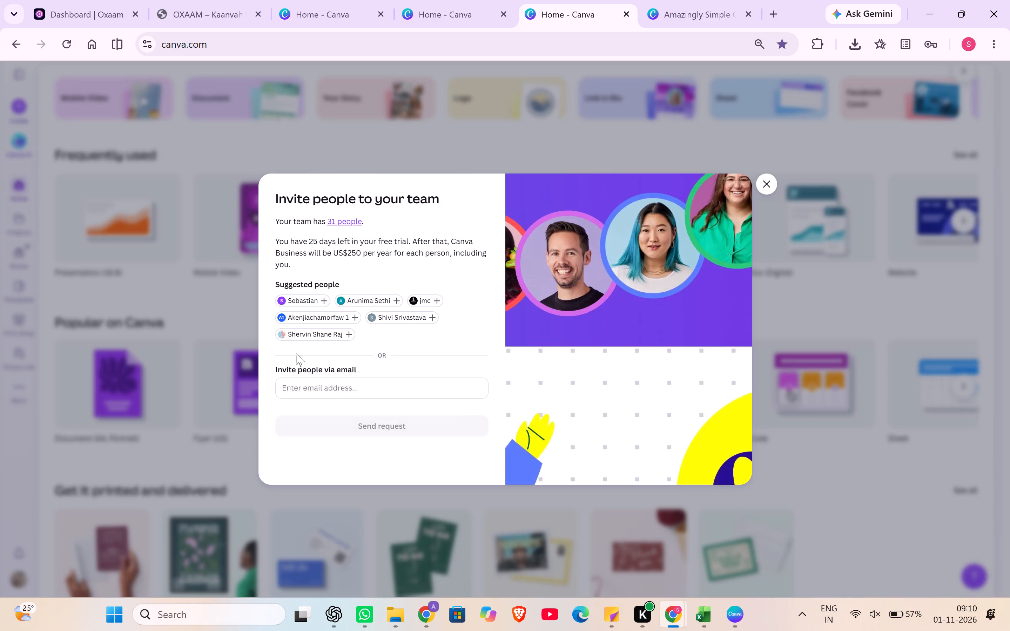
pyautogui.scroll(-4, 341, 340)
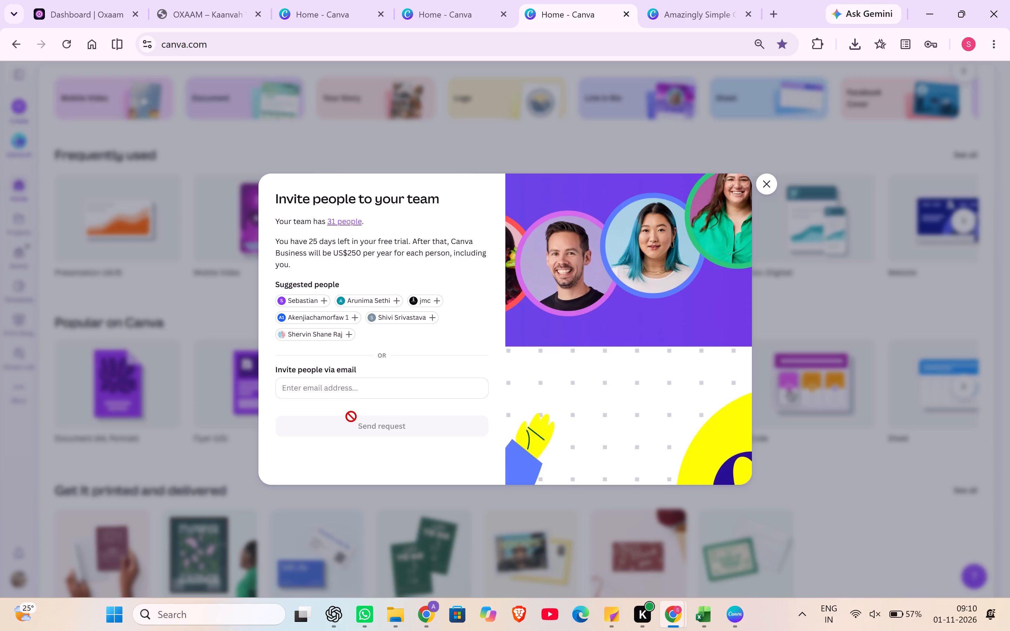
# Activate the email address entry in the team invitation form.
pyautogui.click(357, 391)
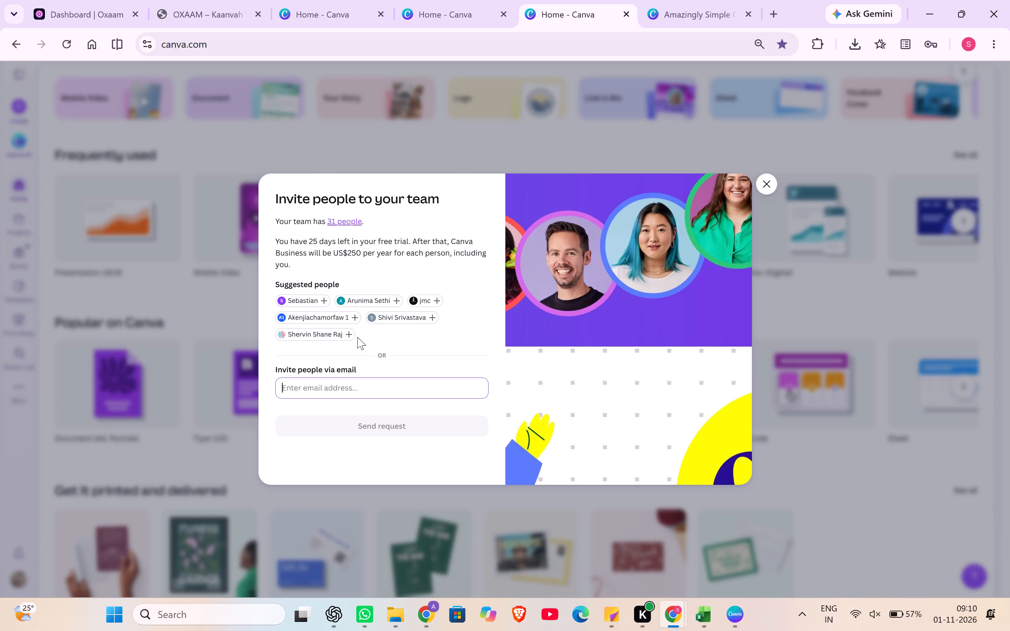
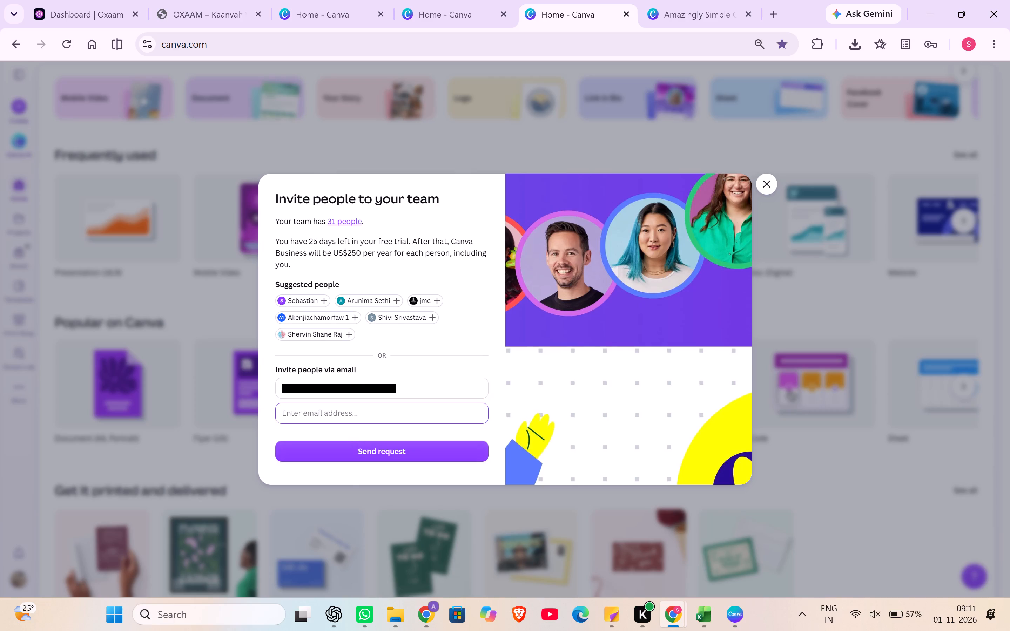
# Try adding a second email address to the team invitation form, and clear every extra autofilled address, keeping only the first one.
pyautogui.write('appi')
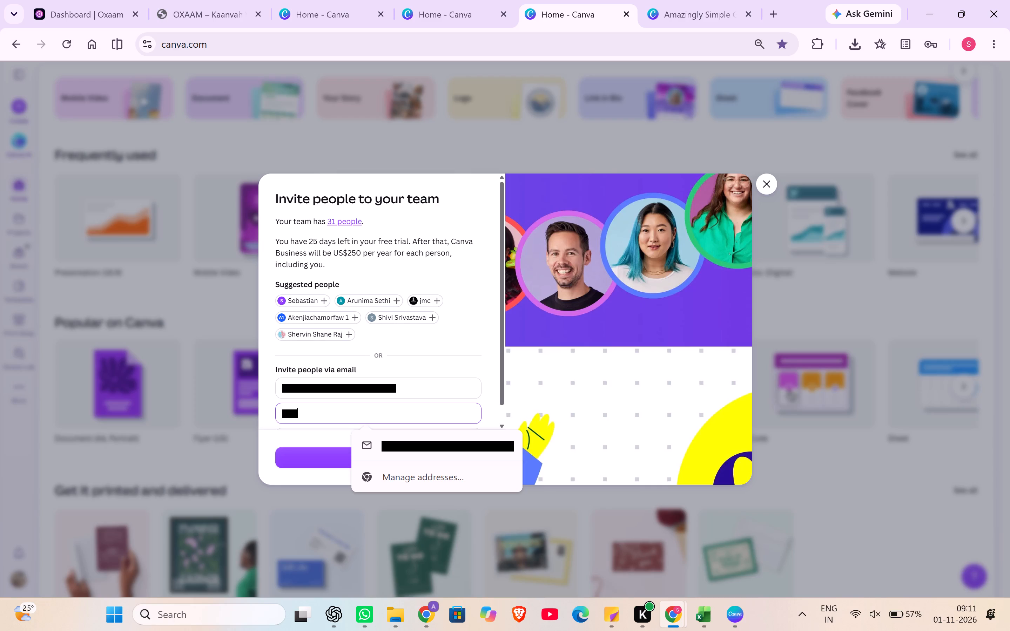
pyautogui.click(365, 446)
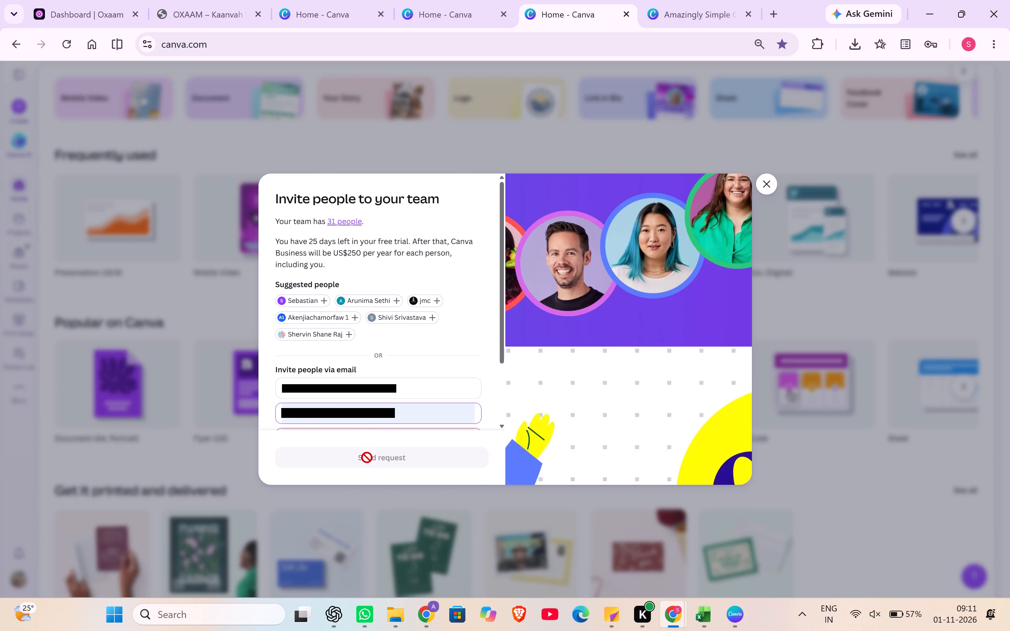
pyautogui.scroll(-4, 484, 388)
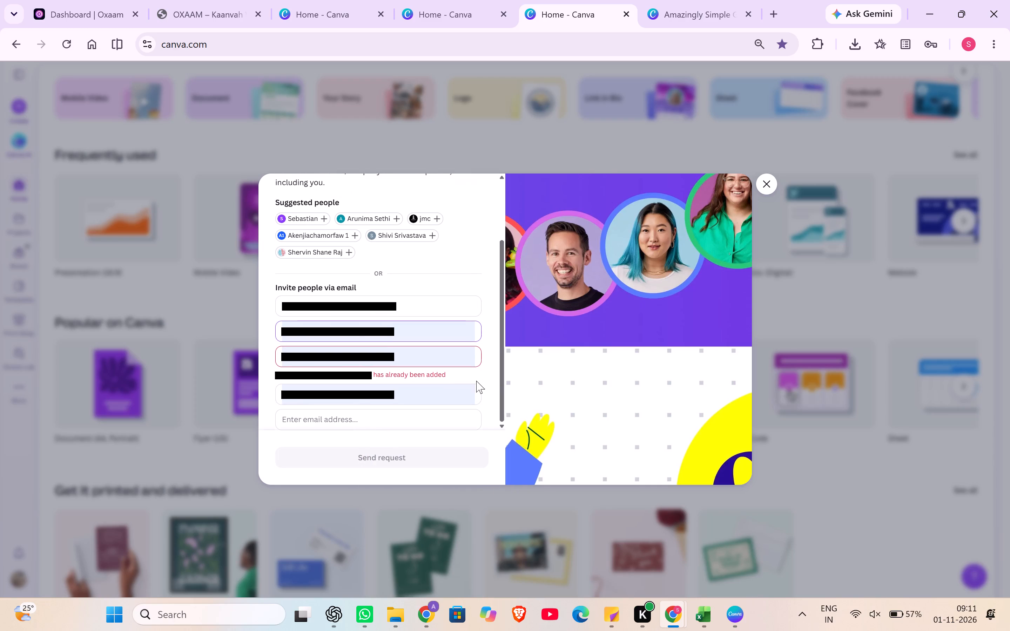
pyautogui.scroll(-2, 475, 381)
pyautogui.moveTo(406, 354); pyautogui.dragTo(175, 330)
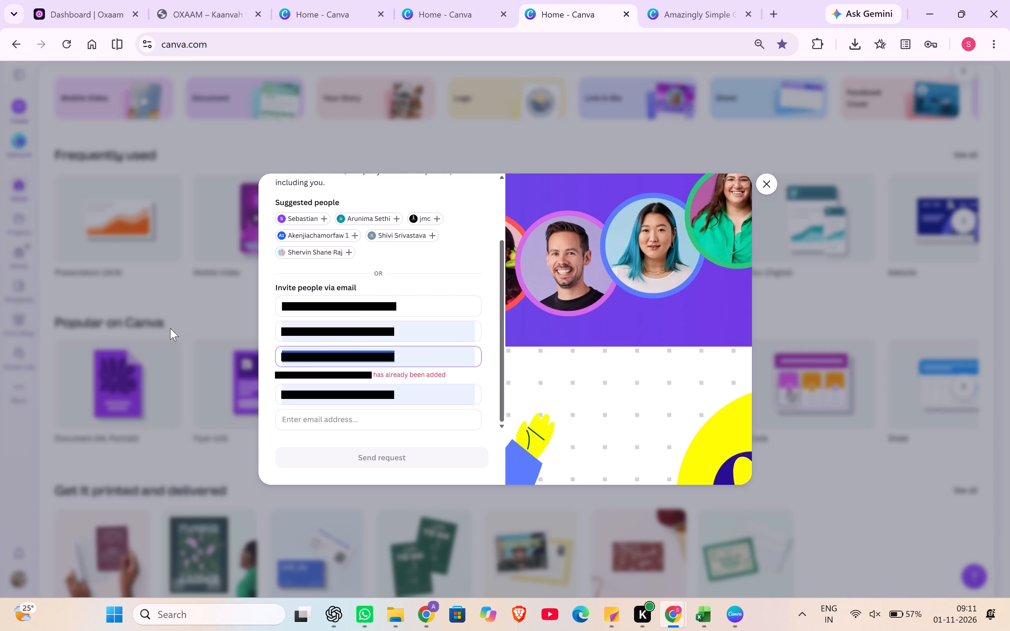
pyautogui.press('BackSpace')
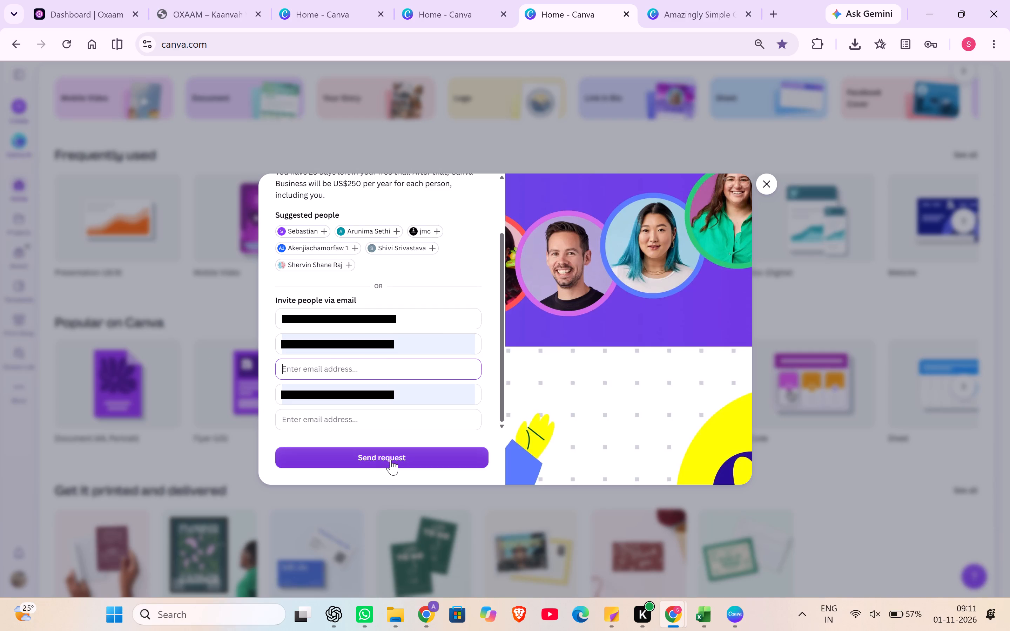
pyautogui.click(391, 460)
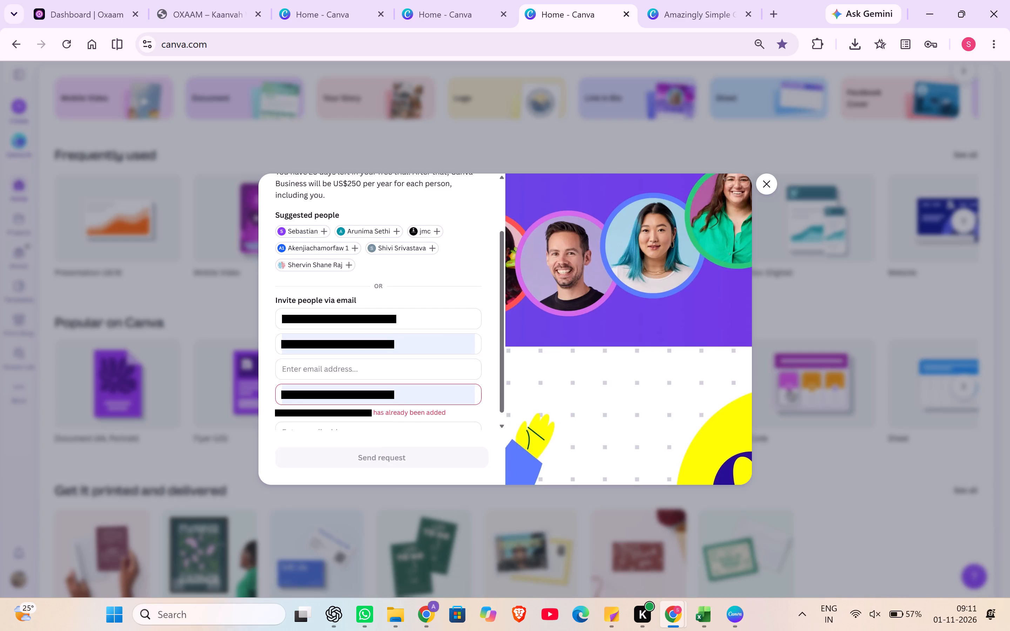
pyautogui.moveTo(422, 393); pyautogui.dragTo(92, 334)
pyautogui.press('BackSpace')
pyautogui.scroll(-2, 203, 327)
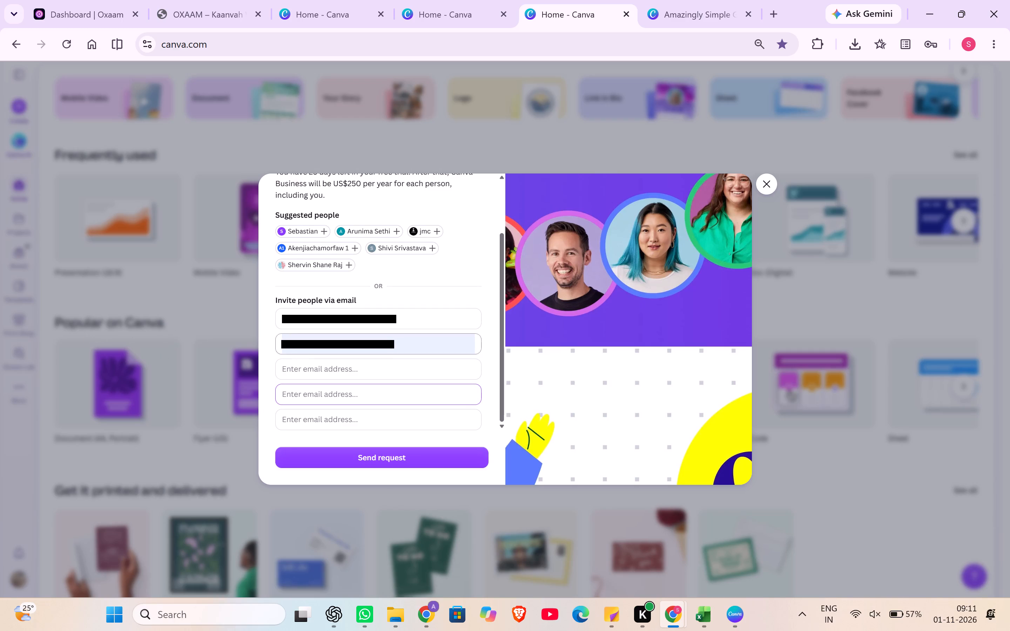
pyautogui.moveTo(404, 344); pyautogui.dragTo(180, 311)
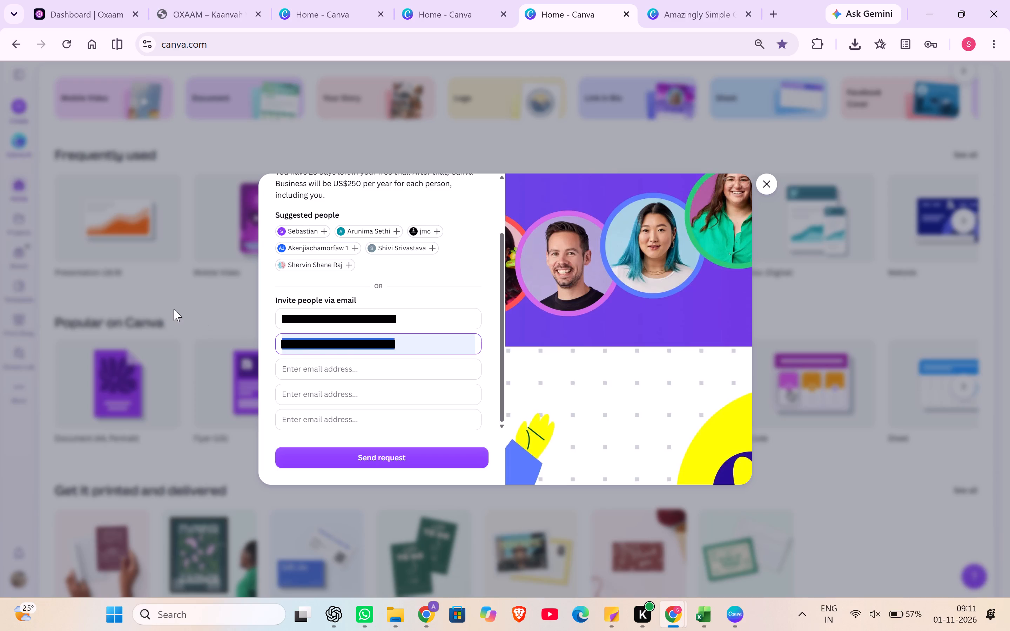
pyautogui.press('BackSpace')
# Send the Business team invitation request for the one email address entered in the form.
pyautogui.scroll(-1, 304, 356)
pyautogui.click(351, 454)
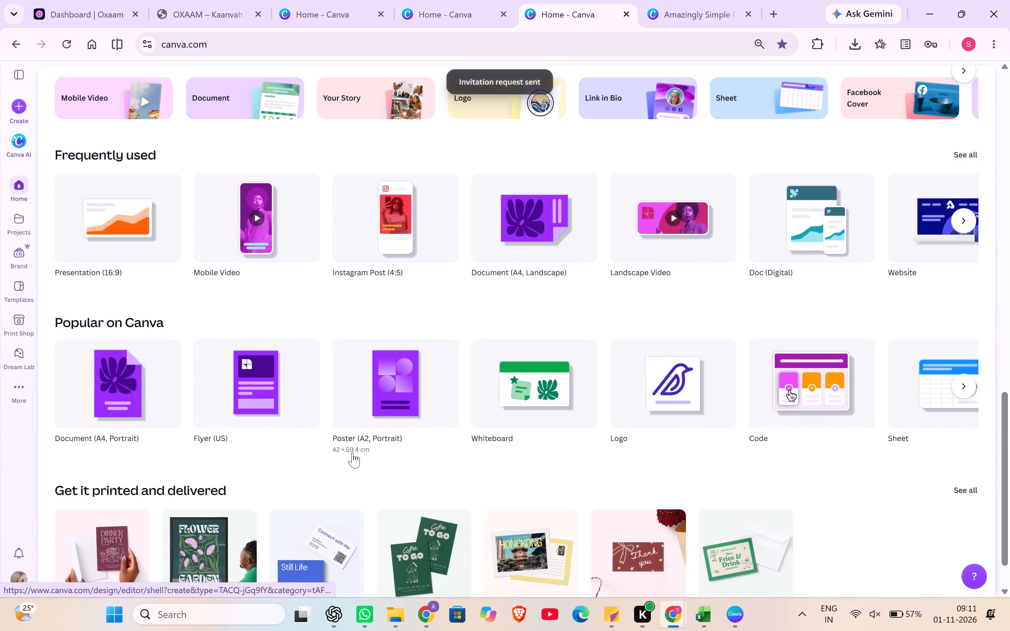
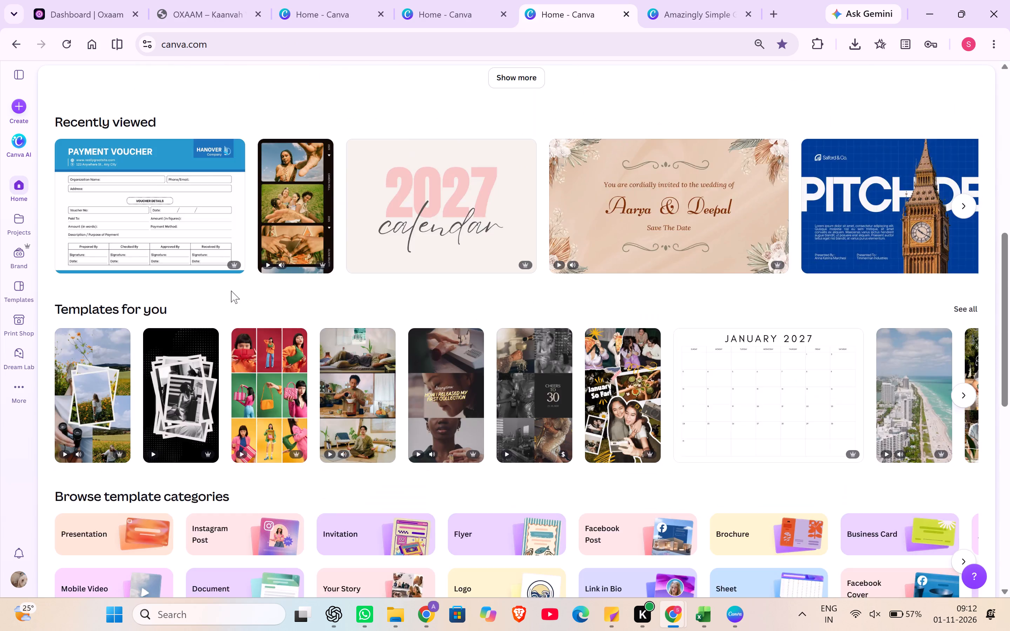
# Look through the home page's Create a design dialog, including its More category of design types, and close it without choosing one.
pyautogui.scroll(15, 231, 291)
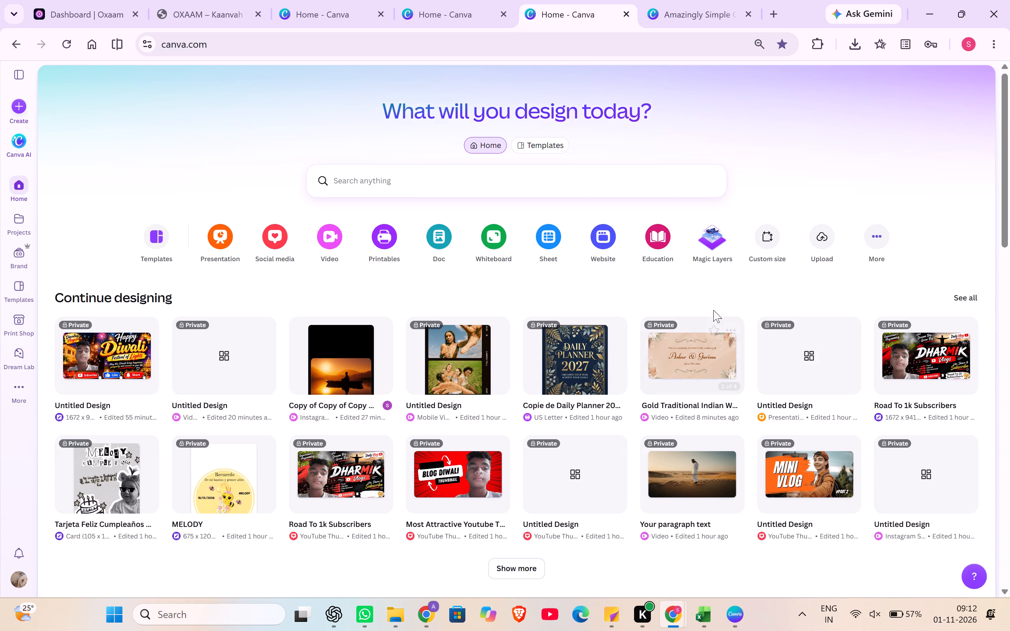
pyautogui.click(873, 239)
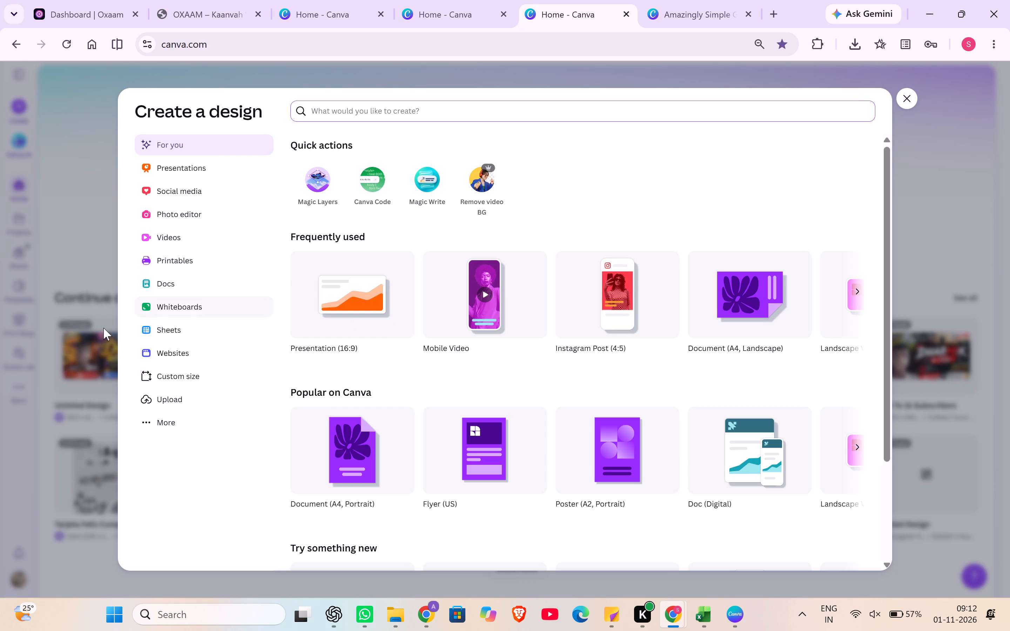
pyautogui.click(146, 424)
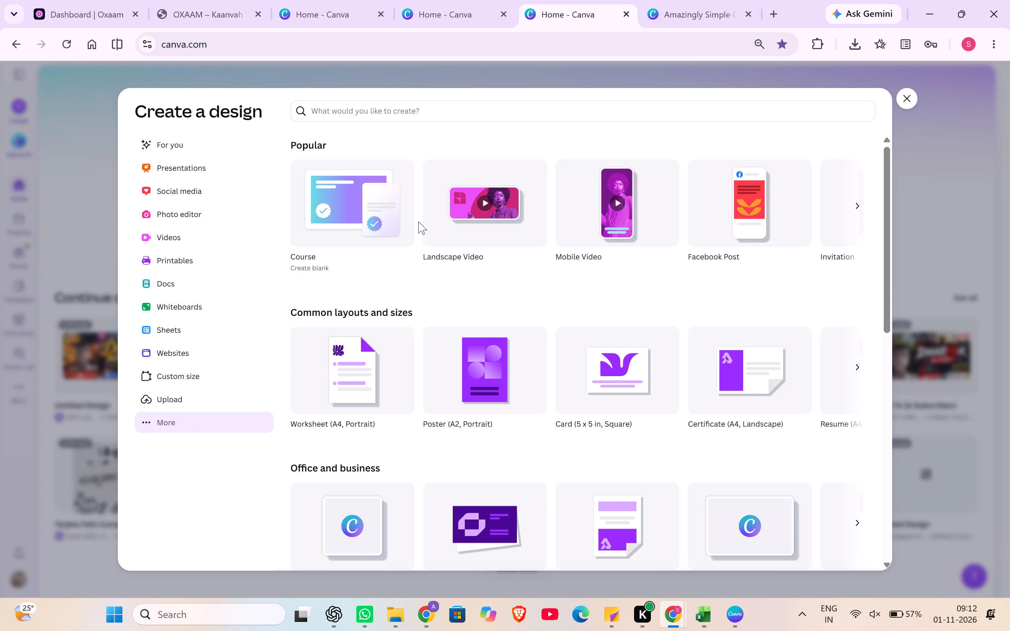
pyautogui.scroll(-18, 407, 228)
pyautogui.scroll(1, 410, 239)
pyautogui.scroll(2, 179, 339)
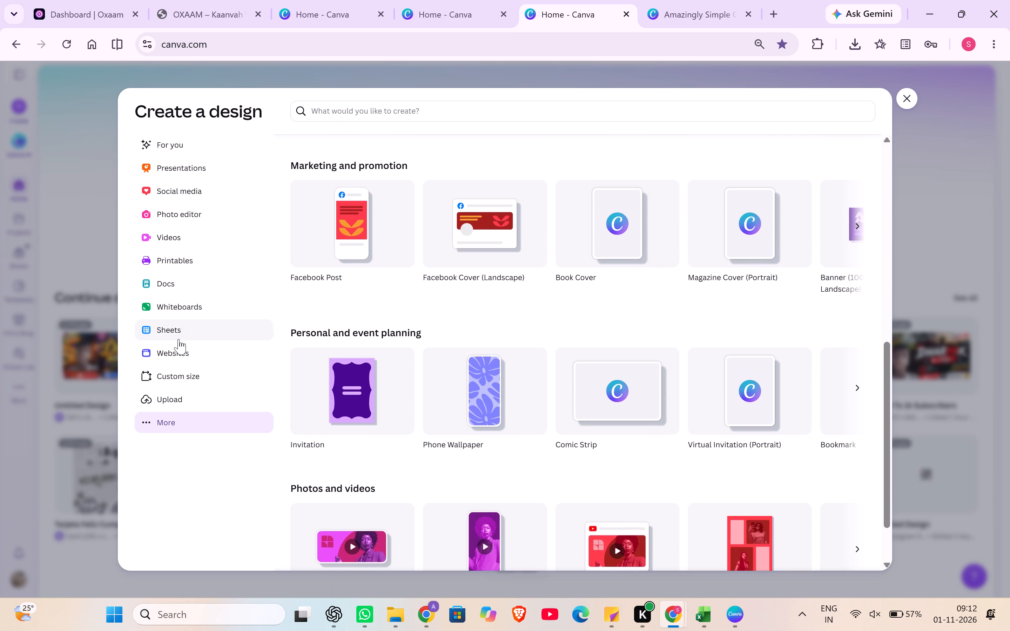
pyautogui.scroll(1, 179, 339)
pyautogui.click(905, 95)
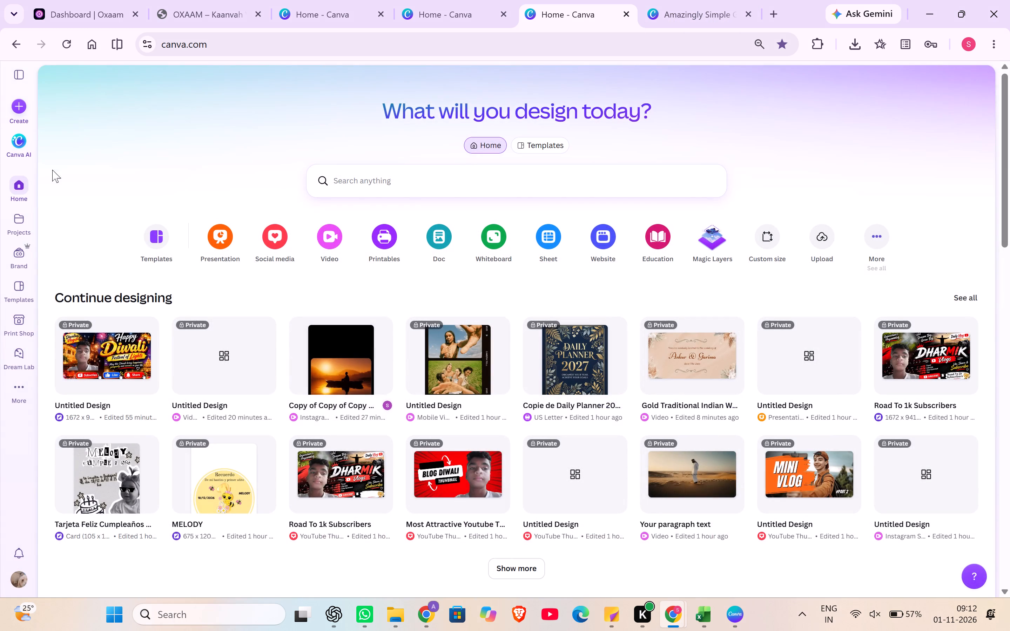
# Look for the bulk-created CircuitX certificates in the projects, the "Bulk created 30 October 2026" folder and the recent designs.
pyautogui.click(12, 382)
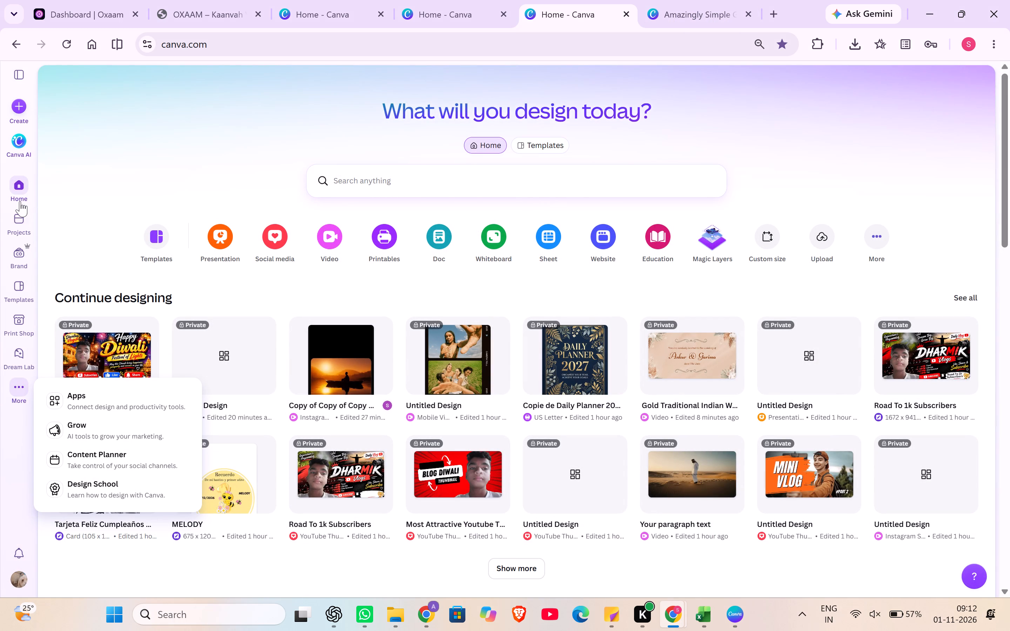
pyautogui.click(14, 227)
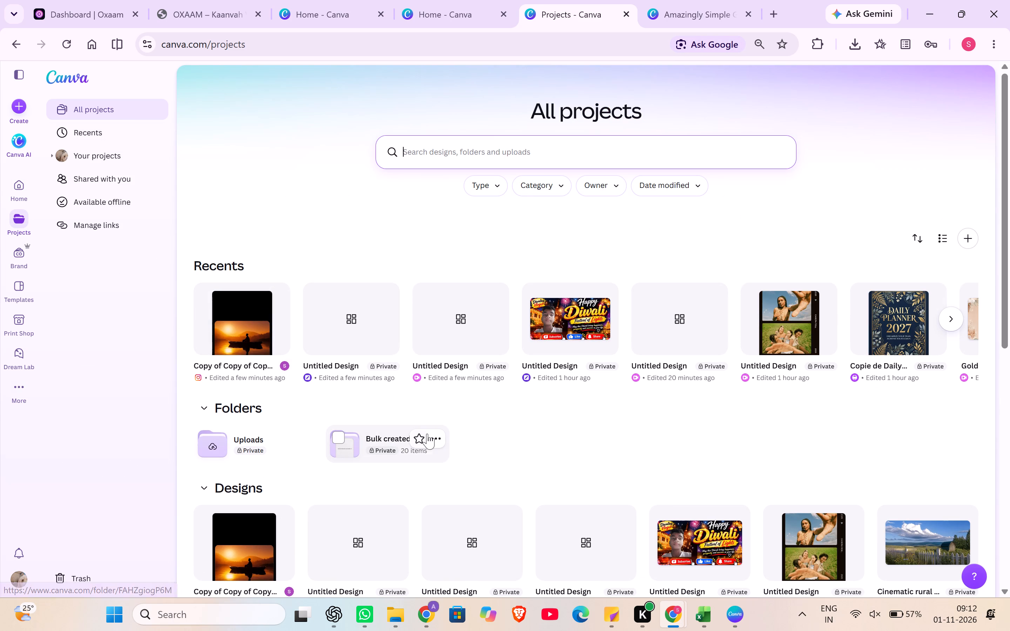
pyautogui.click(392, 442)
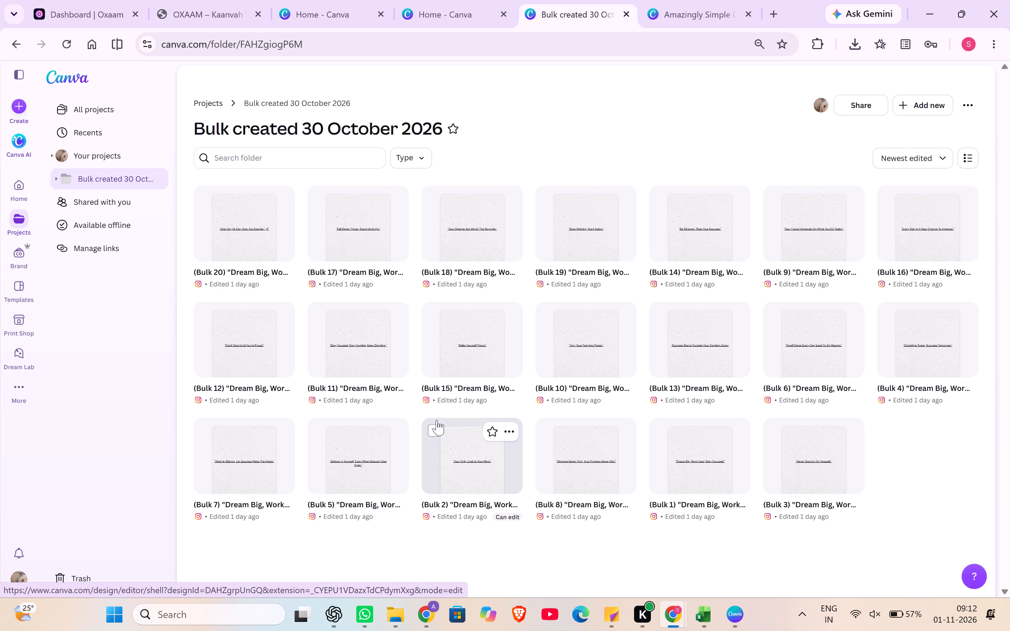
pyautogui.scroll(-2, 437, 420)
pyautogui.scroll(3, 435, 419)
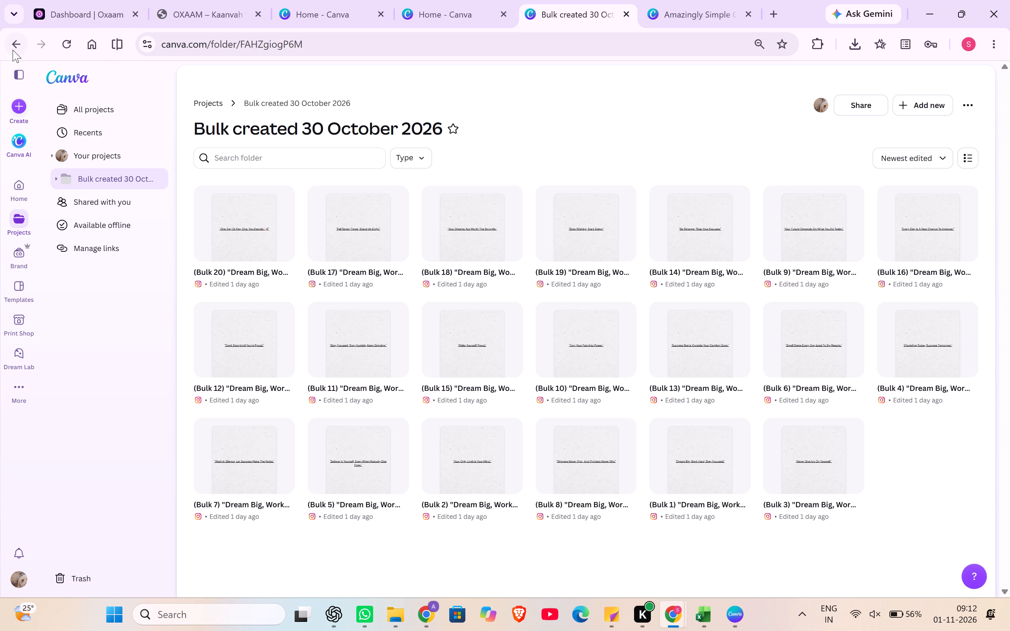
pyautogui.click(13, 50)
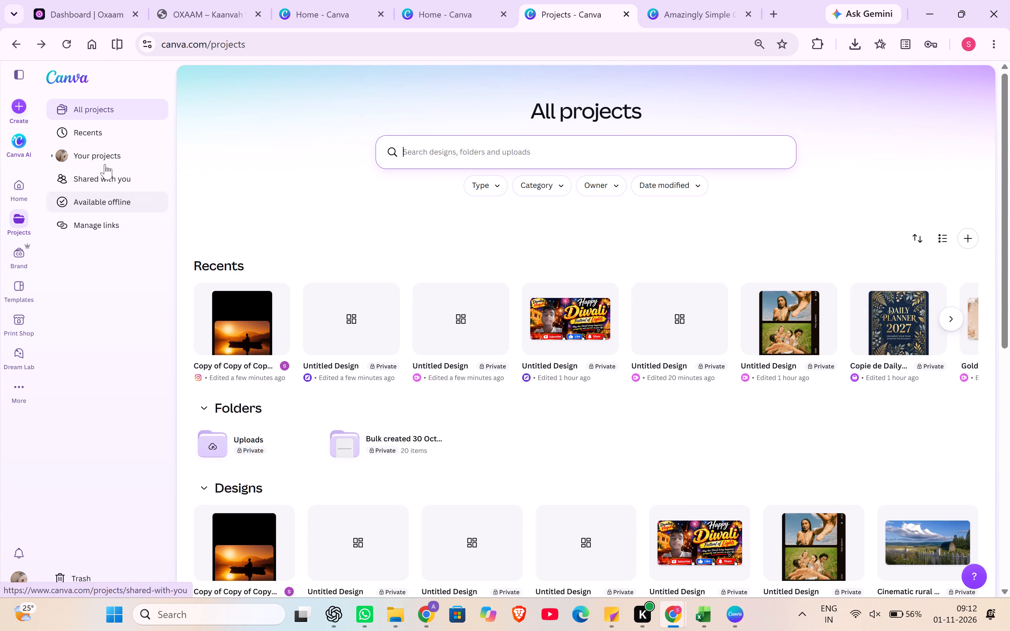
pyautogui.click(104, 135)
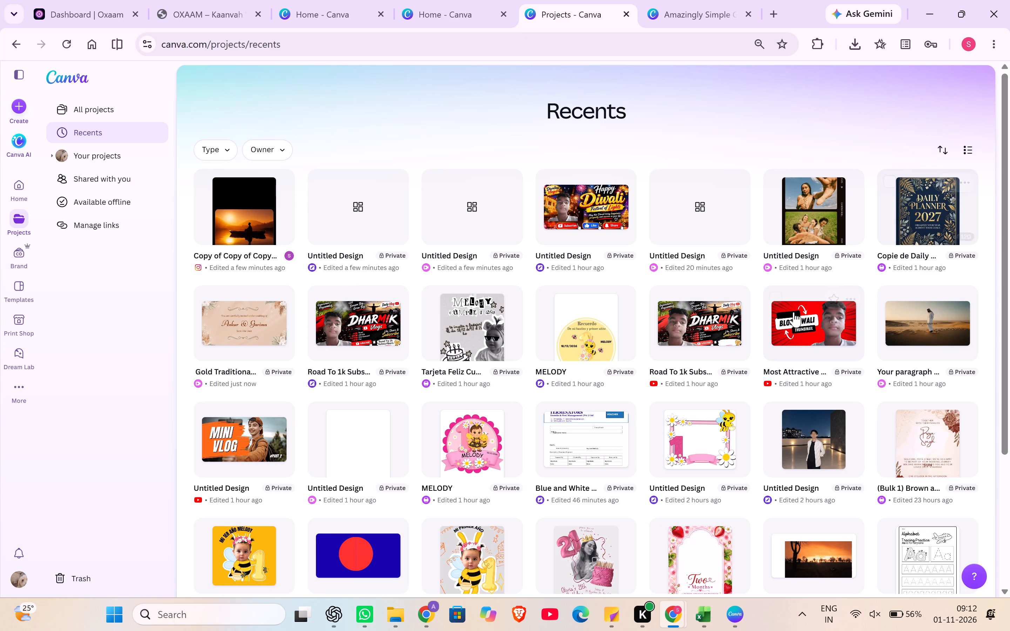
pyautogui.scroll(-10, 794, 312)
pyautogui.scroll(-1, 694, 313)
pyautogui.scroll(-10, 582, 319)
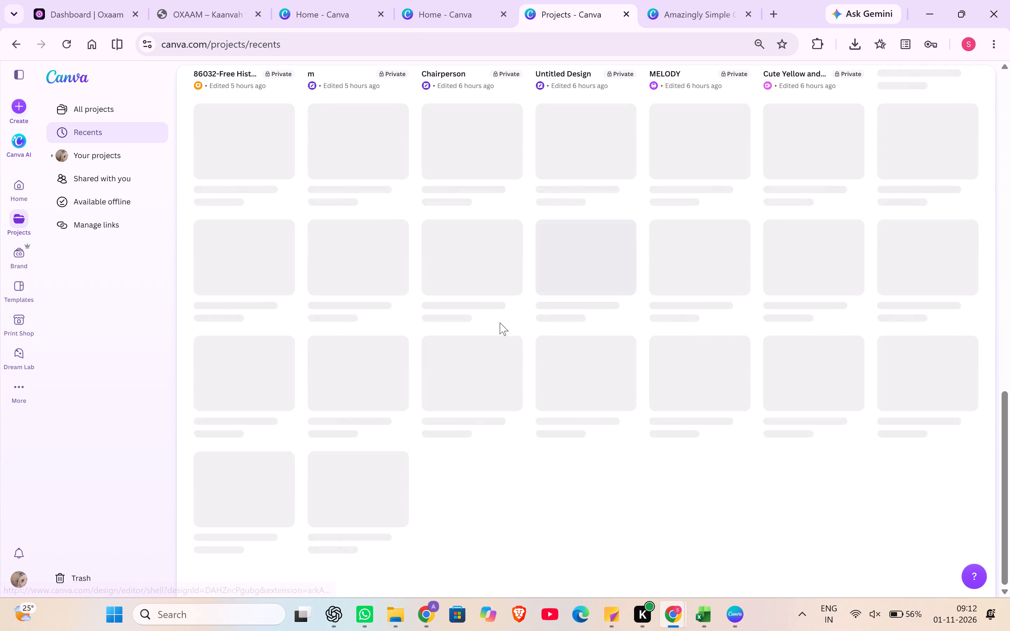
pyautogui.scroll(-1, 449, 332)
pyautogui.scroll(6, 321, 314)
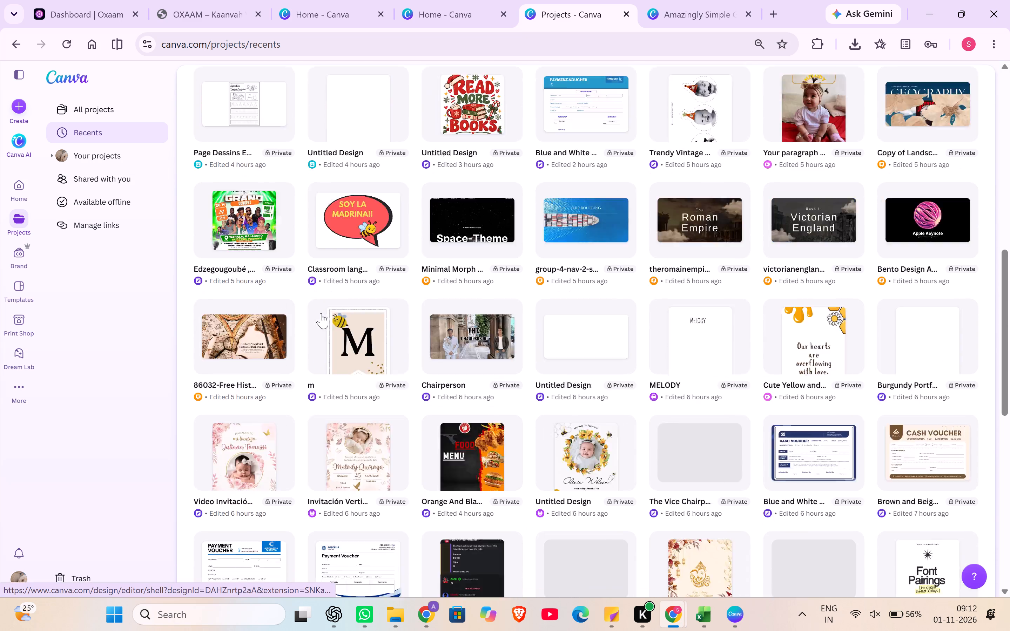
pyautogui.scroll(14, 321, 313)
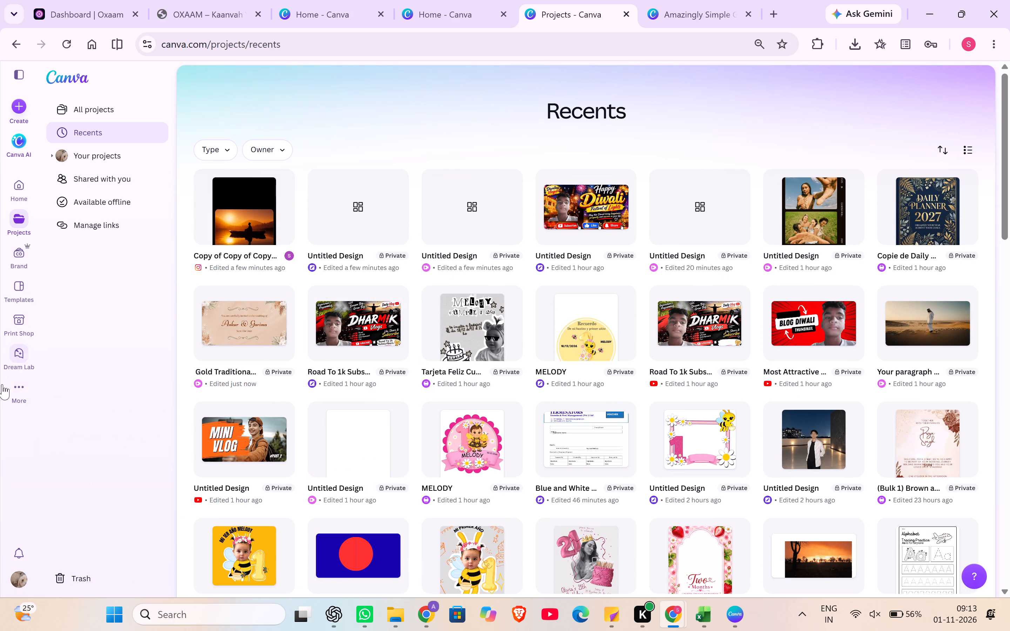
# Restore the "(Bulk 1) CircuitX Participation Certificate" design from the trash.
pyautogui.click(64, 578)
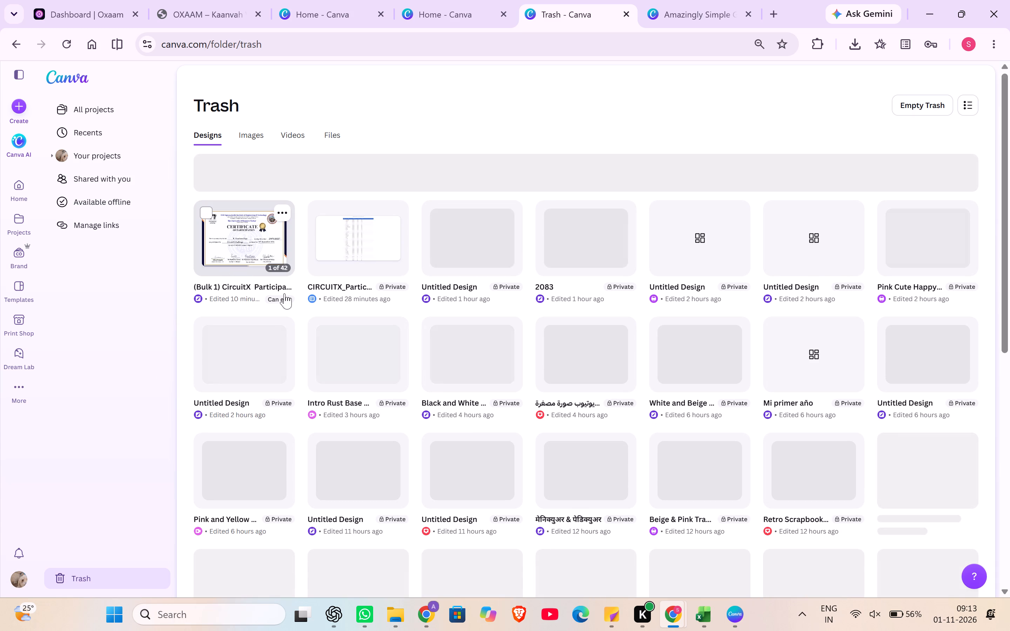
pyautogui.click(286, 210)
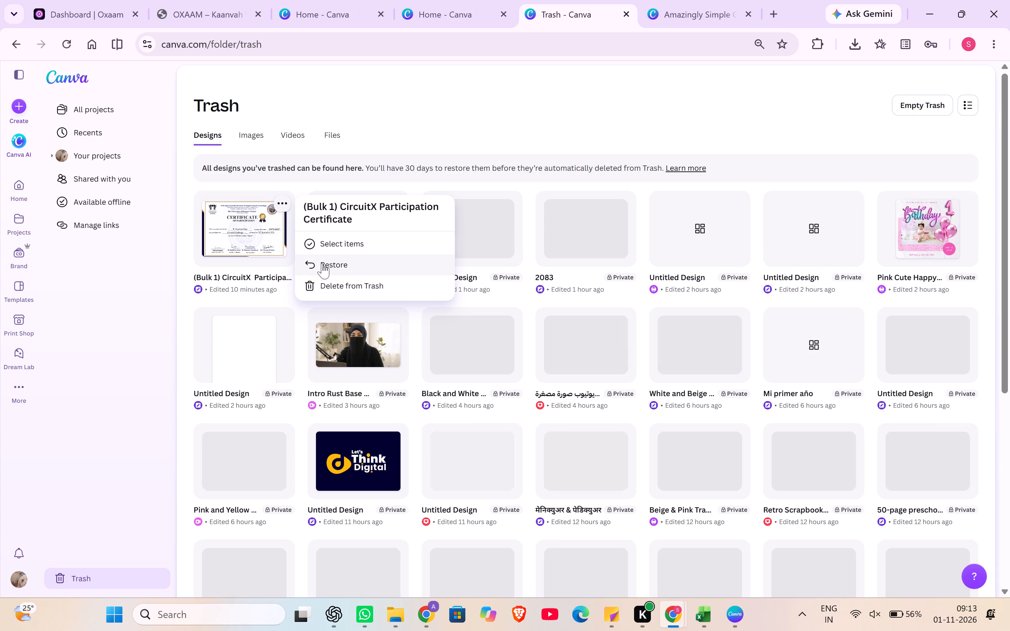
pyautogui.click(322, 263)
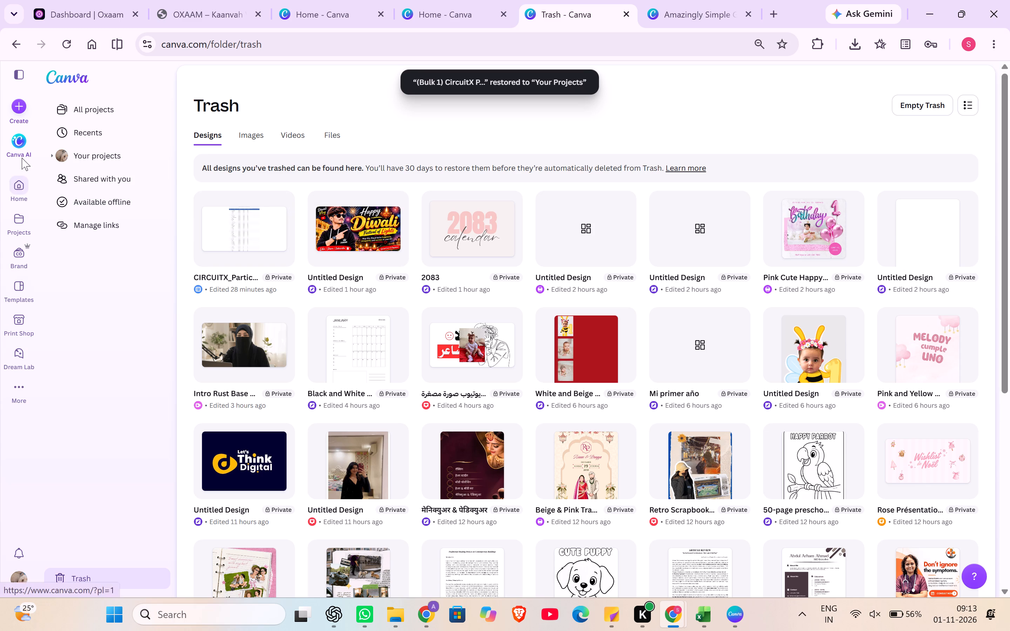
# Open the restored CircuitX Participation Certificate design and download all its pages as PNG at size 3.125 (6,250 × 4,419 px).
pyautogui.click(19, 178)
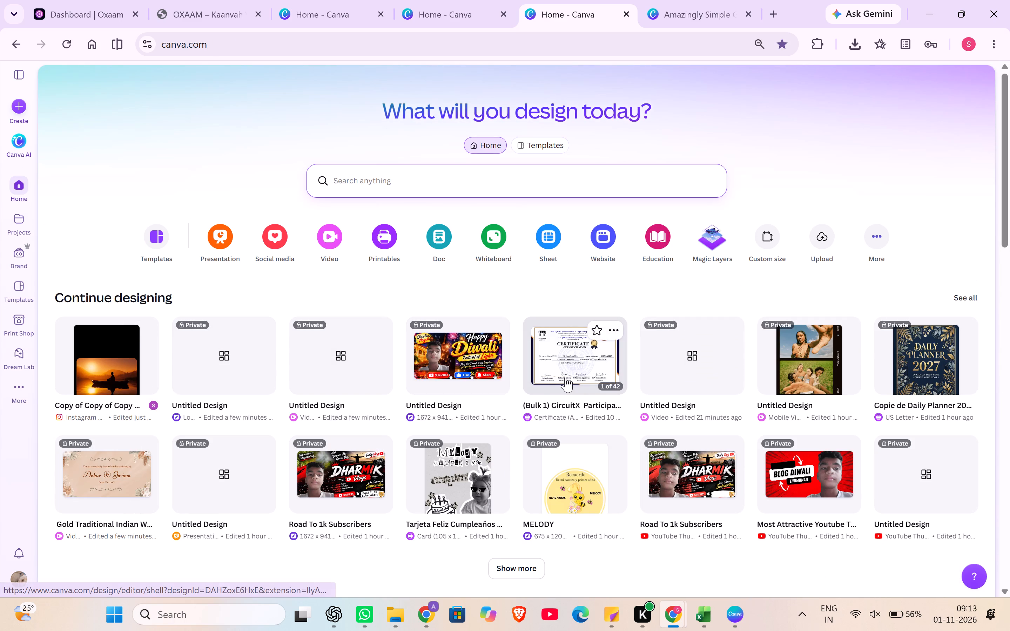
pyautogui.click(564, 372)
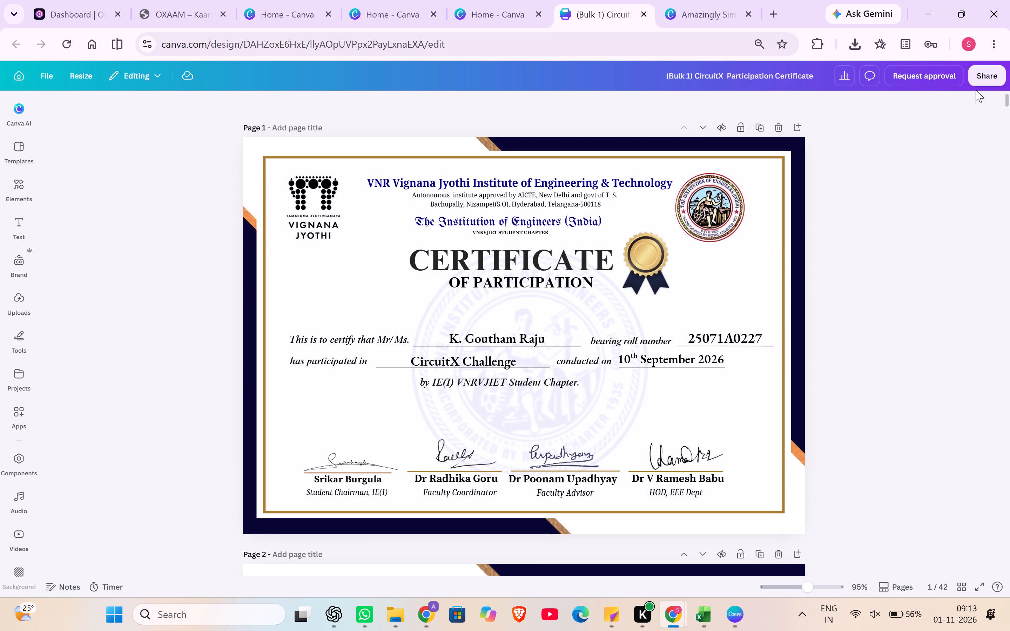
pyautogui.click(974, 75)
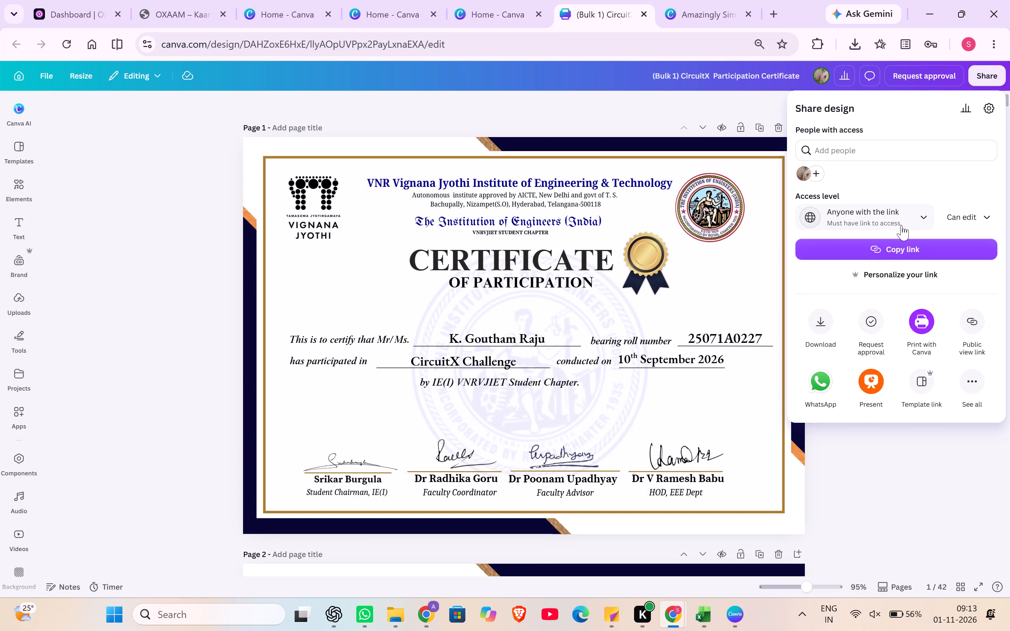
pyautogui.click(821, 325)
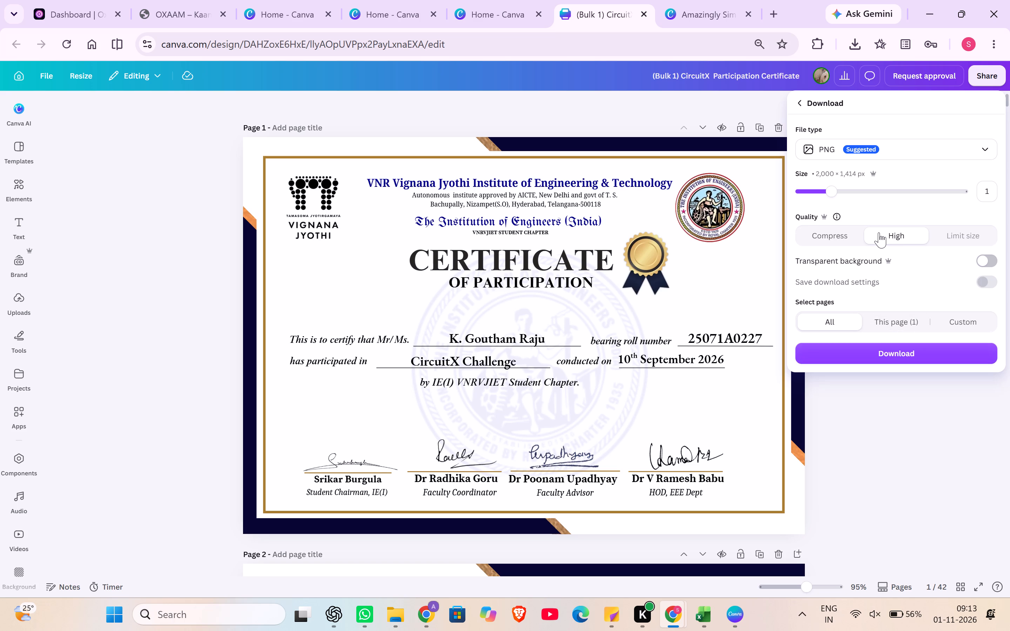
pyautogui.scroll(-7, 652, 379)
pyautogui.scroll(4, 650, 379)
pyautogui.moveTo(830, 191); pyautogui.dragTo(1009, 158)
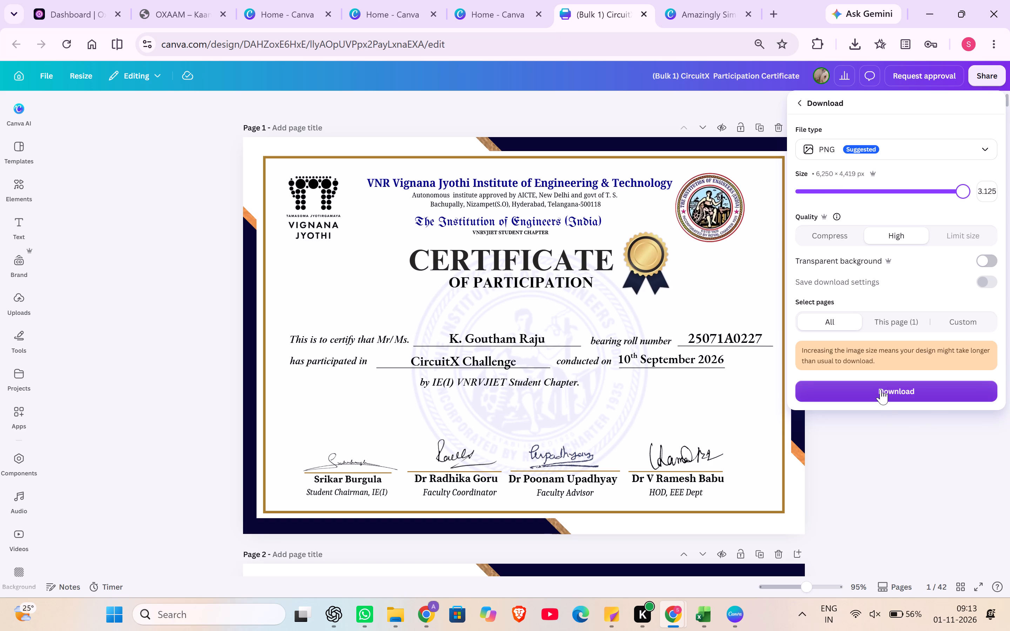
pyautogui.click(881, 389)
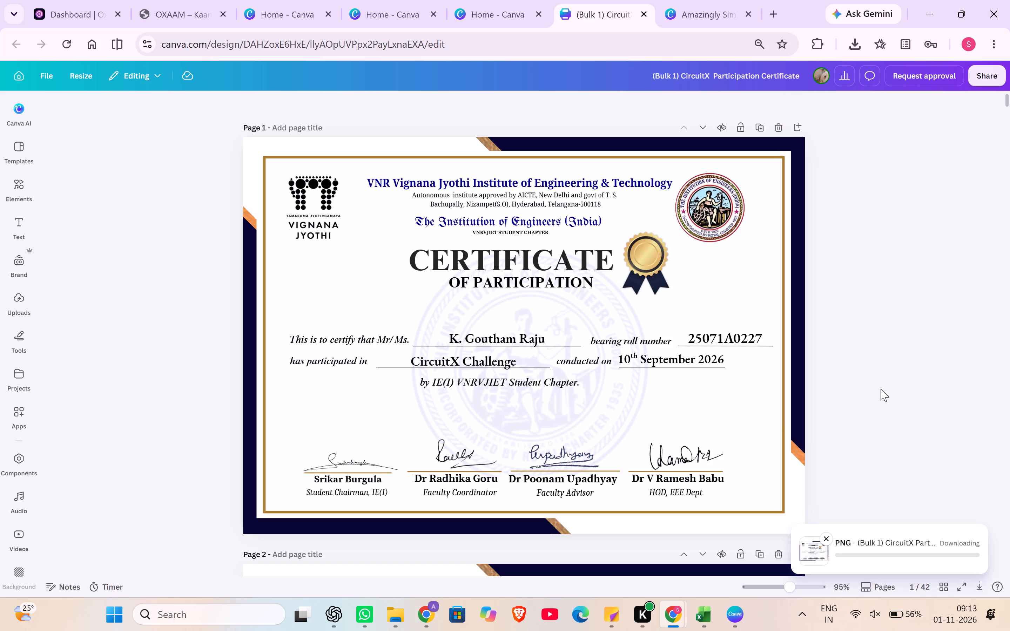
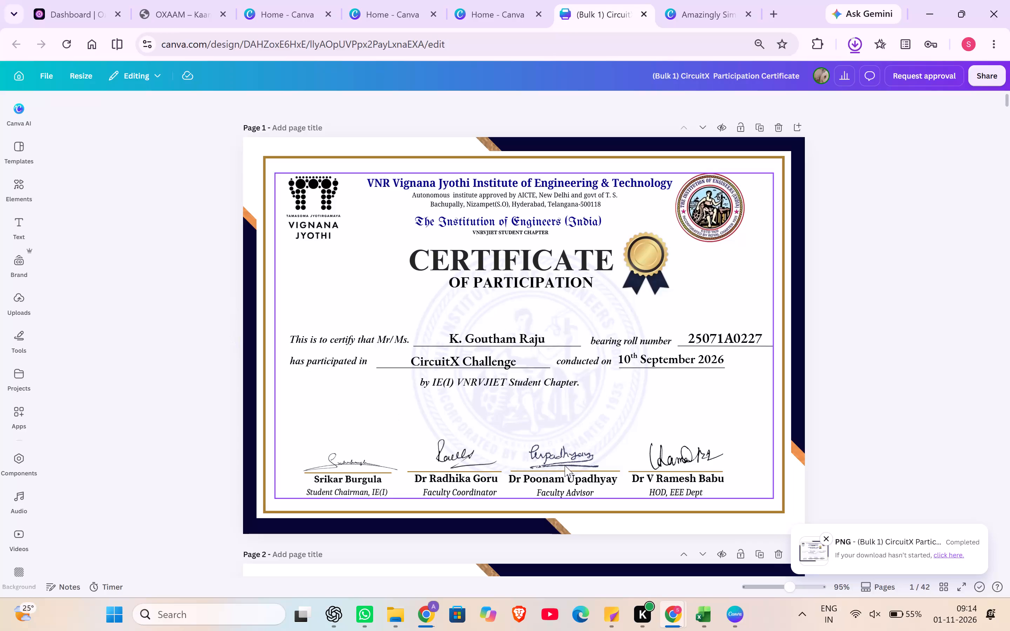
# Start the PNG download of the CircuitX Participation Certificate design again from the completed-download notice.
pyautogui.click(944, 559)
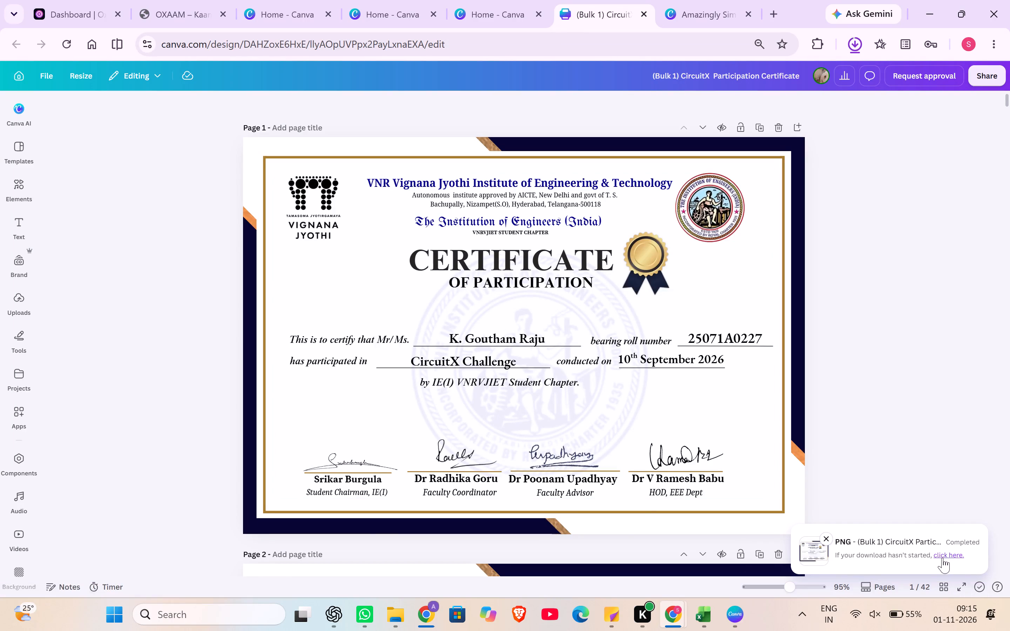
pyautogui.click(945, 556)
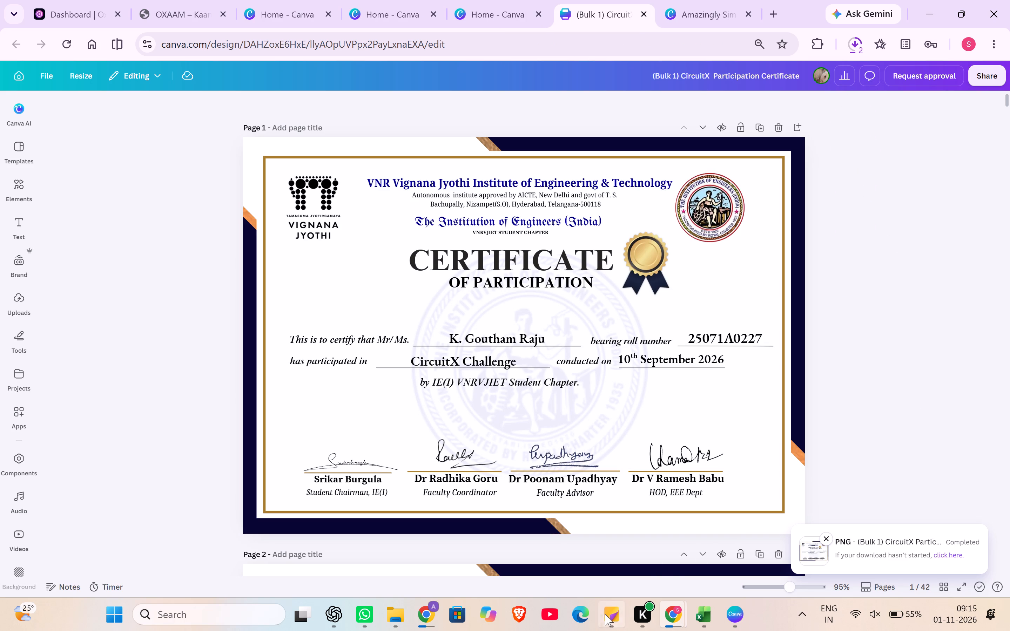
# In File Explorer, refresh the Downloads folder and examine the PNG files inside the "(Bulk 1) CircuitX Participation Certificate" zip.
pyautogui.click(390, 604)
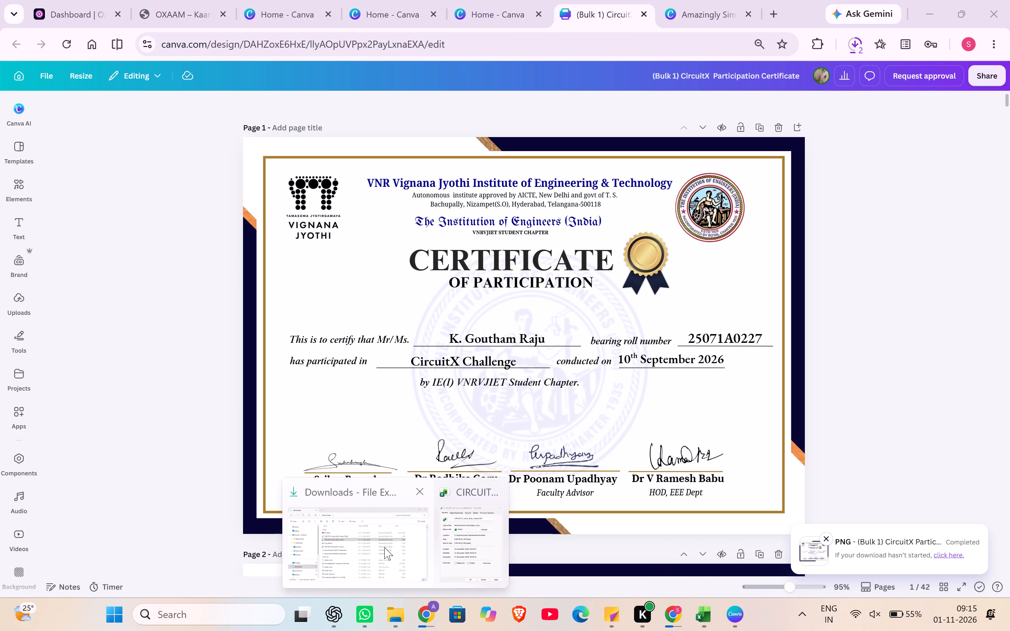
pyautogui.click(384, 546)
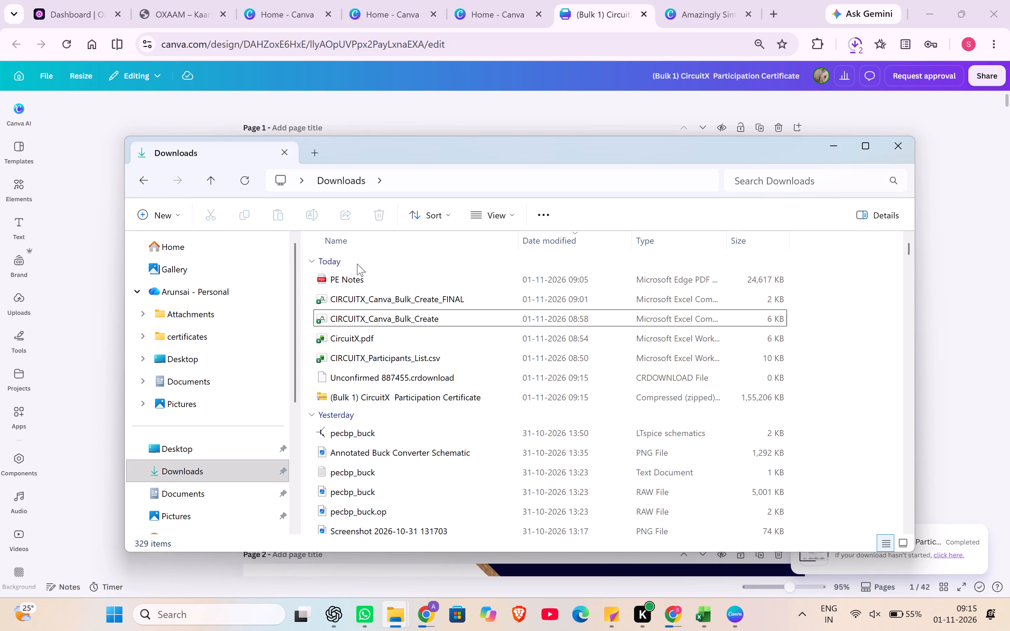
pyautogui.click(141, 473)
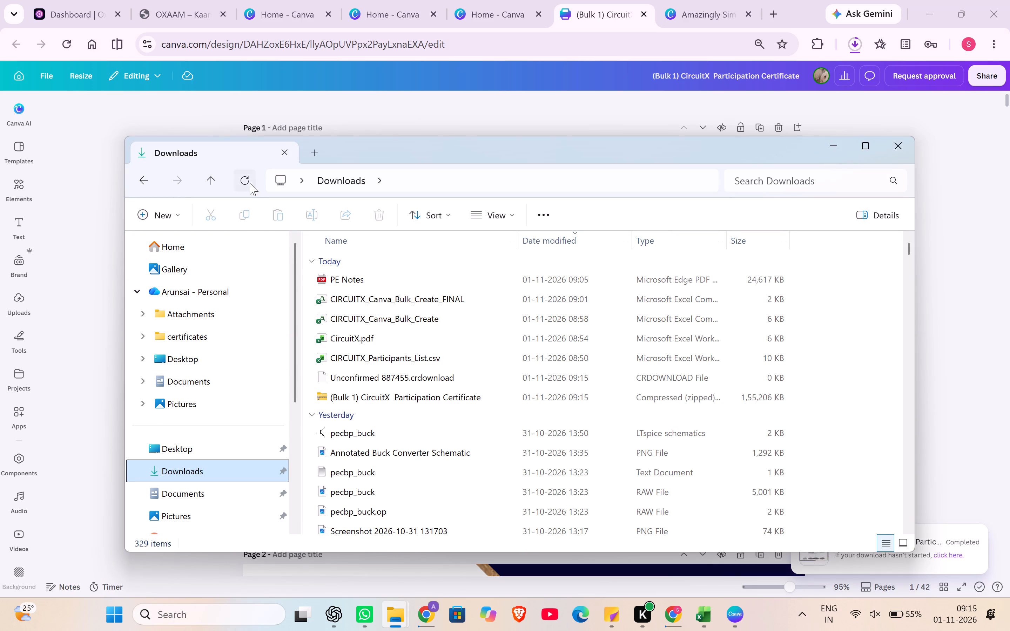
pyautogui.click(248, 179)
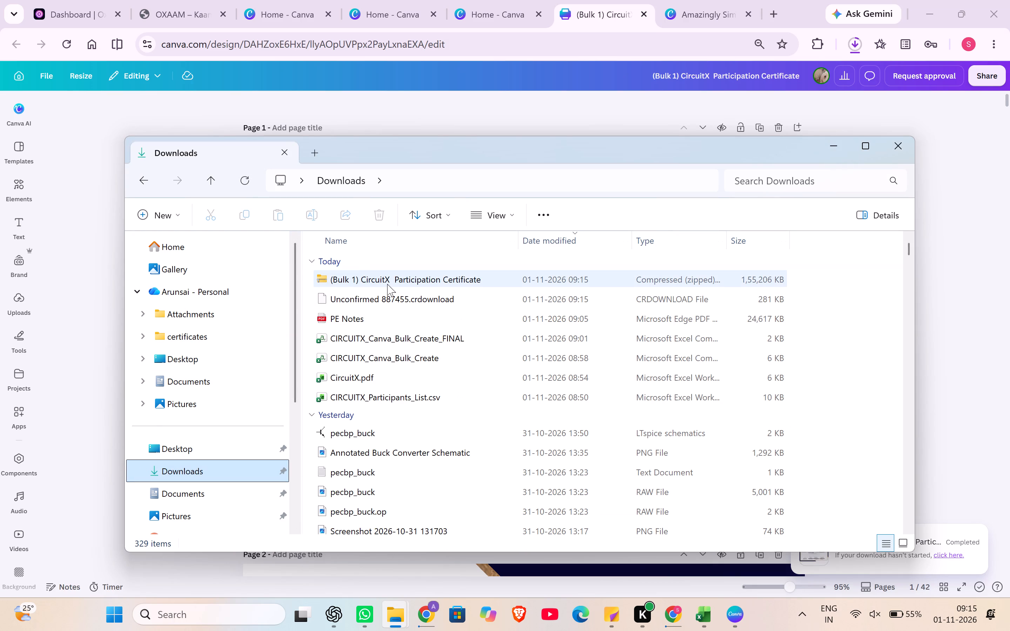
pyautogui.click(387, 284)
pyautogui.doubleClick(400, 287)
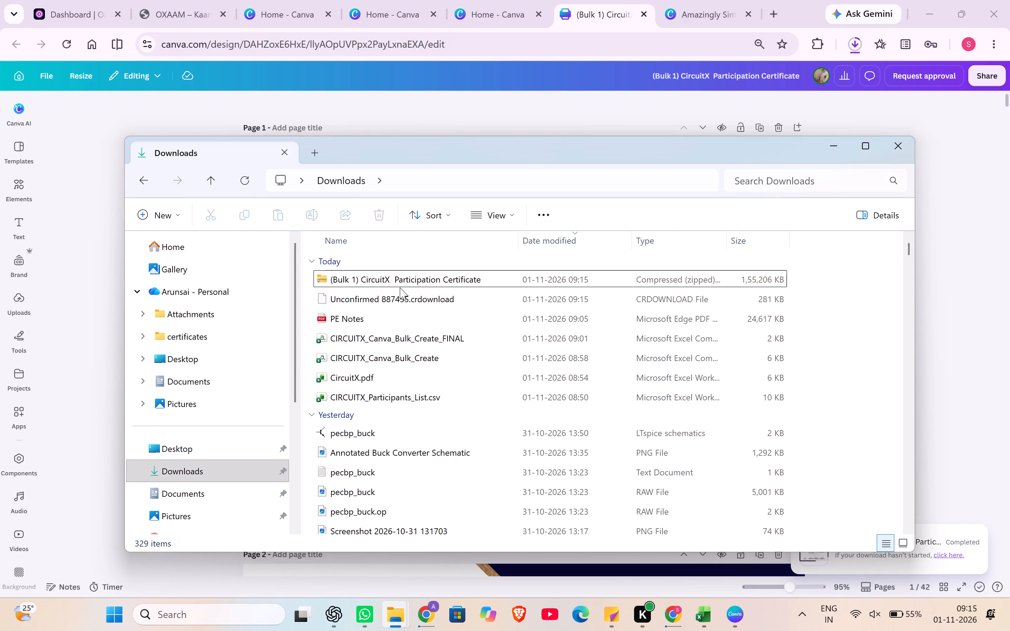
pyautogui.doubleClick(402, 280)
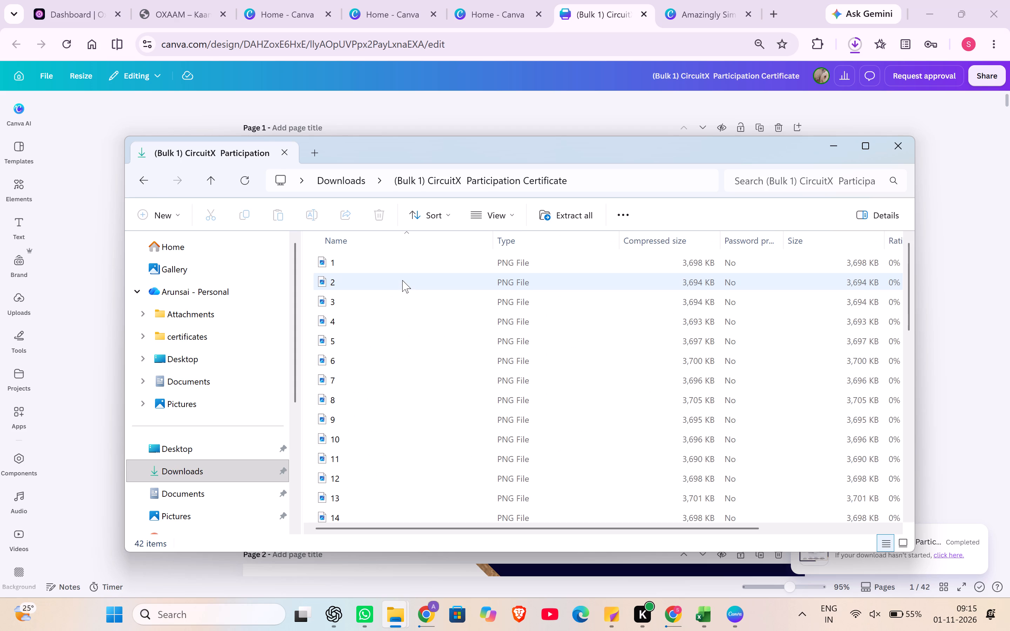
pyautogui.scroll(-20, 411, 282)
pyautogui.scroll(-15, 411, 282)
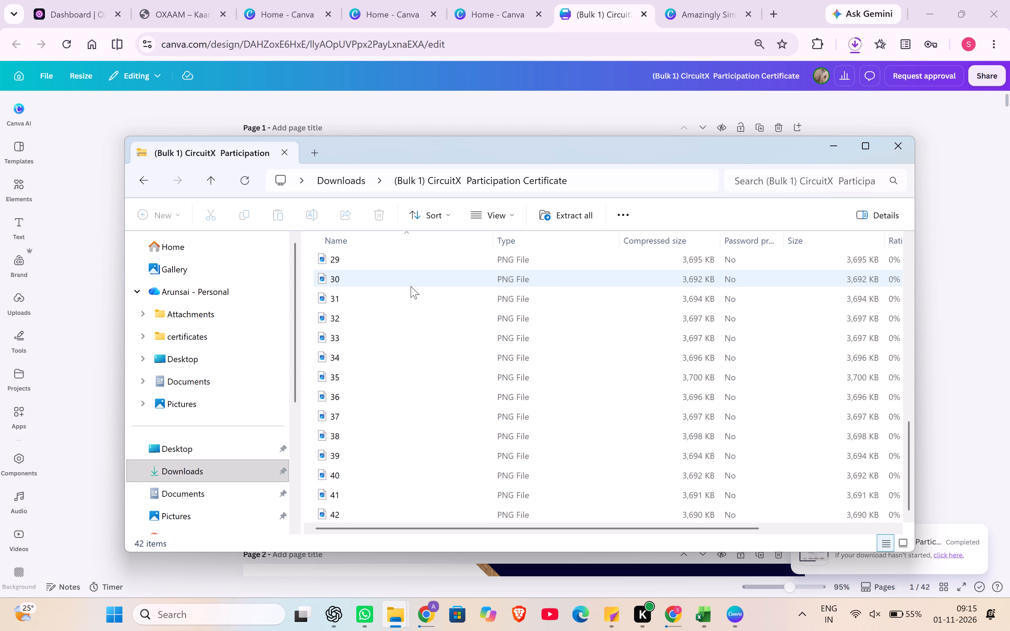
pyautogui.scroll(7, 411, 286)
pyautogui.scroll(-15, 411, 286)
pyautogui.scroll(15, 411, 286)
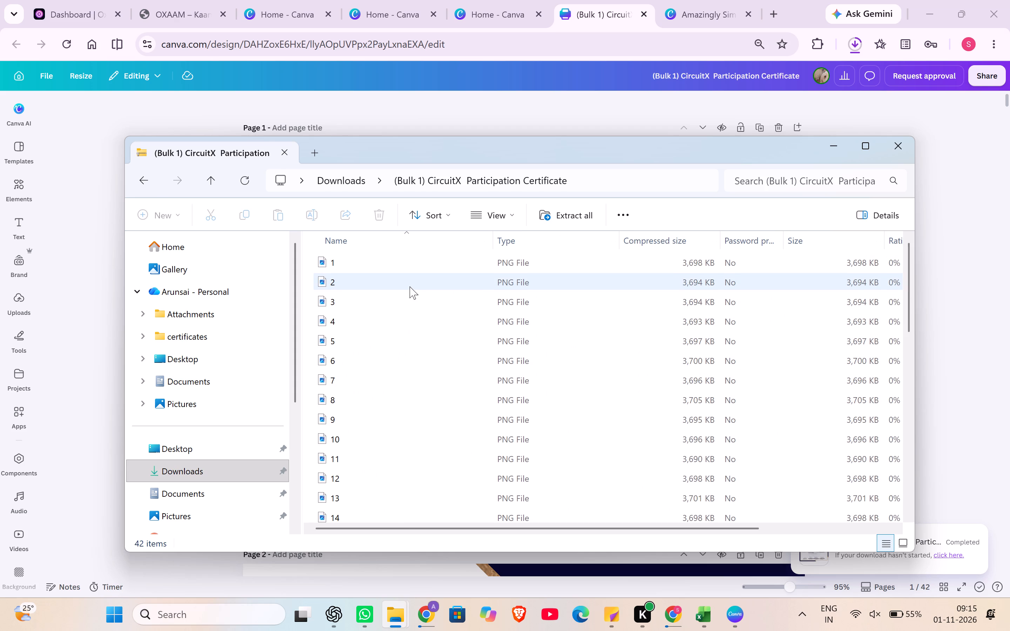
pyautogui.scroll(20, 410, 286)
pyautogui.scroll(10, 410, 286)
# Return to the Downloads folder and copy the "(Bulk 1) CircuitX Participation Certificate" zip file to the clipboard.
pyautogui.click(134, 181)
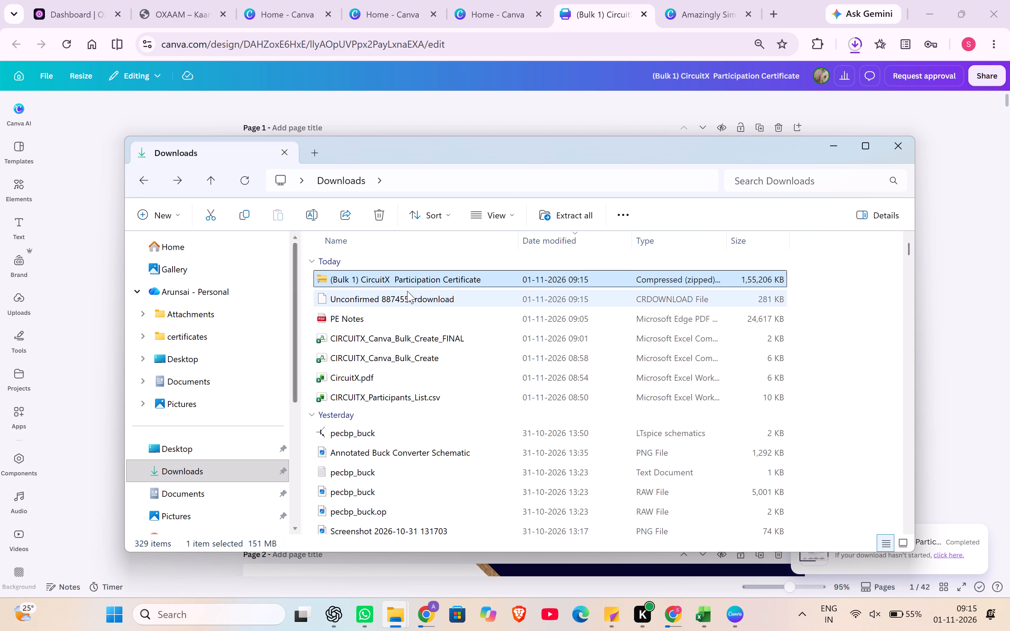
pyautogui.rightClick(410, 276)
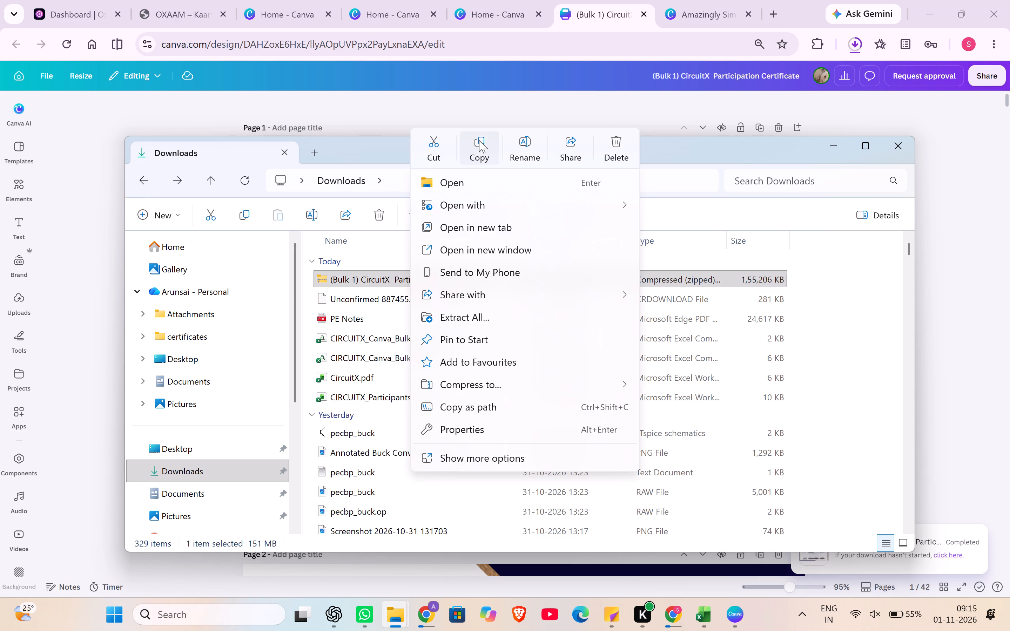
pyautogui.click(479, 140)
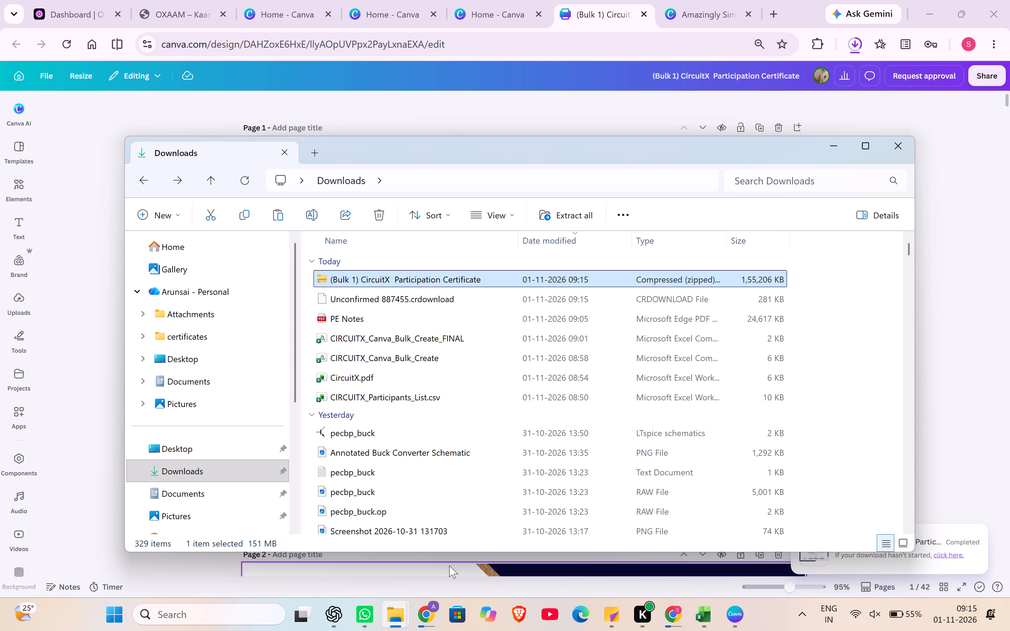
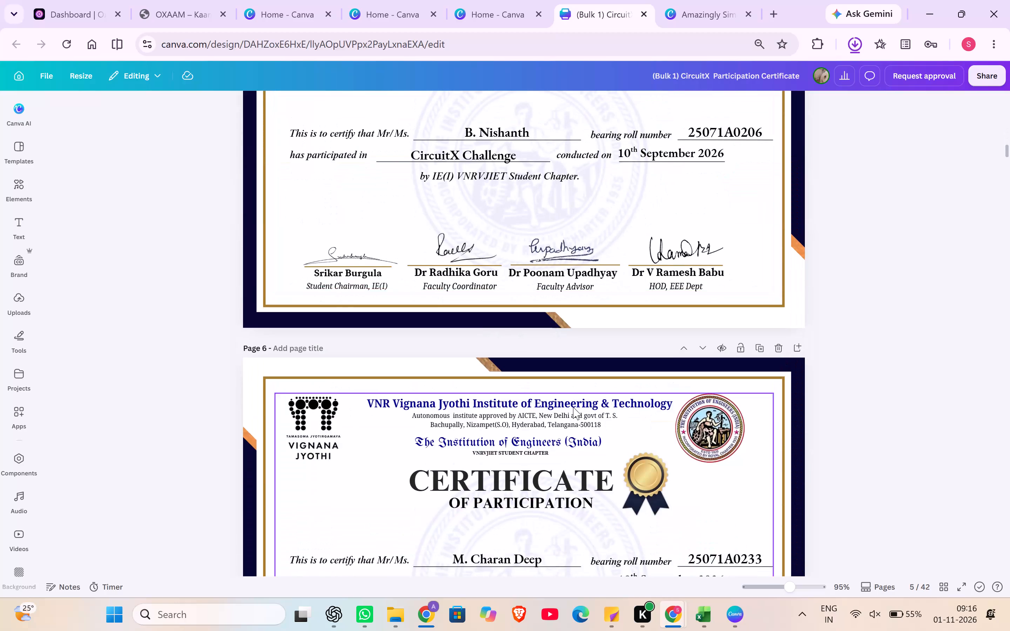
# In Chrome, examine the names and roll numbers on the bulk-created CircuitX certificates through the last page.
pyautogui.scroll(-8, 573, 407)
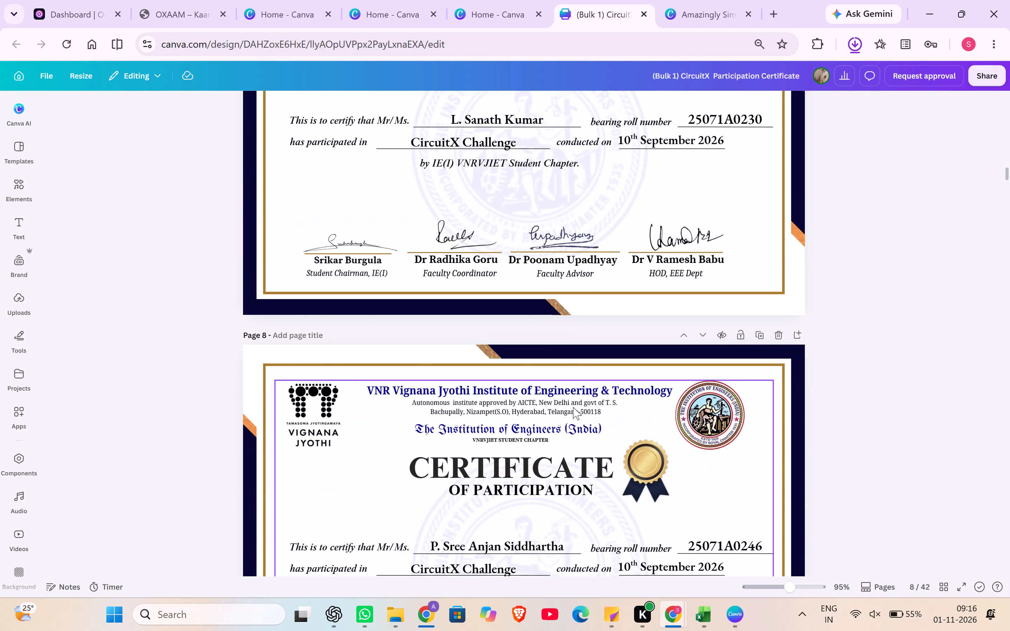
pyautogui.scroll(-16, 573, 407)
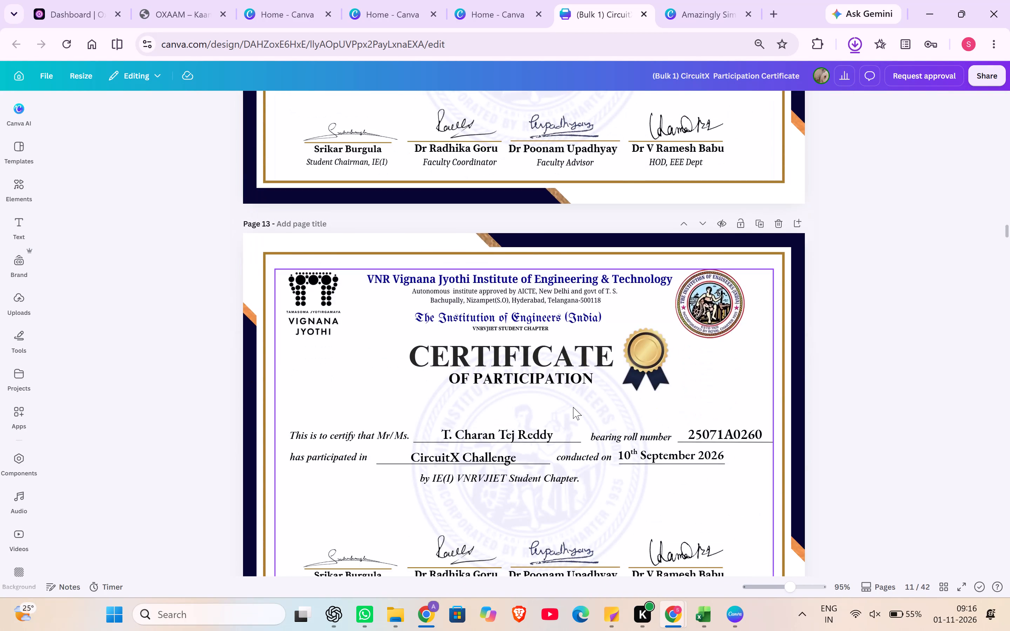
pyautogui.scroll(-10, 573, 407)
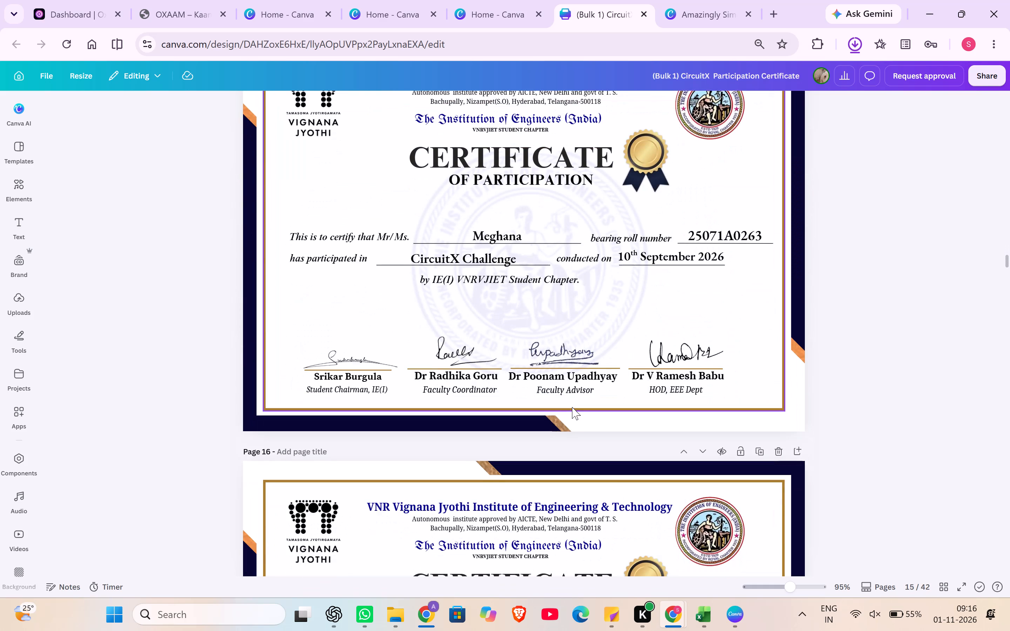
pyautogui.scroll(-15, 572, 407)
pyautogui.scroll(2, 572, 407)
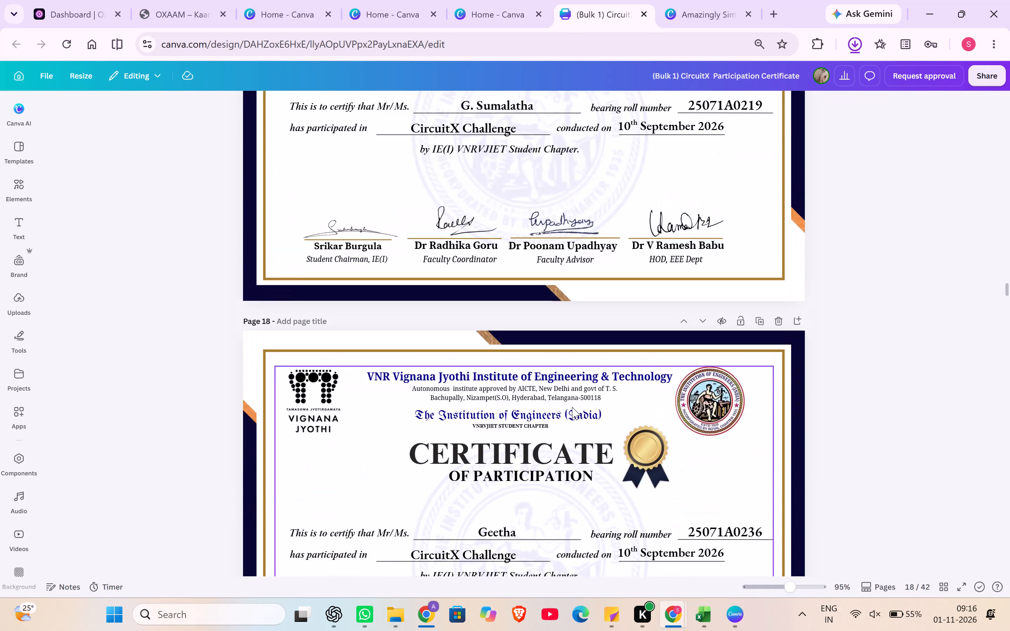
pyautogui.scroll(-13, 572, 407)
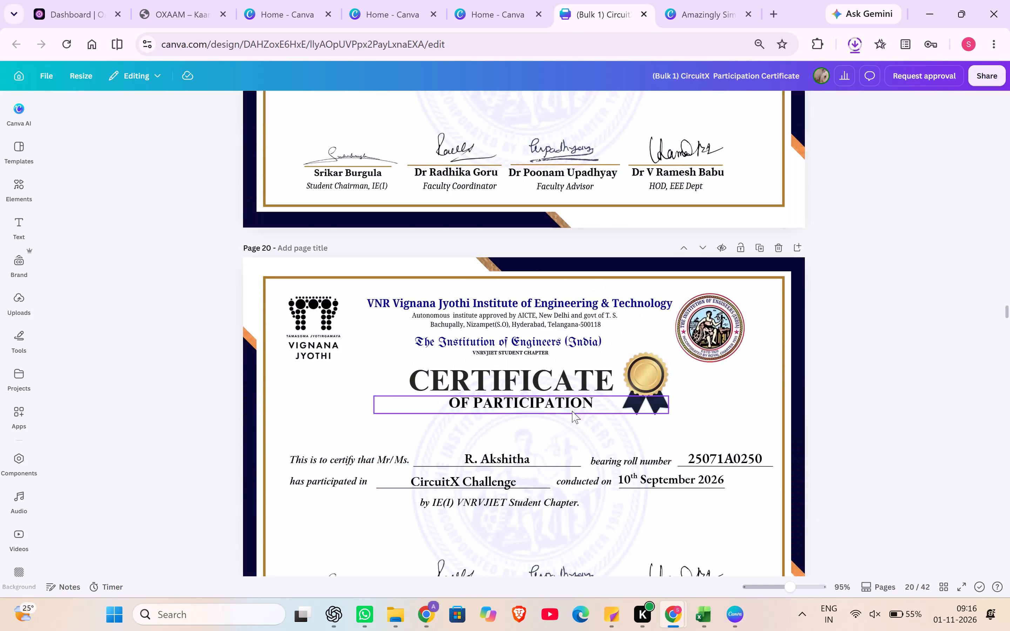
pyautogui.scroll(-18, 572, 411)
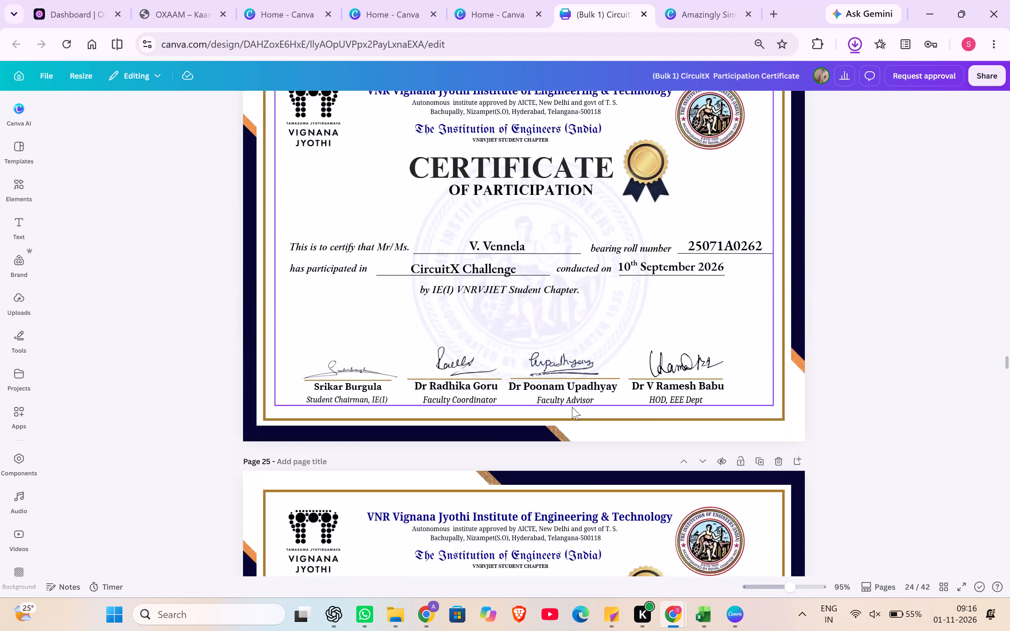
pyautogui.scroll(-20, 572, 407)
pyautogui.scroll(-11, 572, 407)
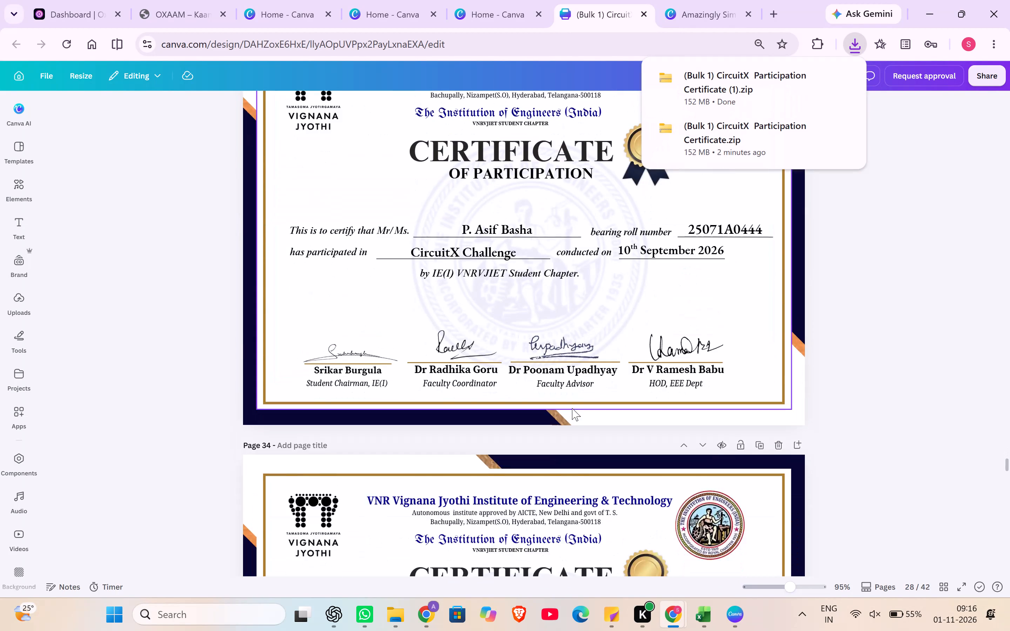
pyautogui.scroll(-10, 572, 408)
pyautogui.scroll(-6, 831, 327)
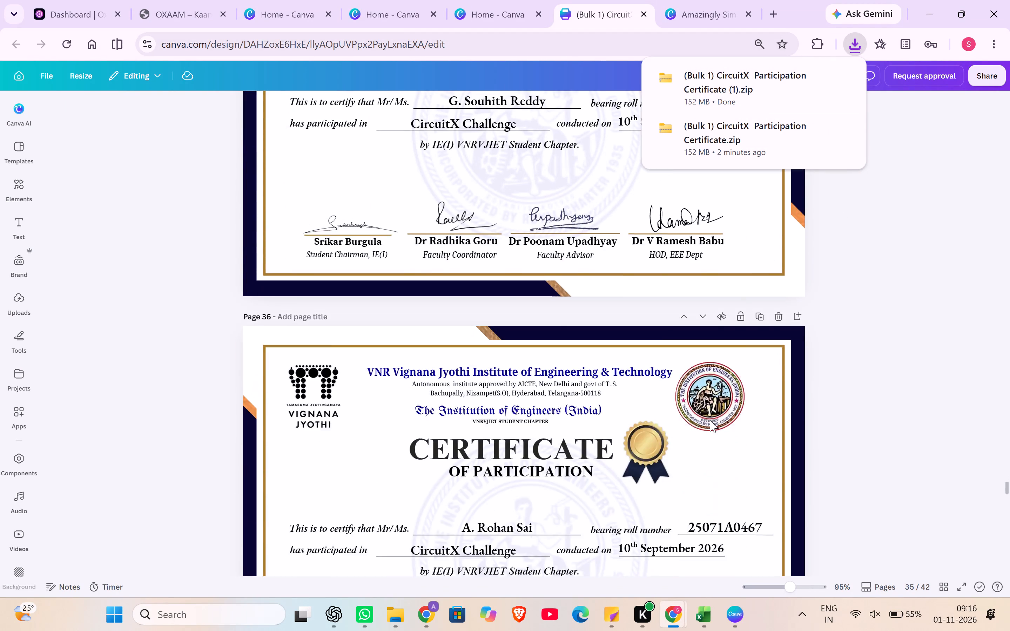
pyautogui.scroll(-19, 710, 420)
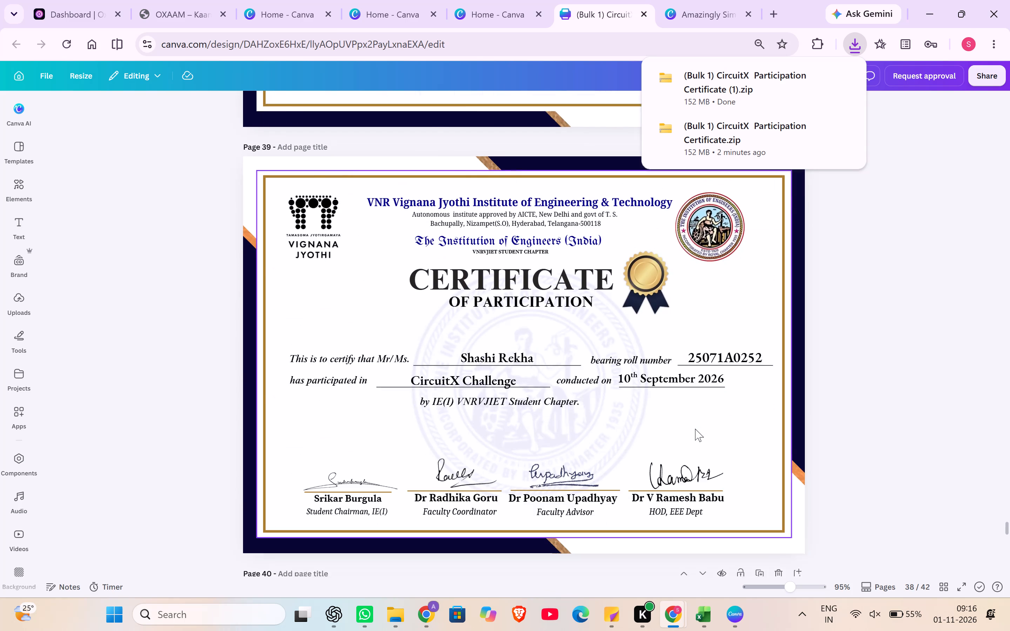
pyautogui.scroll(-9, 695, 428)
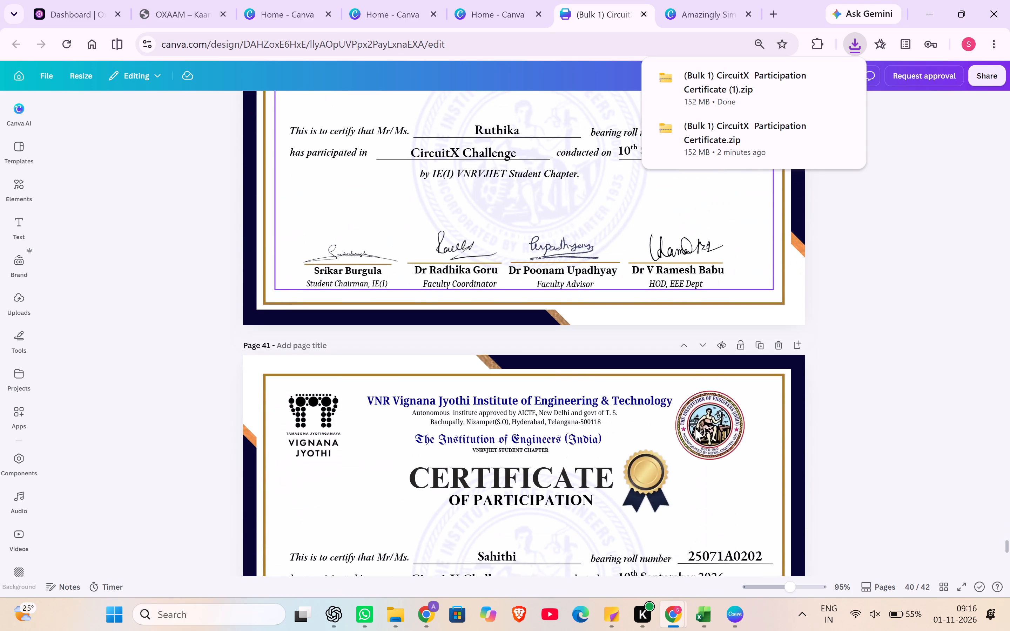
pyautogui.scroll(-15, 695, 428)
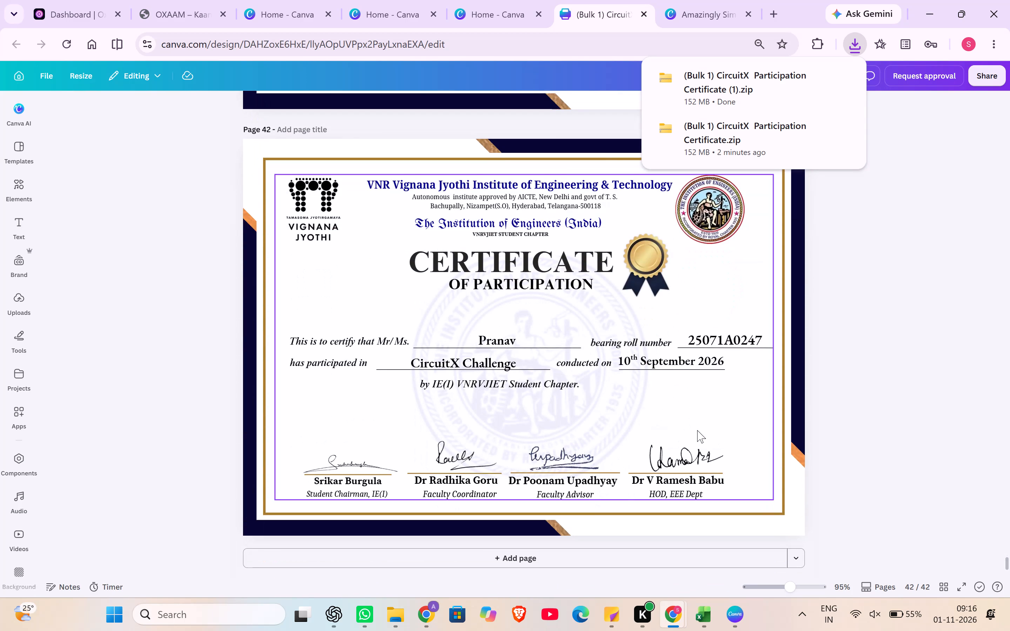
# Dismiss the downloads notice and review the certificates again from the last page back towards the first.
pyautogui.click(875, 382)
pyautogui.scroll(18, 523, 379)
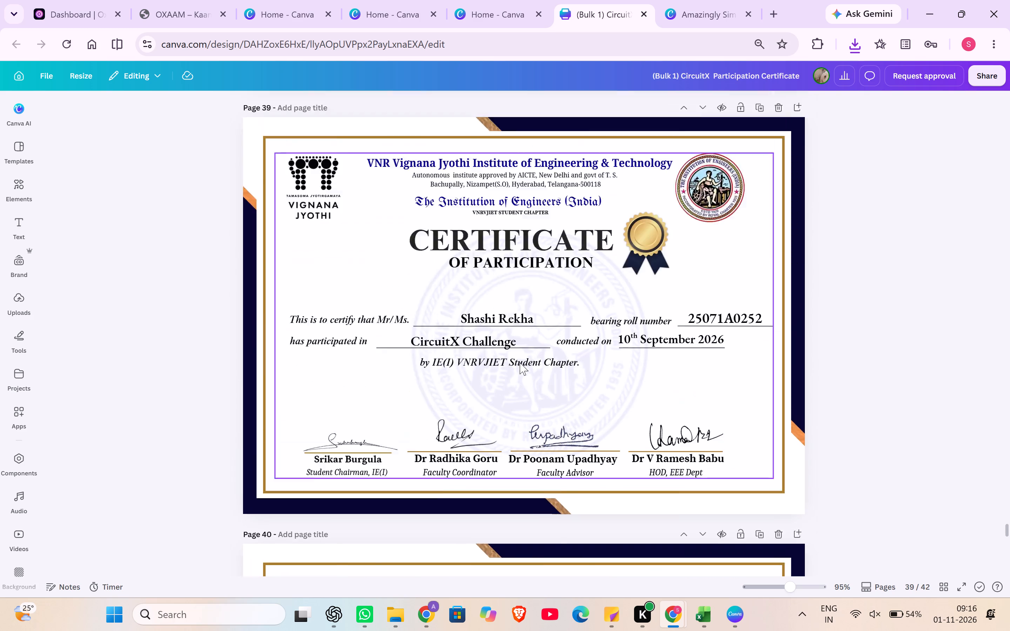
pyautogui.scroll(20, 520, 362)
pyautogui.scroll(5, 520, 362)
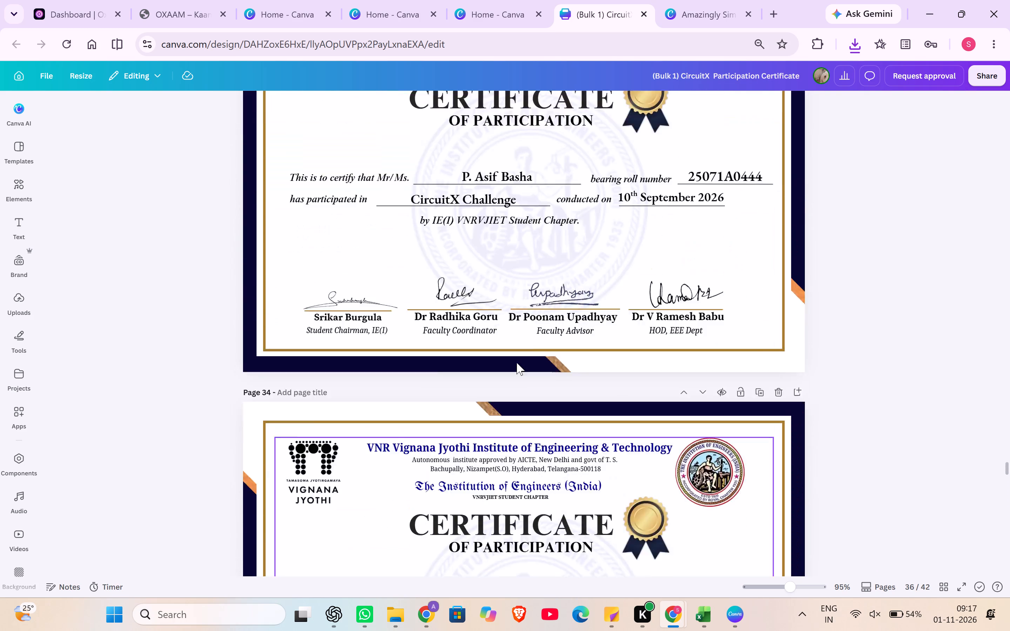
pyautogui.scroll(20, 517, 362)
pyautogui.scroll(8, 517, 362)
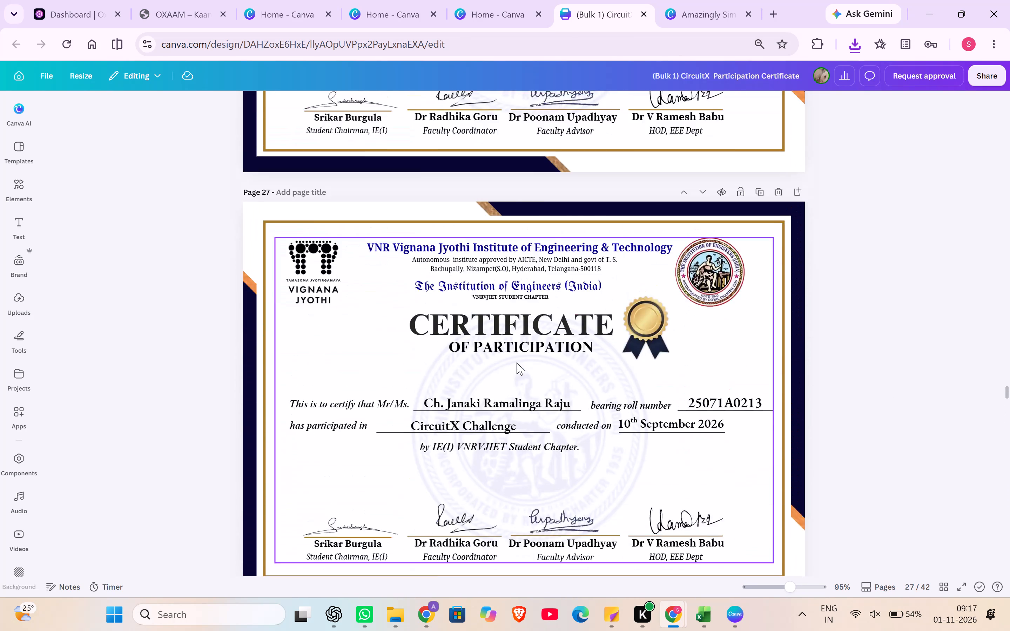
pyautogui.scroll(20, 517, 362)
pyautogui.scroll(9, 517, 362)
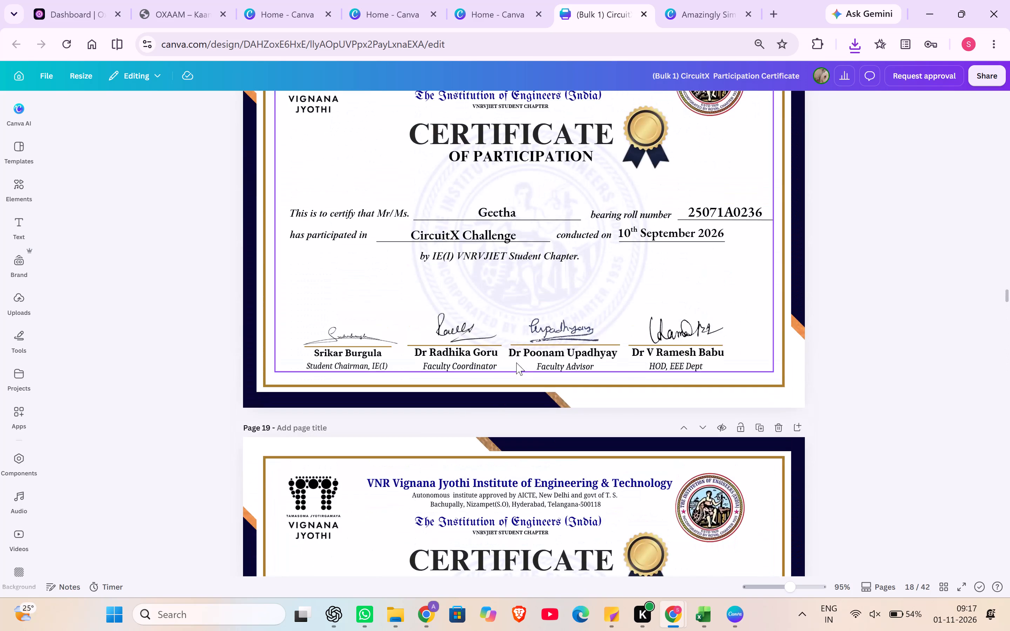
pyautogui.scroll(4, 516, 362)
pyautogui.scroll(18, 516, 359)
pyautogui.scroll(5, 516, 359)
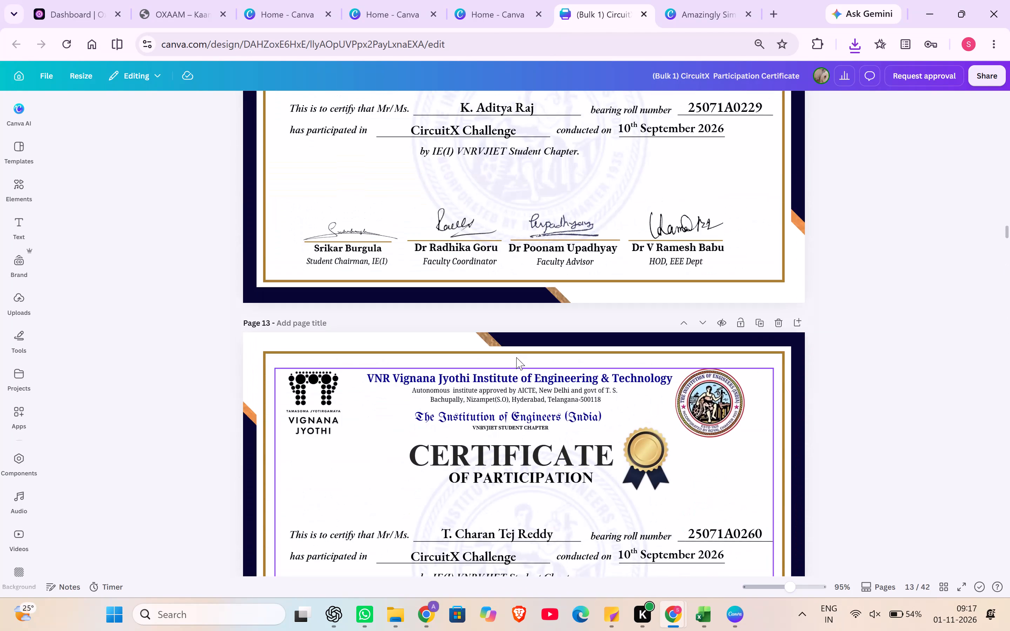
pyautogui.scroll(12, 516, 356)
pyautogui.scroll(12, 518, 349)
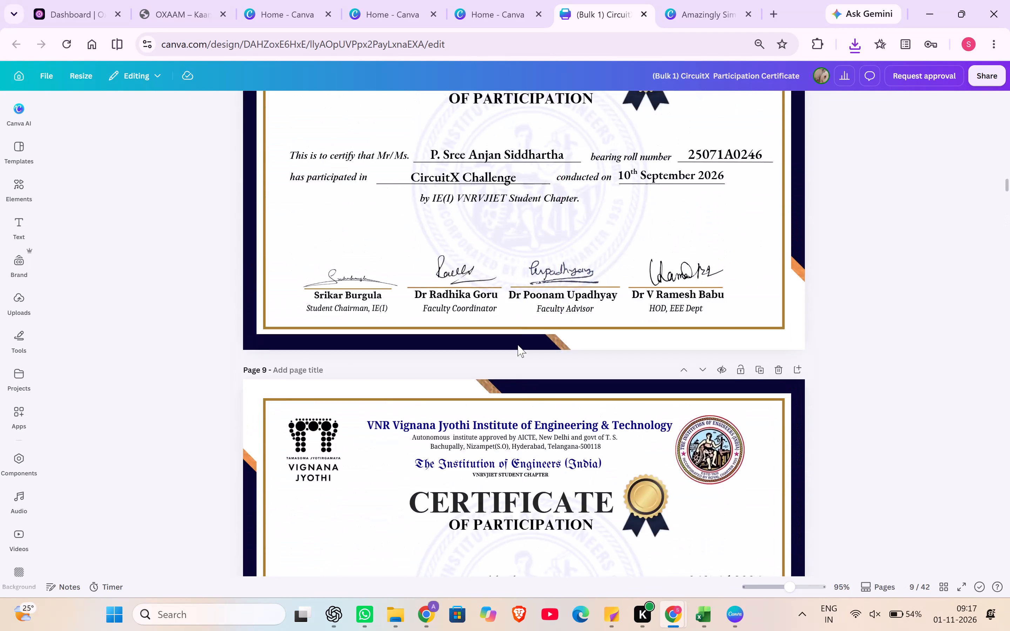
pyautogui.scroll(20, 518, 345)
pyautogui.scroll(5, 519, 315)
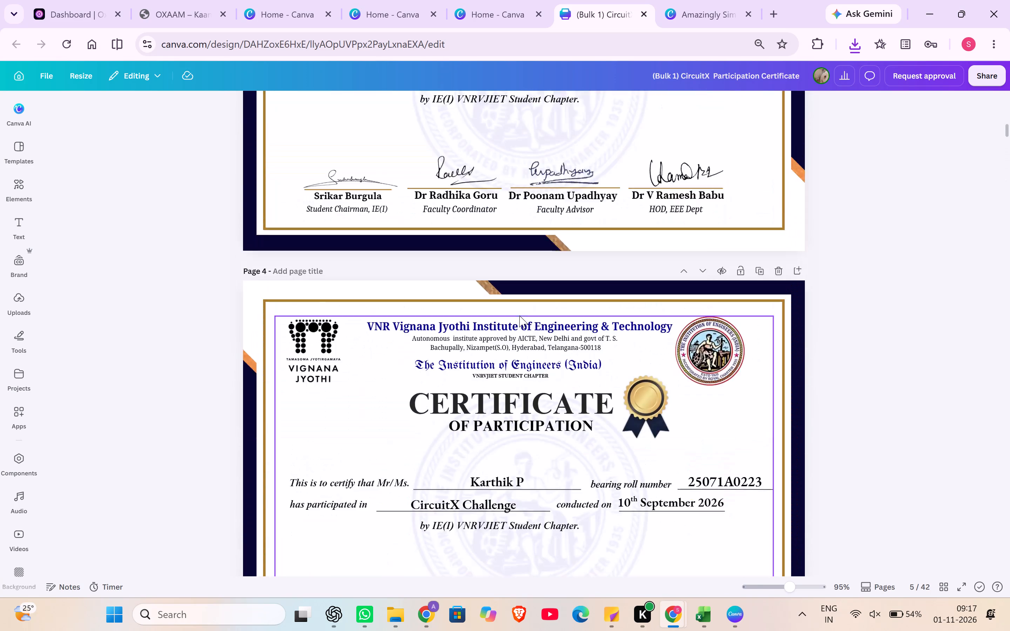
pyautogui.scroll(20, 519, 315)
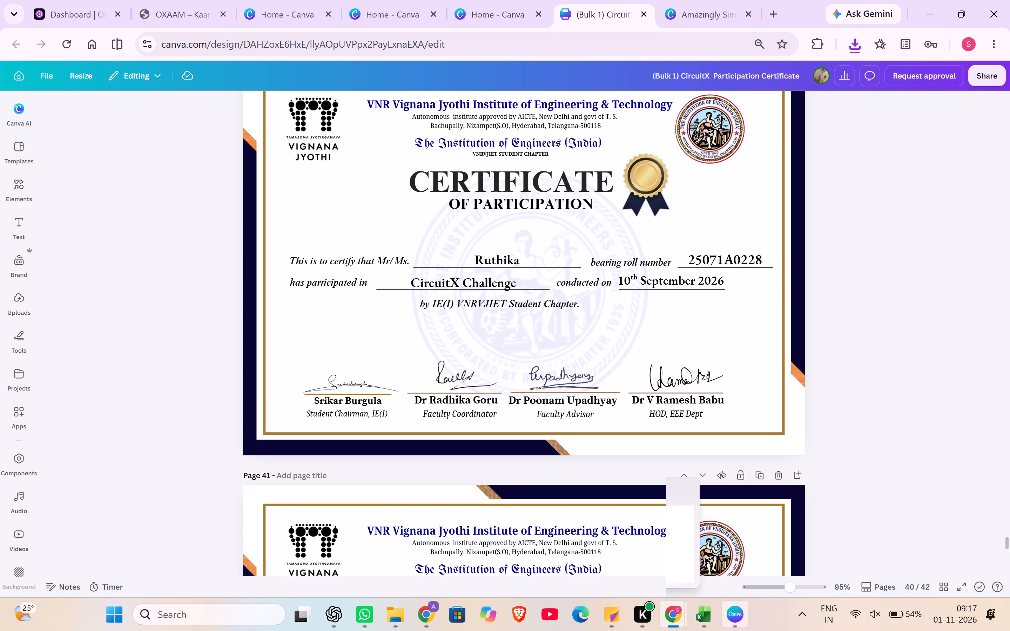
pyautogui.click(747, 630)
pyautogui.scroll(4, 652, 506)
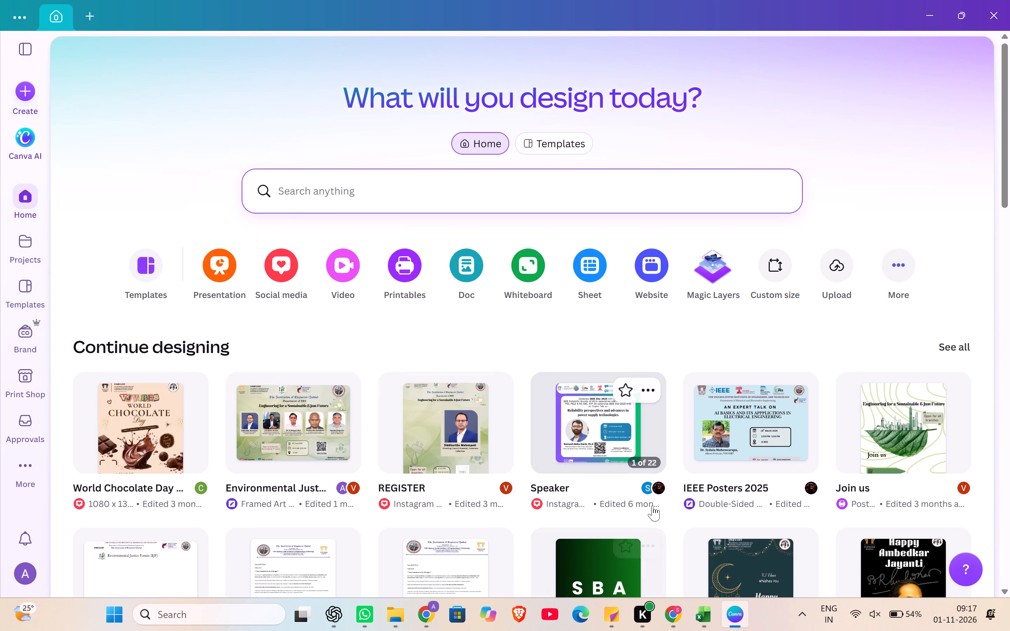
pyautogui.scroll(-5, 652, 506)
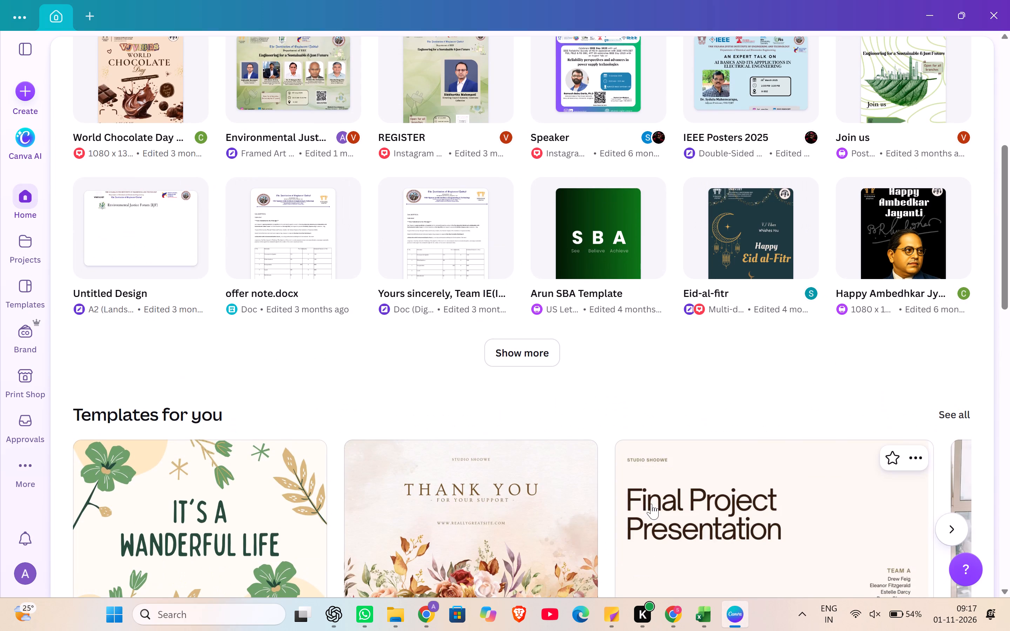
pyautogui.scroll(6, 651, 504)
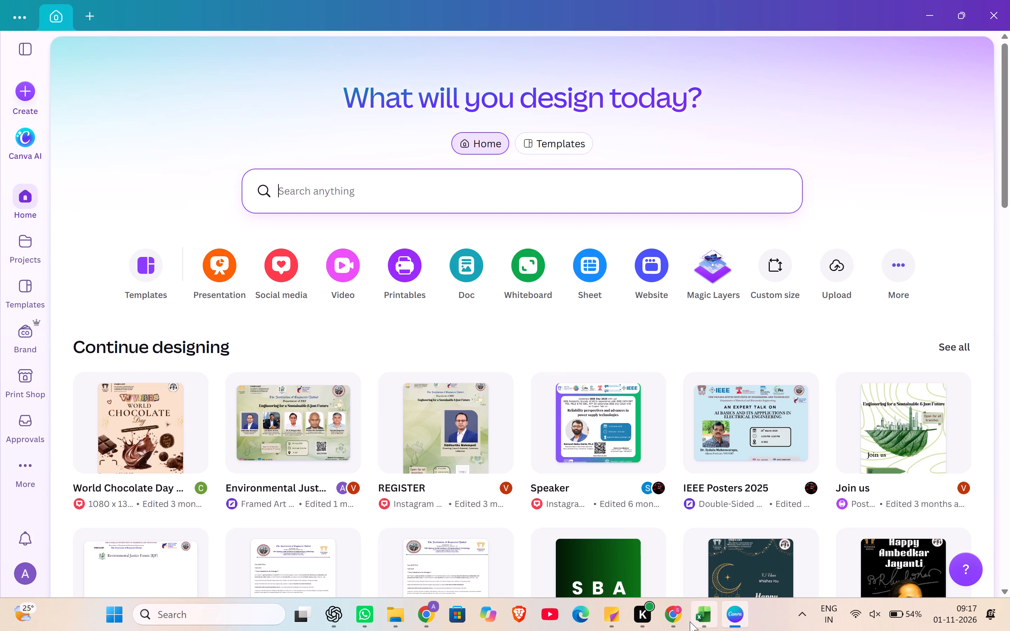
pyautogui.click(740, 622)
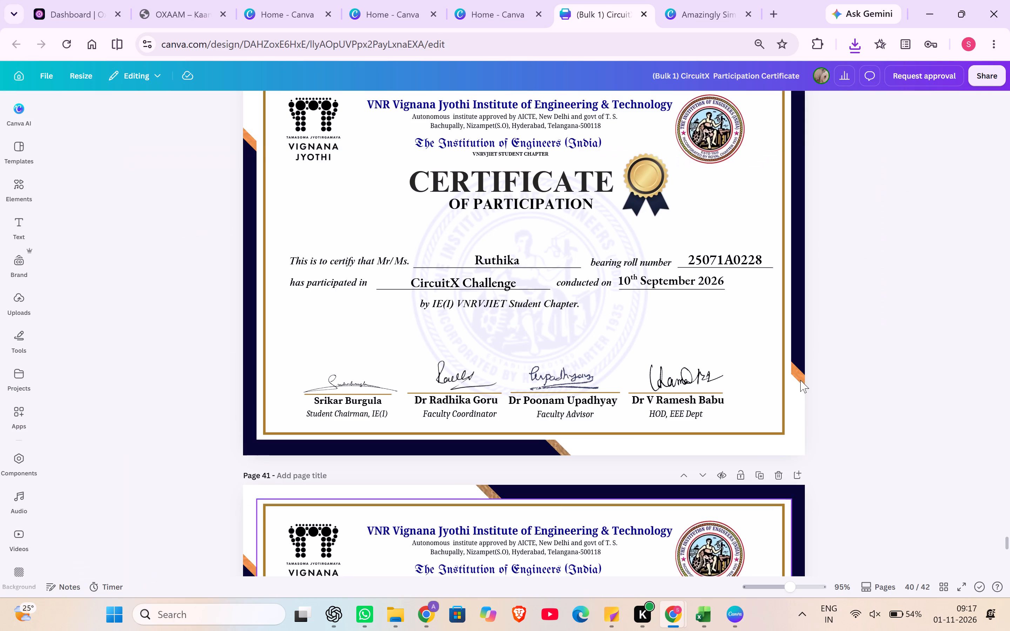
# Copy the share link of the (Bulk 1) CircuitX Participation Certificate design to the clipboard.
pyautogui.click(974, 71)
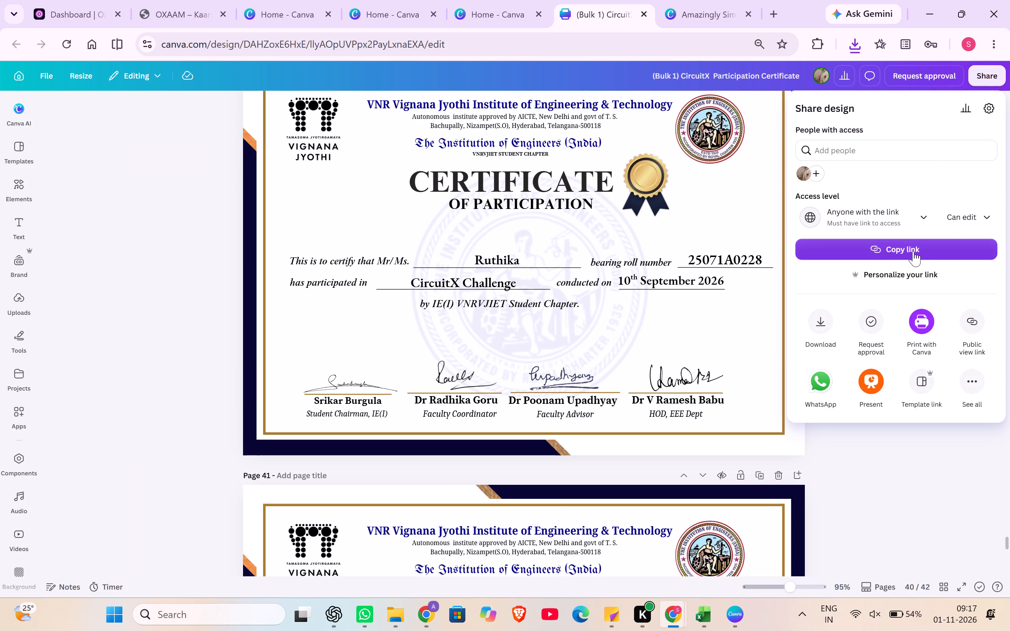
pyautogui.click(868, 254)
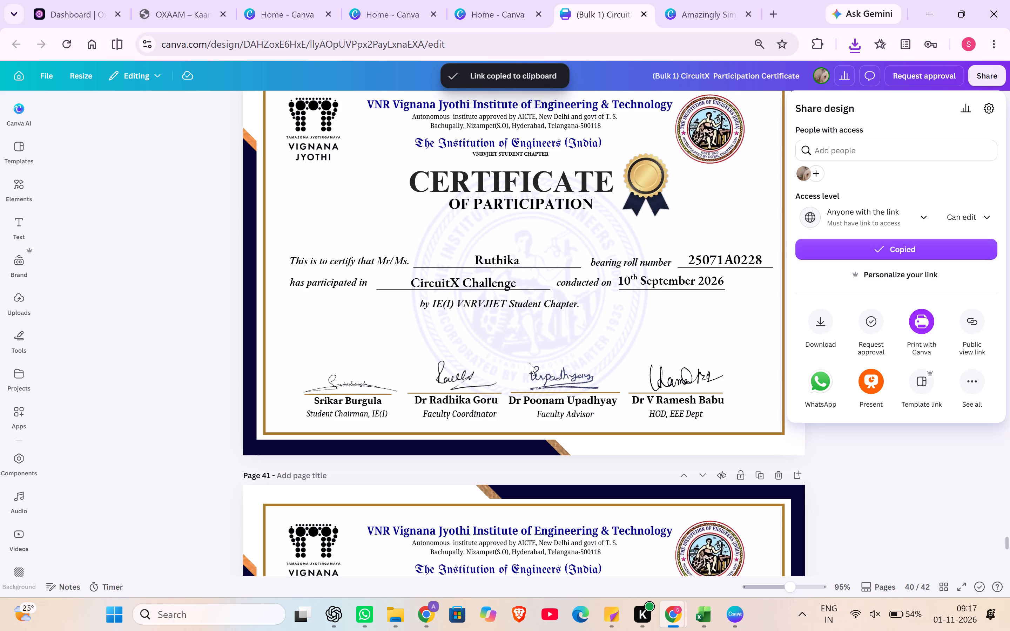
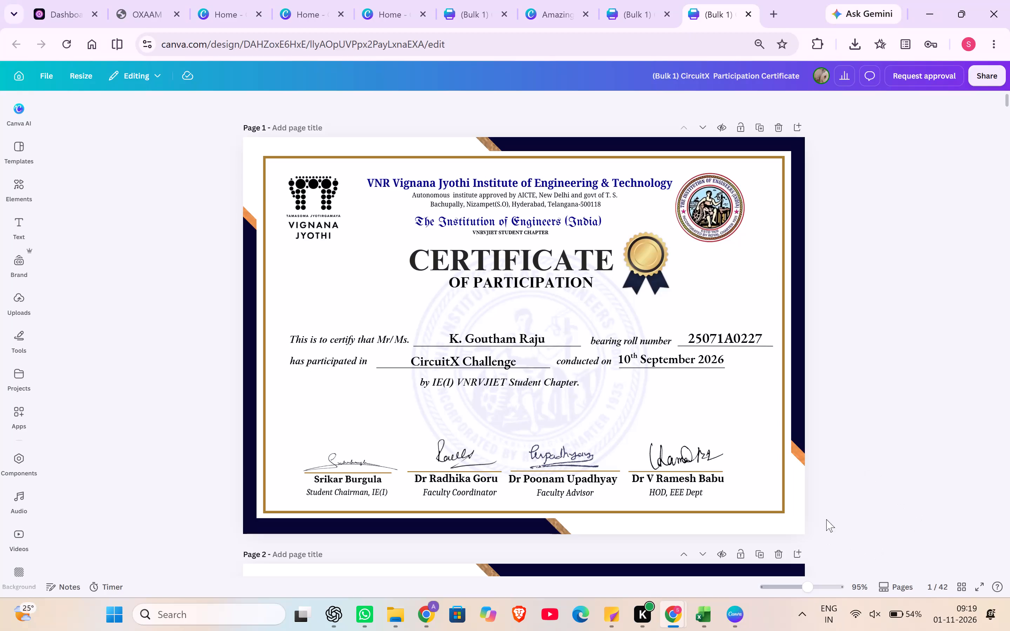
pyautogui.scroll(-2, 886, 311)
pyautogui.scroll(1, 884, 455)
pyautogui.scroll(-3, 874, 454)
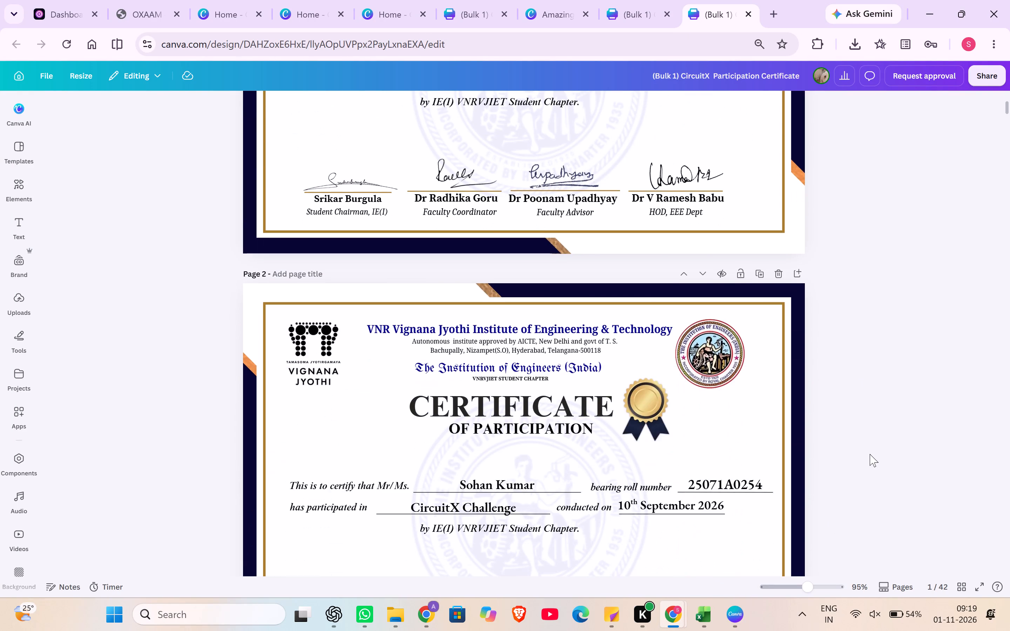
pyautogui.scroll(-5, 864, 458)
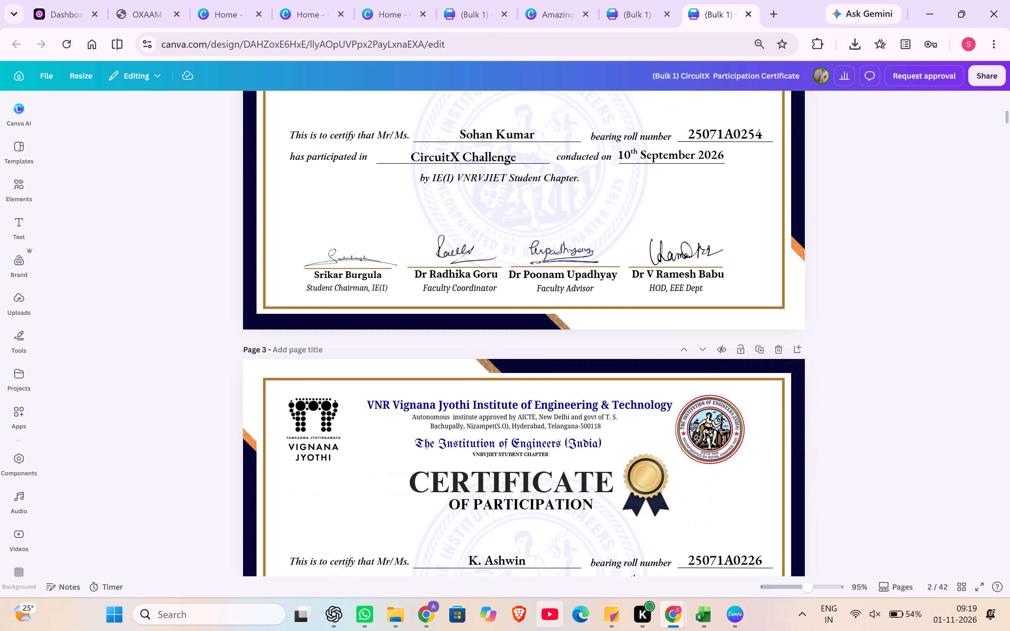
# In File Explorer, copy the "(Bulk 1) CircuitX Participation Certificate" zip file from Downloads to the clipboard, then return to Chrome.
pyautogui.click(392, 615)
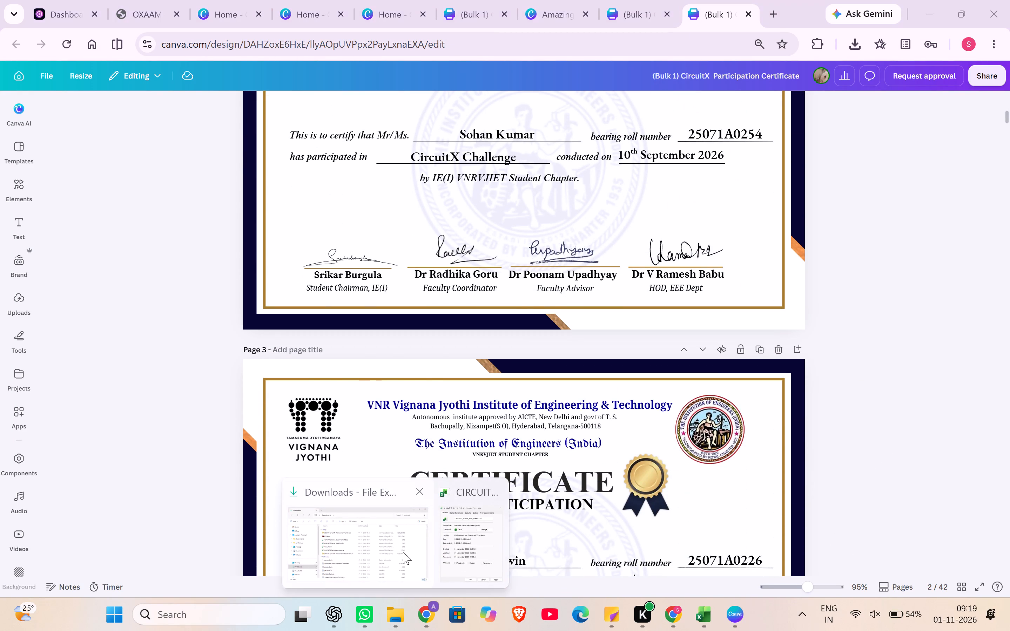
pyautogui.click(403, 543)
pyautogui.rightClick(473, 273)
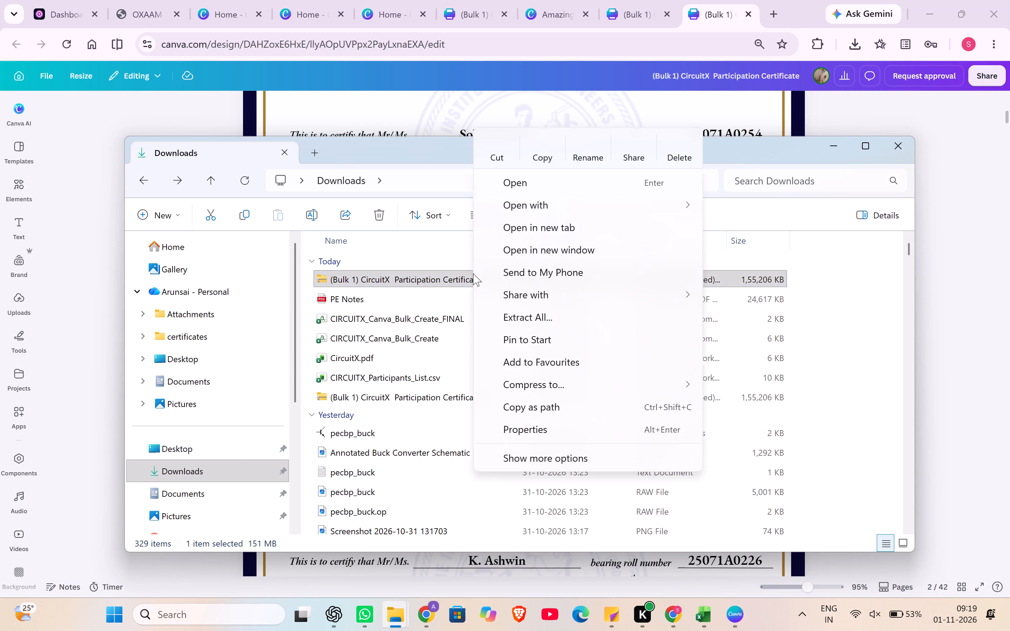
pyautogui.click(543, 131)
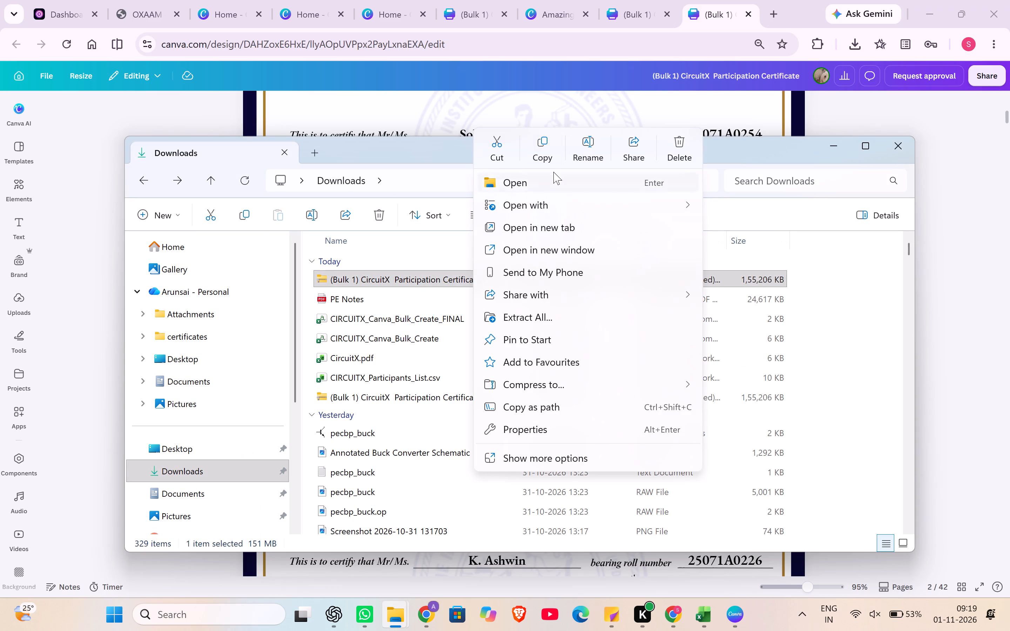
pyautogui.click(545, 142)
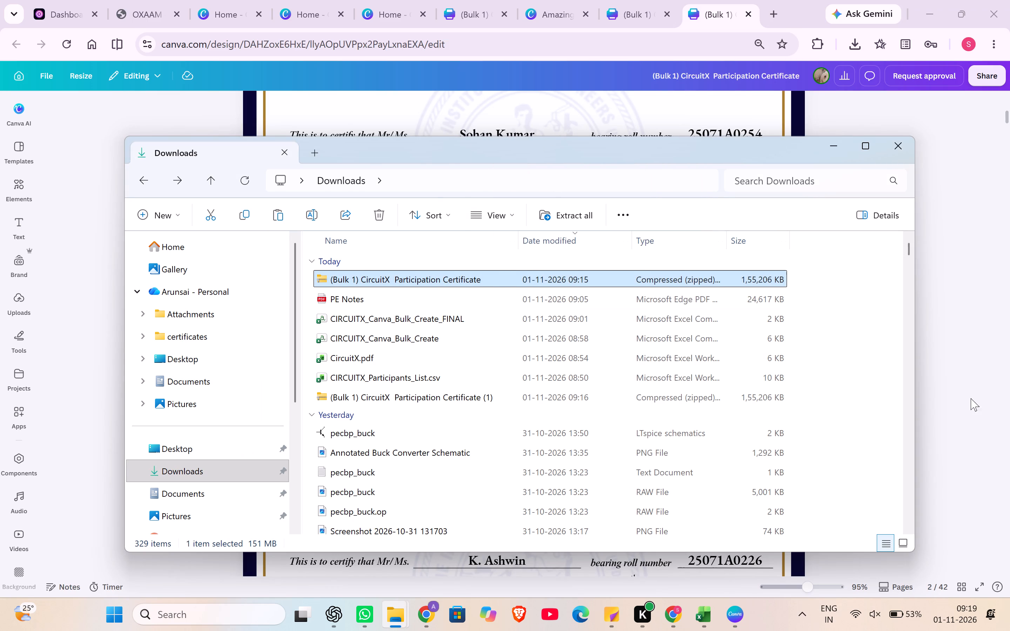
pyautogui.click(966, 340)
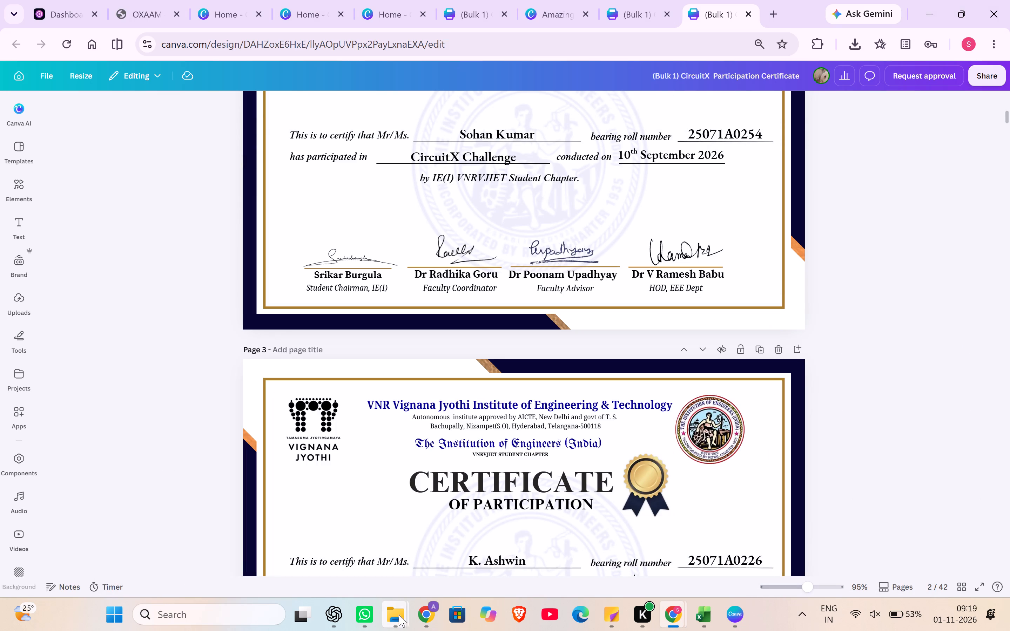
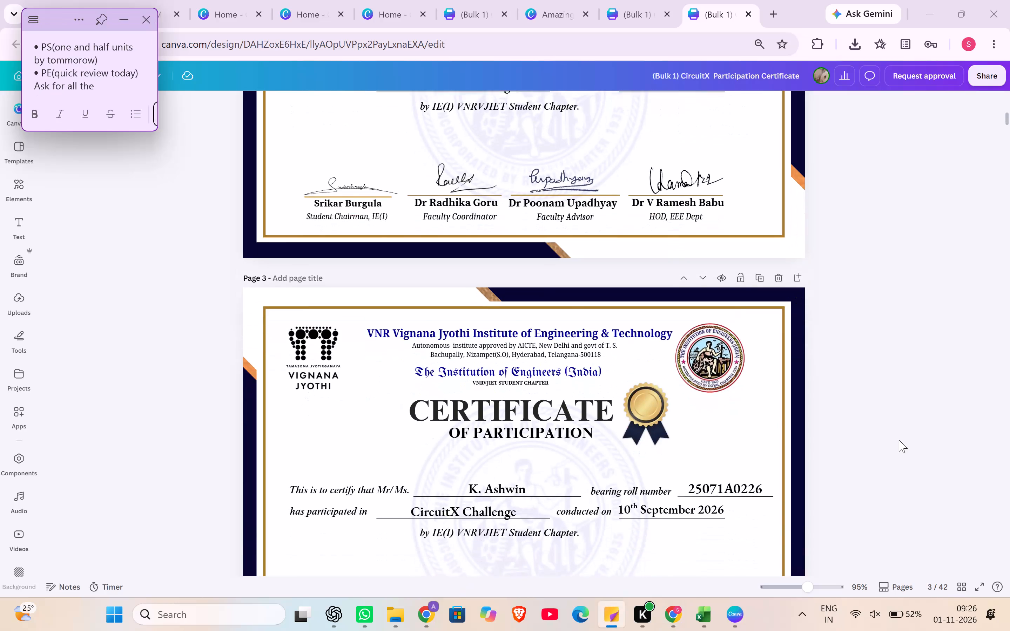
# Review the first pages of the bulk-created CircuitX participation certificates, checking the participant names, roll numbers, event date and signatures.
pyautogui.scroll(4, 899, 440)
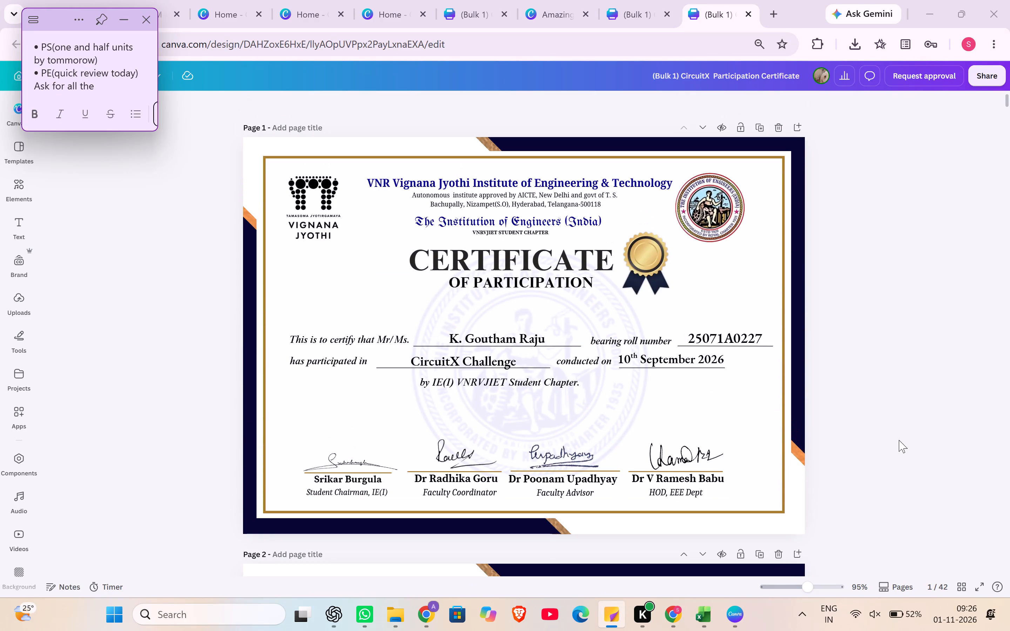
pyautogui.scroll(2, 899, 440)
pyautogui.scroll(-3, 899, 440)
pyautogui.scroll(-8, 948, 321)
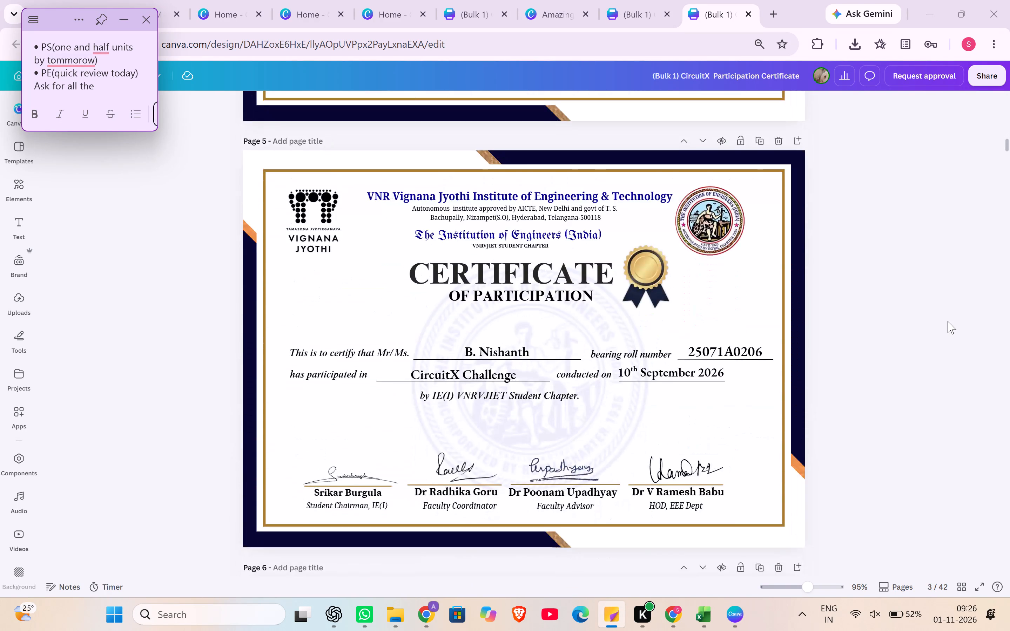
pyautogui.scroll(-7, 948, 321)
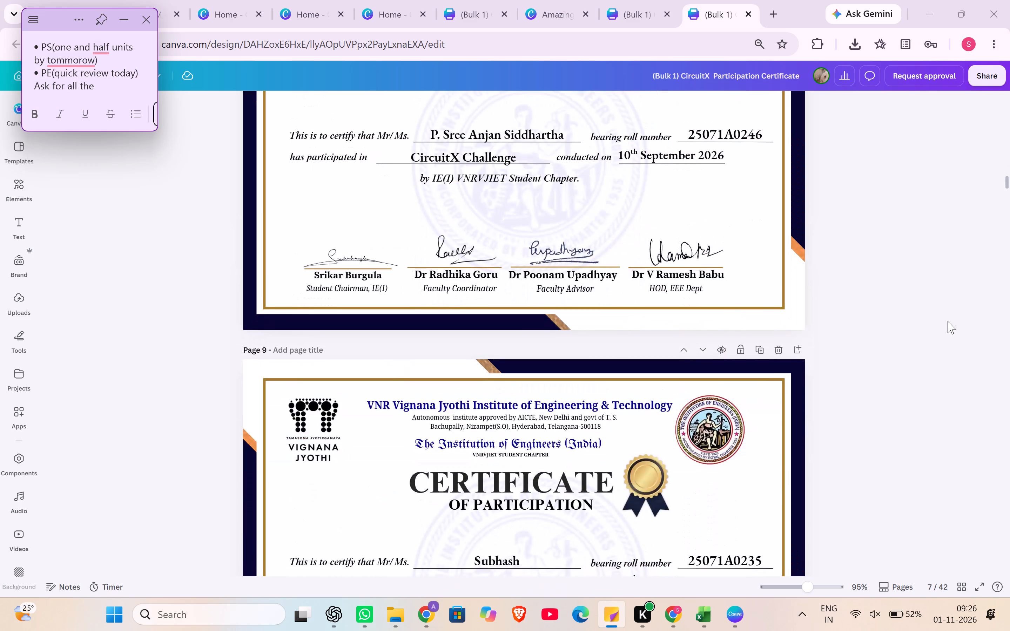
pyautogui.scroll(-2, 948, 321)
pyautogui.scroll(5, 948, 321)
pyautogui.scroll(-3, 948, 321)
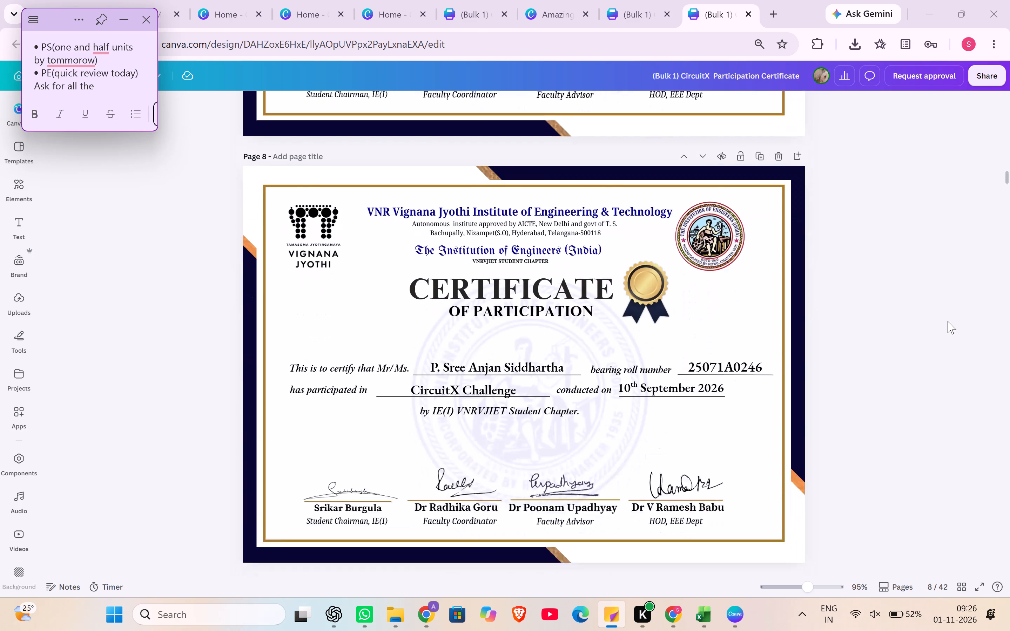
pyautogui.scroll(7, 948, 321)
pyautogui.scroll(-3, 948, 321)
pyautogui.scroll(11, 948, 321)
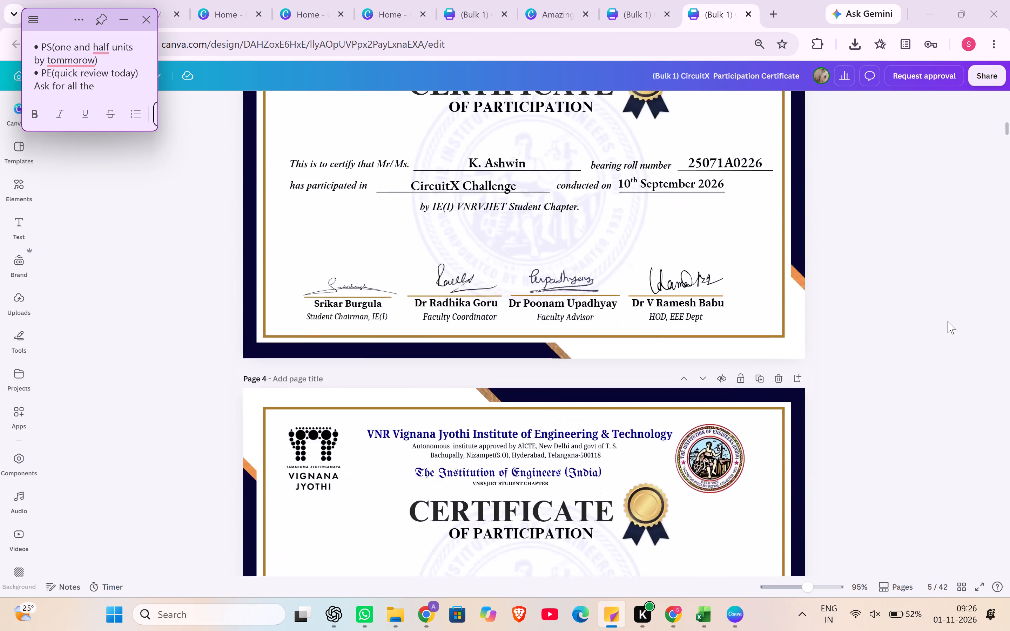
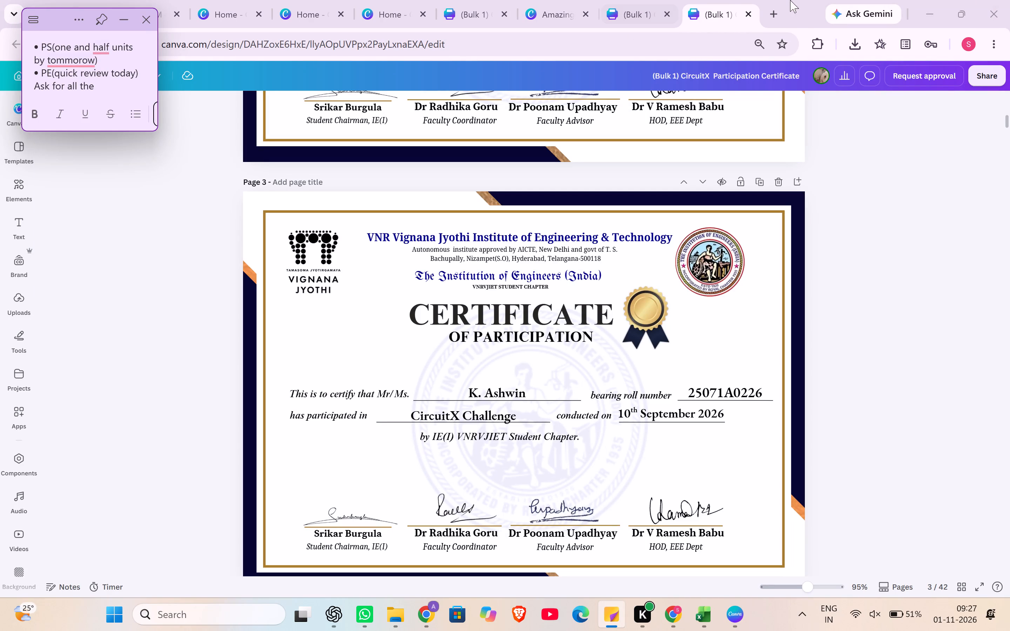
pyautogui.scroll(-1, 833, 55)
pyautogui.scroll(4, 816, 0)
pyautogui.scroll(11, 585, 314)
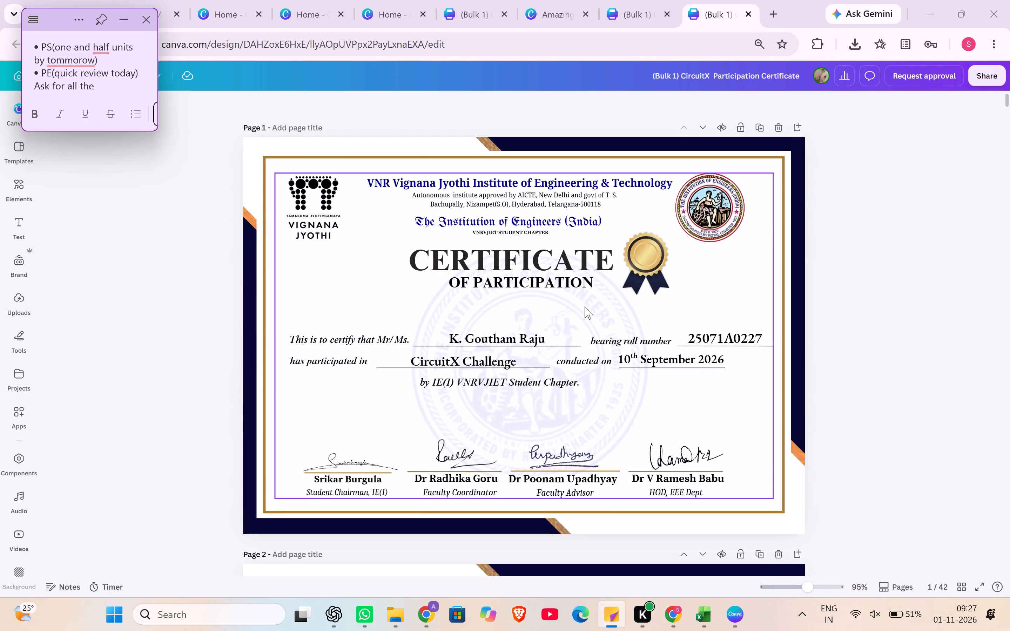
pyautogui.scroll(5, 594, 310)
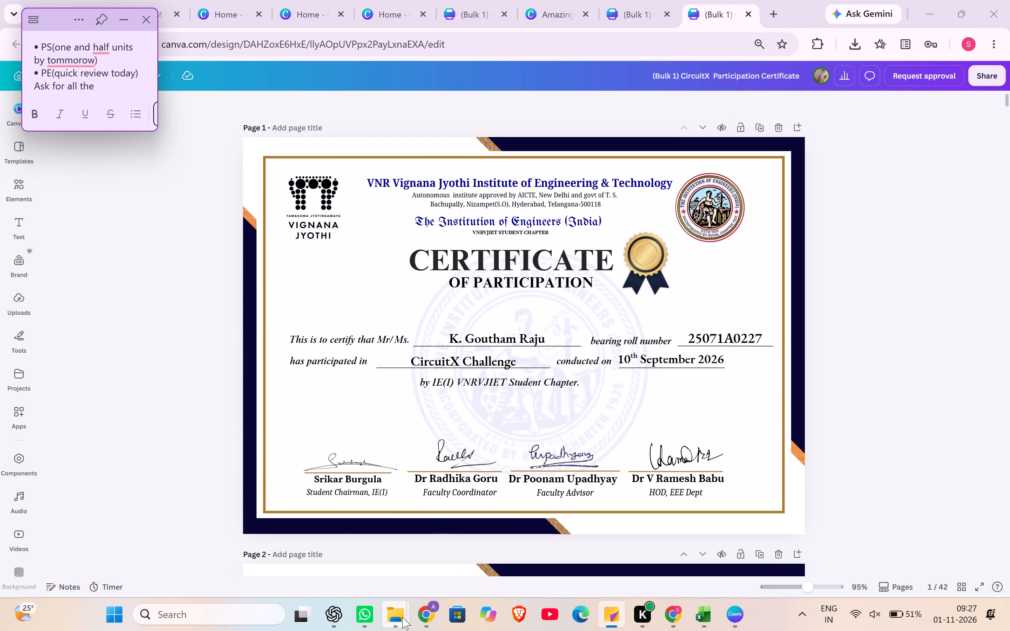
# In File Explorer, copy the "(Bulk 1) CircuitX Participation Certificate" zip file from Downloads, then return to the certificate design in the browser.
pyautogui.click(402, 617)
pyautogui.click(399, 612)
pyautogui.click(390, 530)
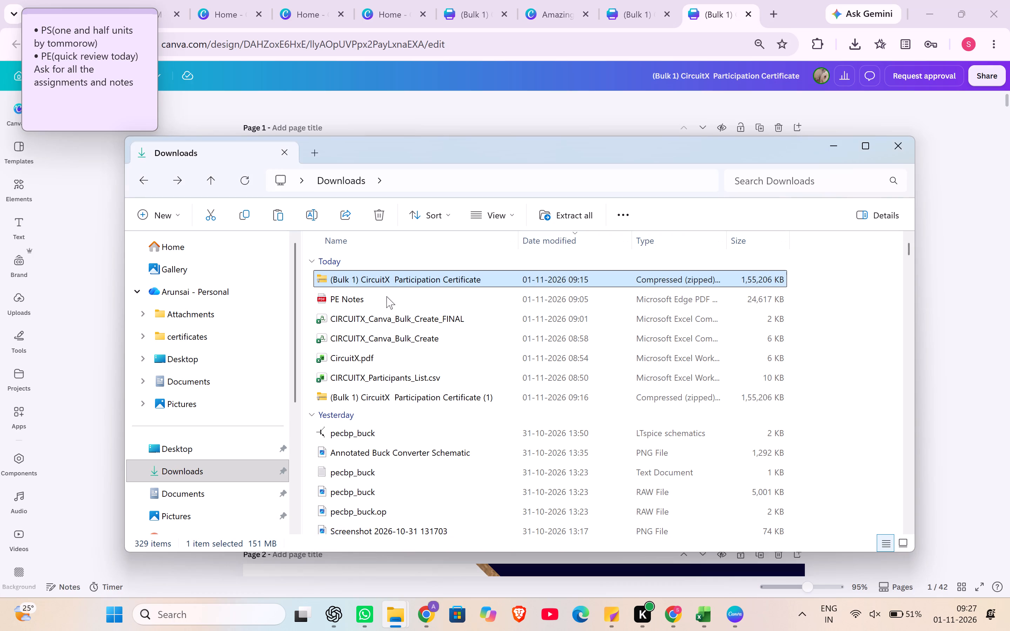
pyautogui.rightClick(407, 272)
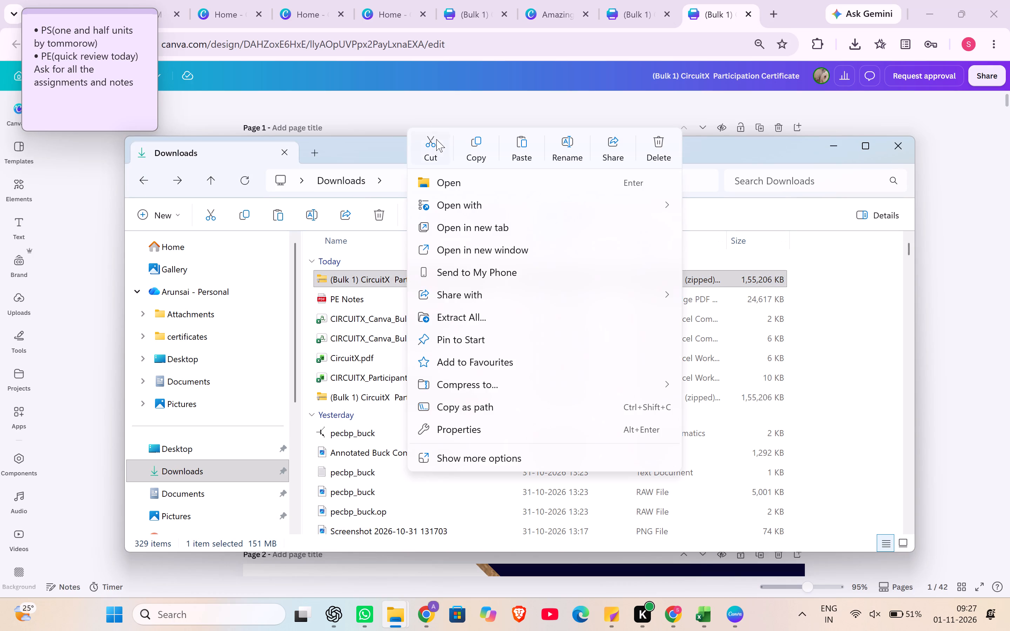
pyautogui.click(466, 134)
pyautogui.click(985, 224)
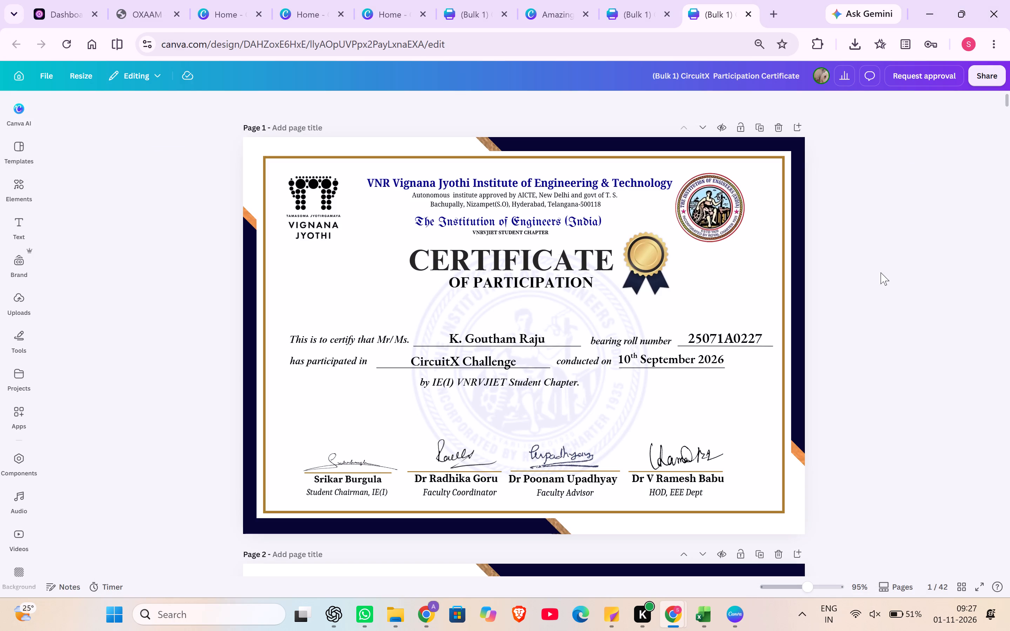
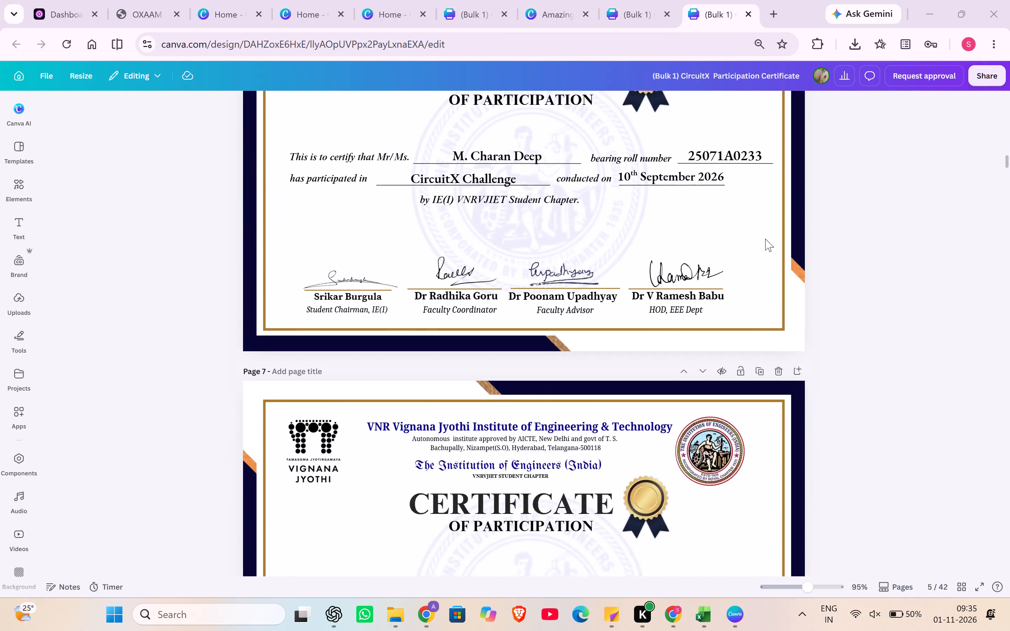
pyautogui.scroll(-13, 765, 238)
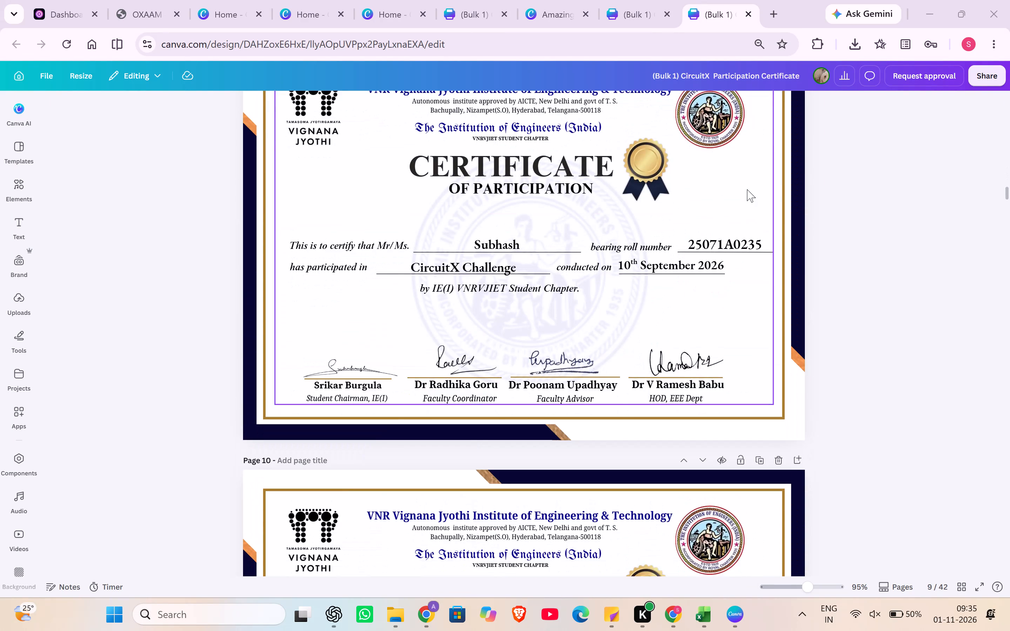
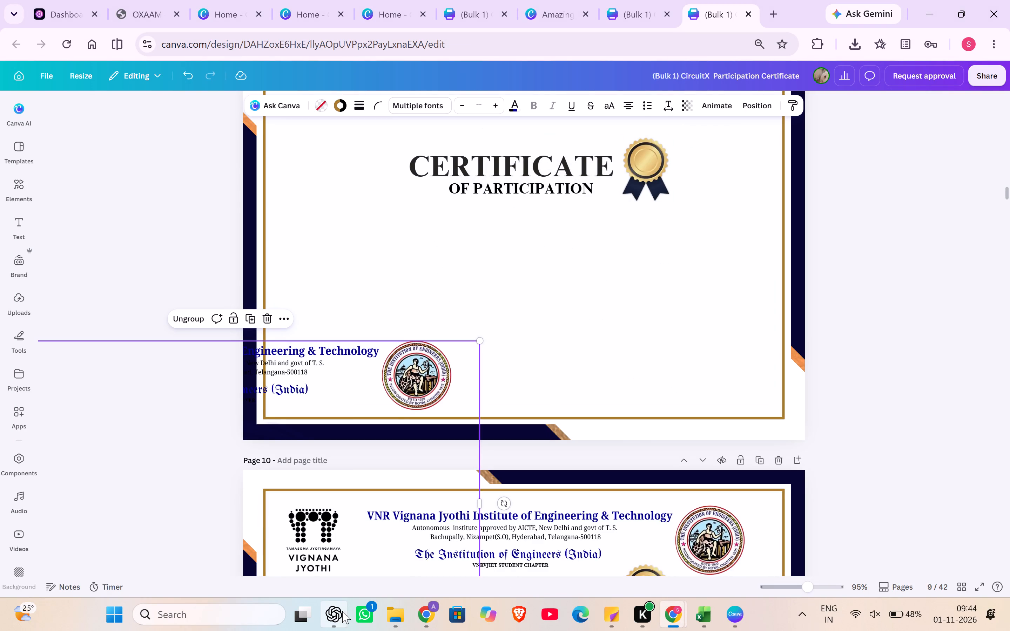
# Switch from the certificate design in the browser to WhatsApp.
pyautogui.click(390, 628)
pyautogui.click(355, 624)
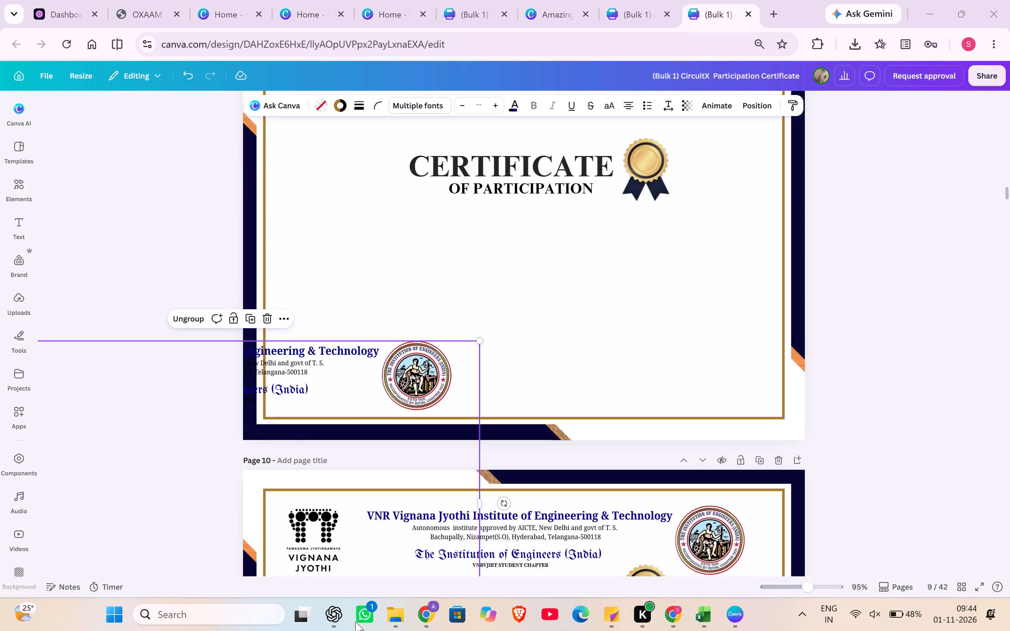
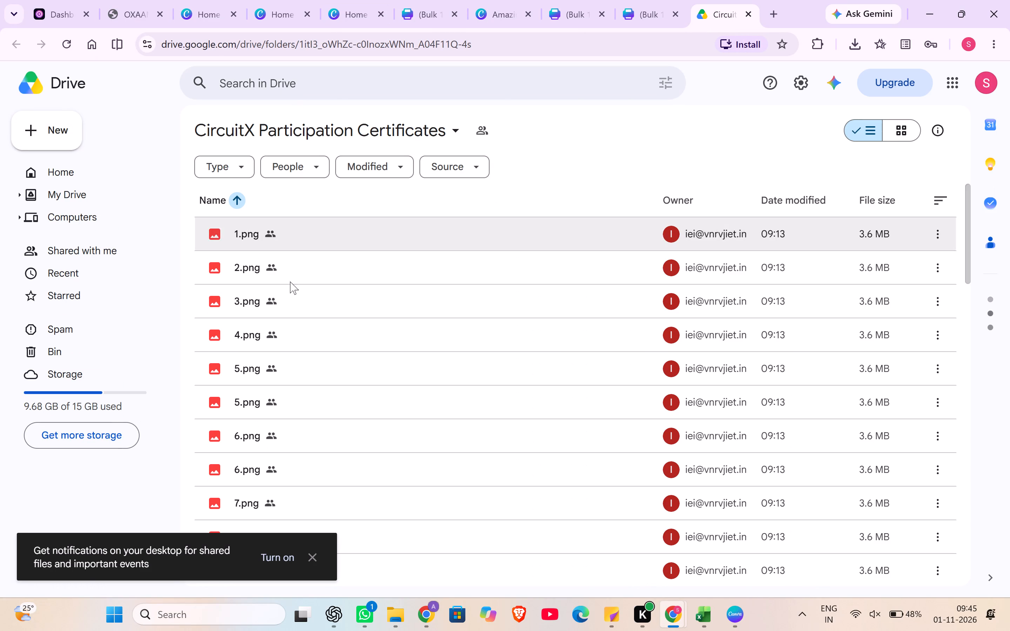
# Preview 1.png in the CircuitX Participation Certificates Drive folder, close it, and look through the folder's certificate files.
pyautogui.doubleClick(331, 239)
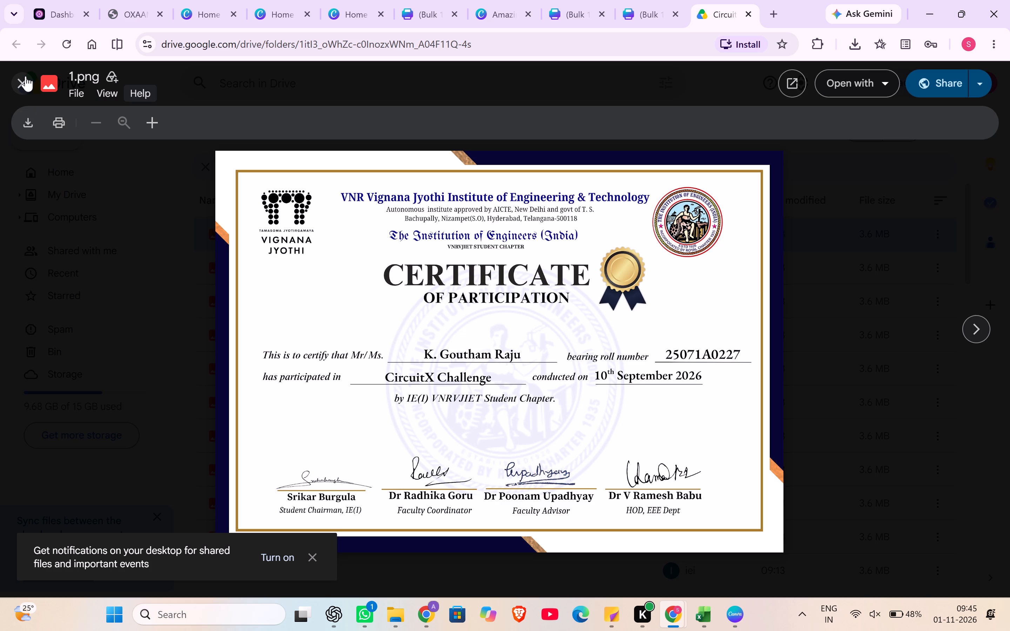
pyautogui.click(26, 76)
pyautogui.scroll(-10, 459, 459)
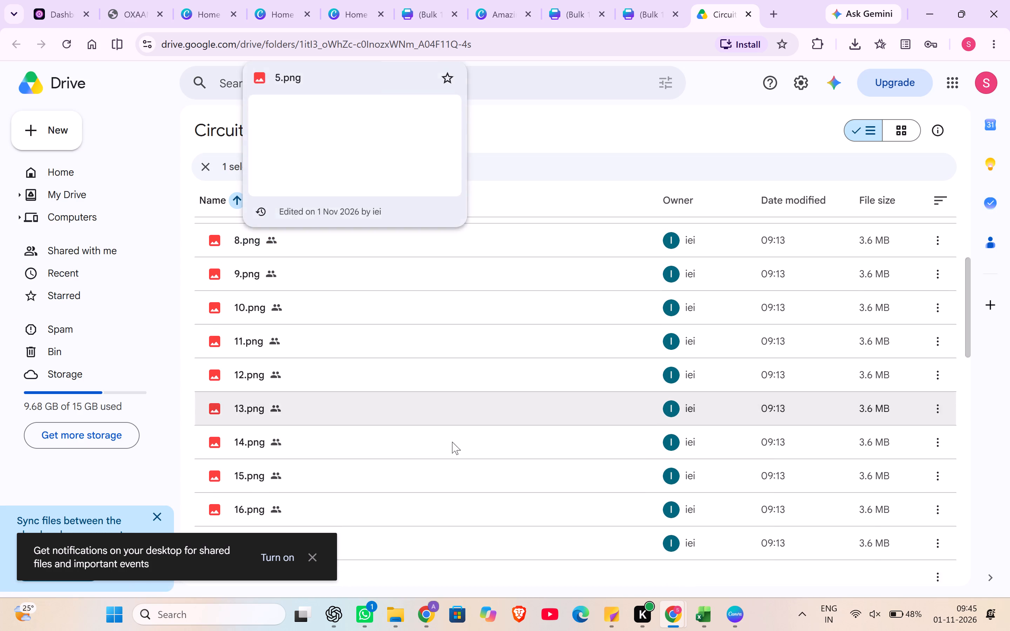
pyautogui.scroll(-17, 452, 442)
pyautogui.scroll(11, 428, 423)
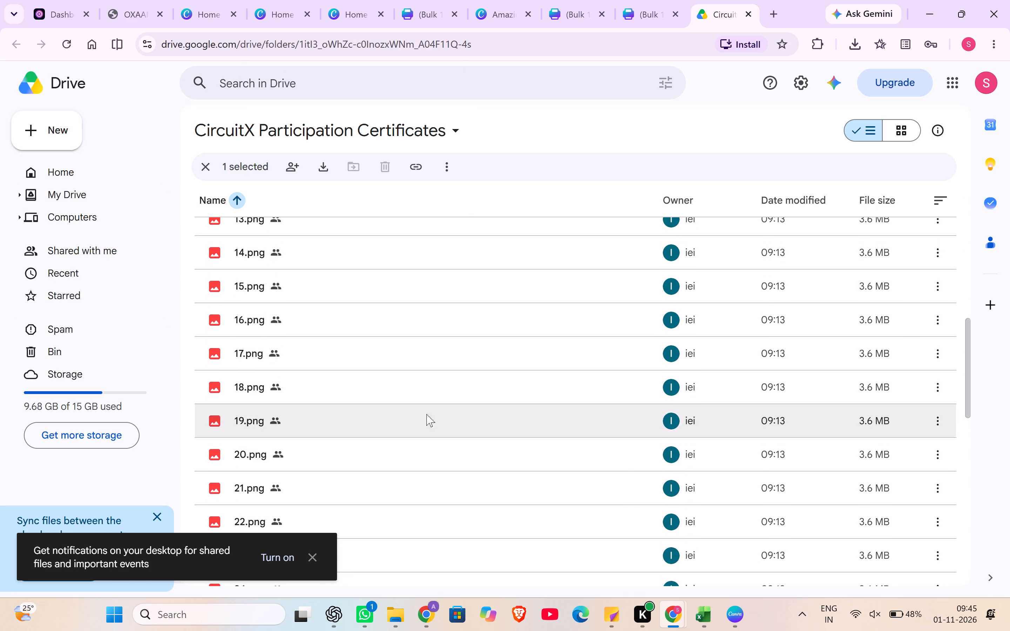
pyautogui.scroll(5, 426, 414)
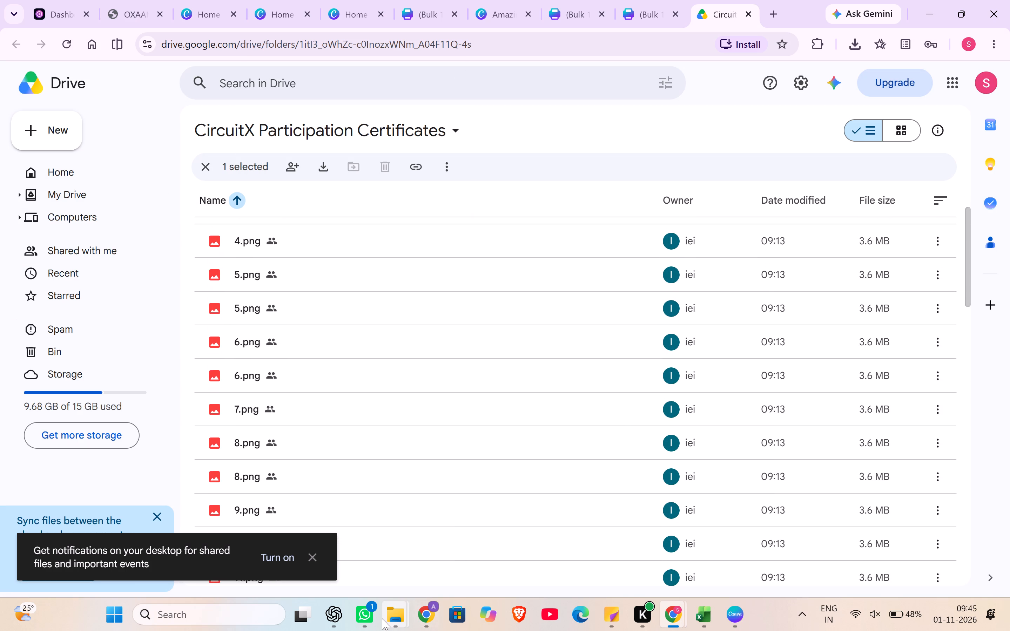